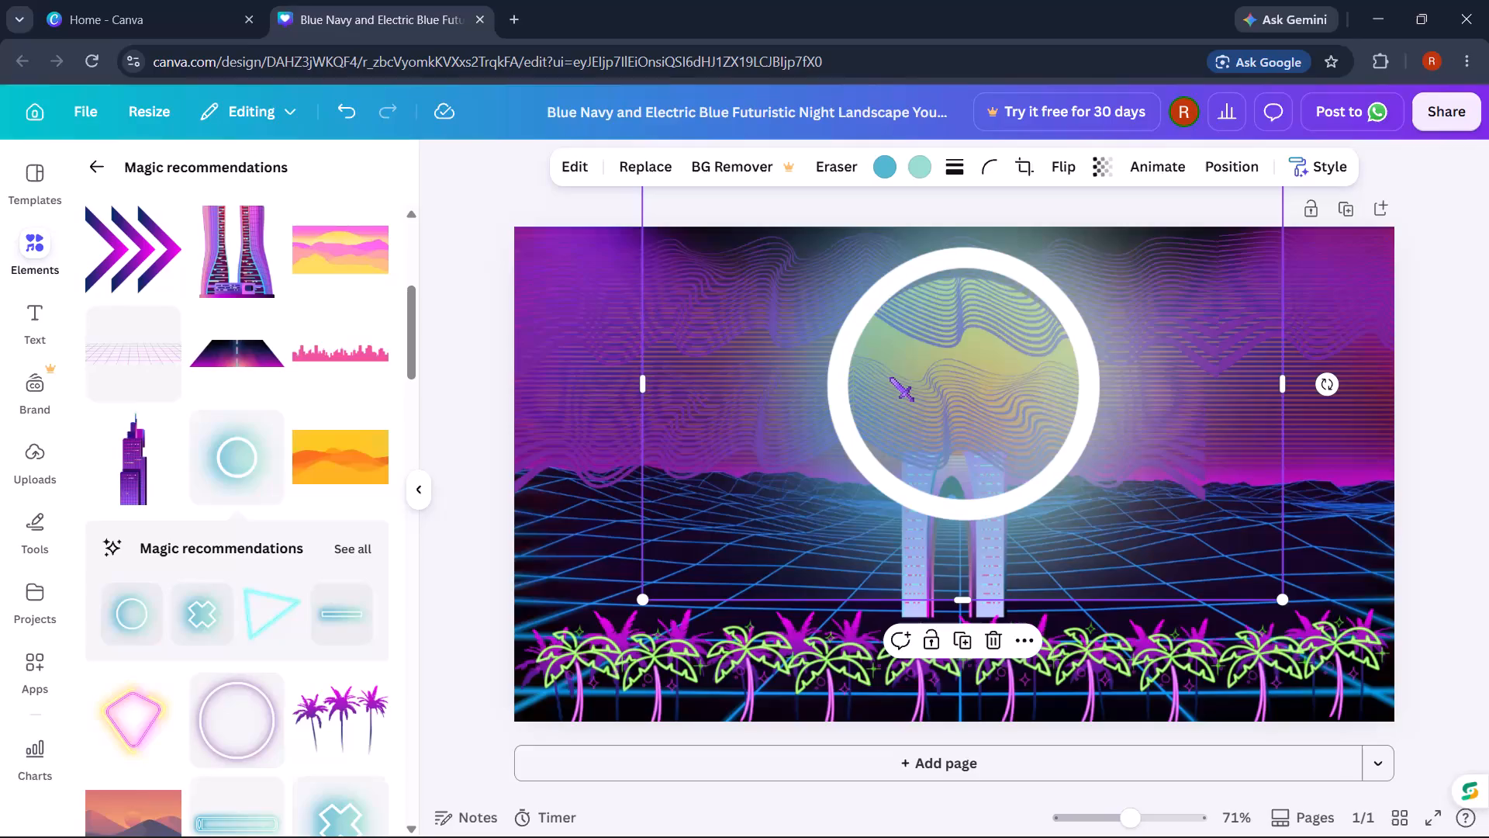
Align the glowing white ring with the page's vertical centre line, above the arch-shaped building.
{"action": "left_click", "coordinate": [924, 341]}
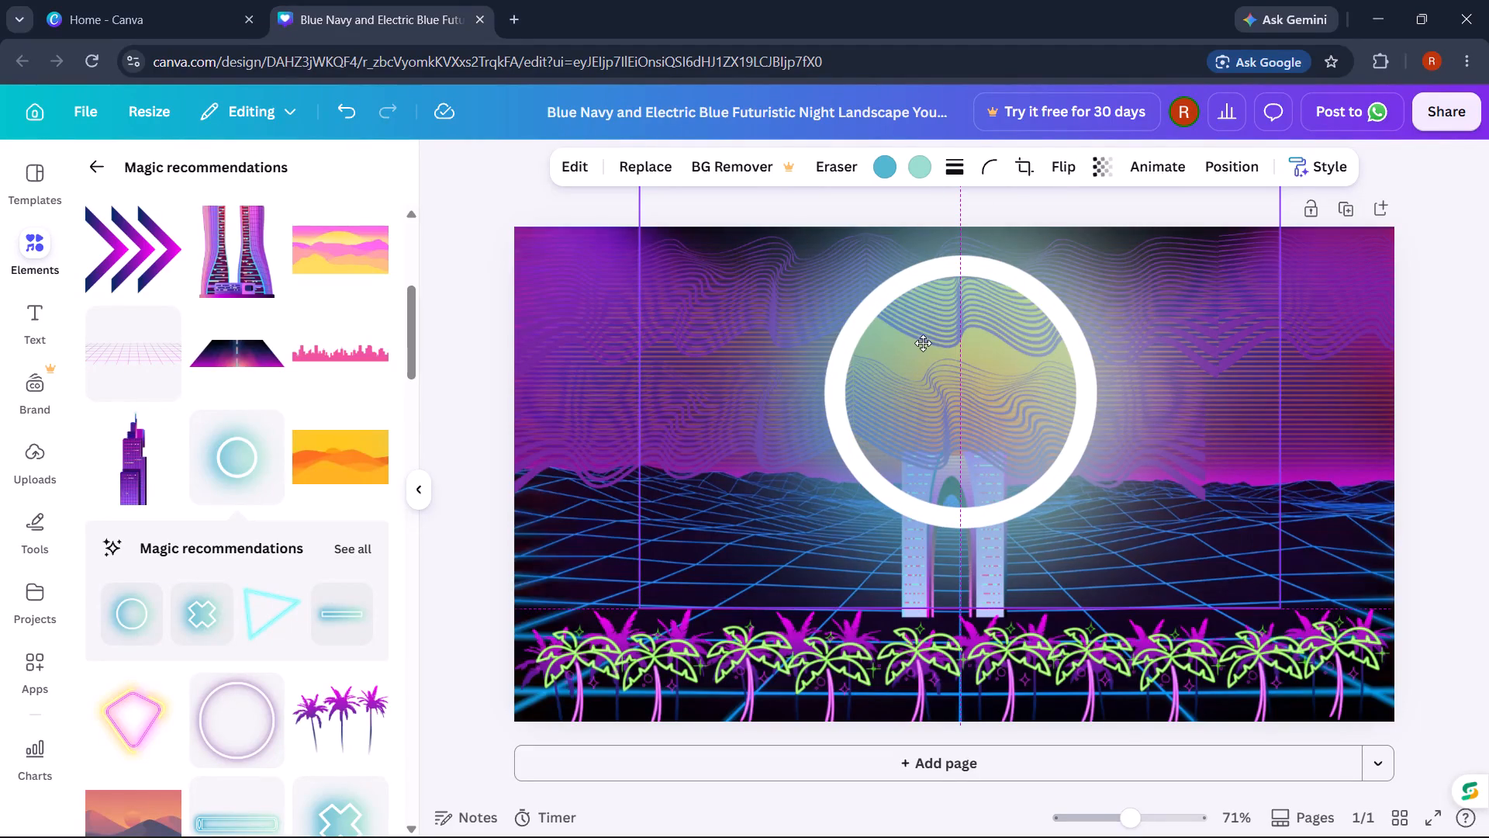
{"action": "left_click", "coordinate": [736, 378]}
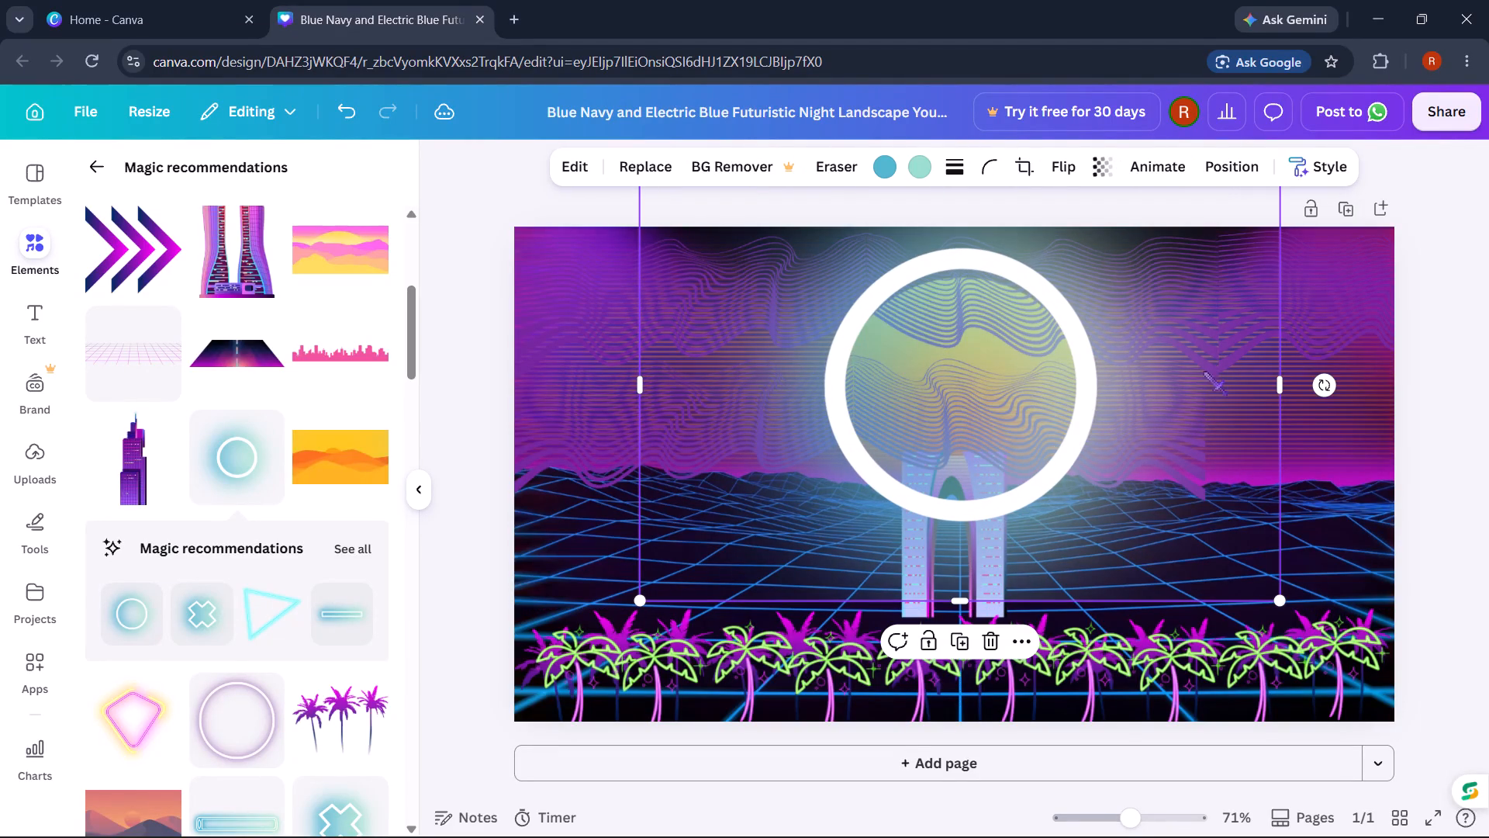
{"action": "left_click", "coordinate": [445, 335]}
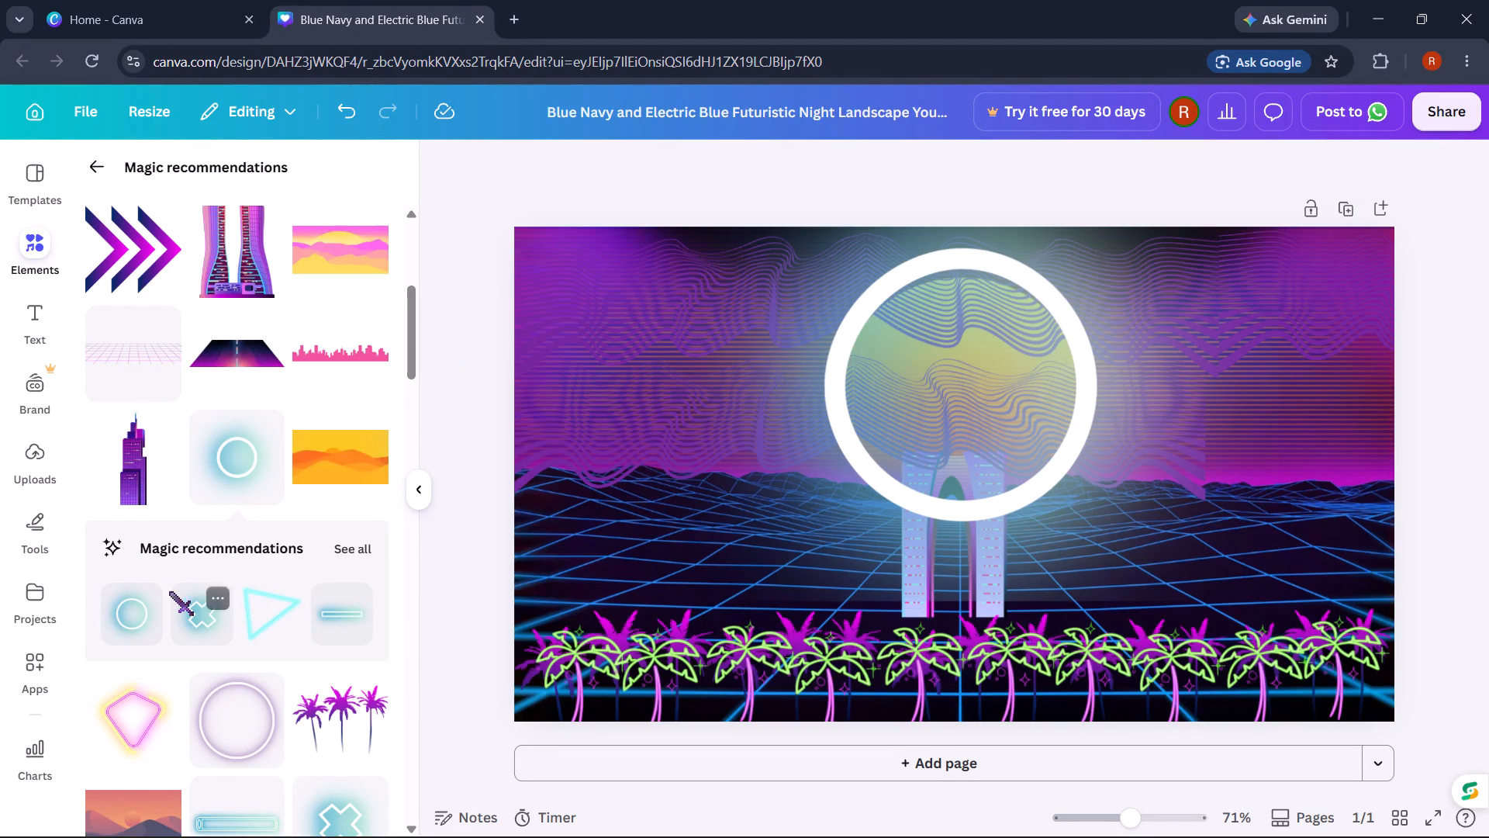
Add the purple fanned light-streaks graphic and place it at the bottom centre of the page, over the palm trees.
{"action": "scroll", "coordinate": [184, 549], "scroll_direction": "down", "scroll_amount": 3}
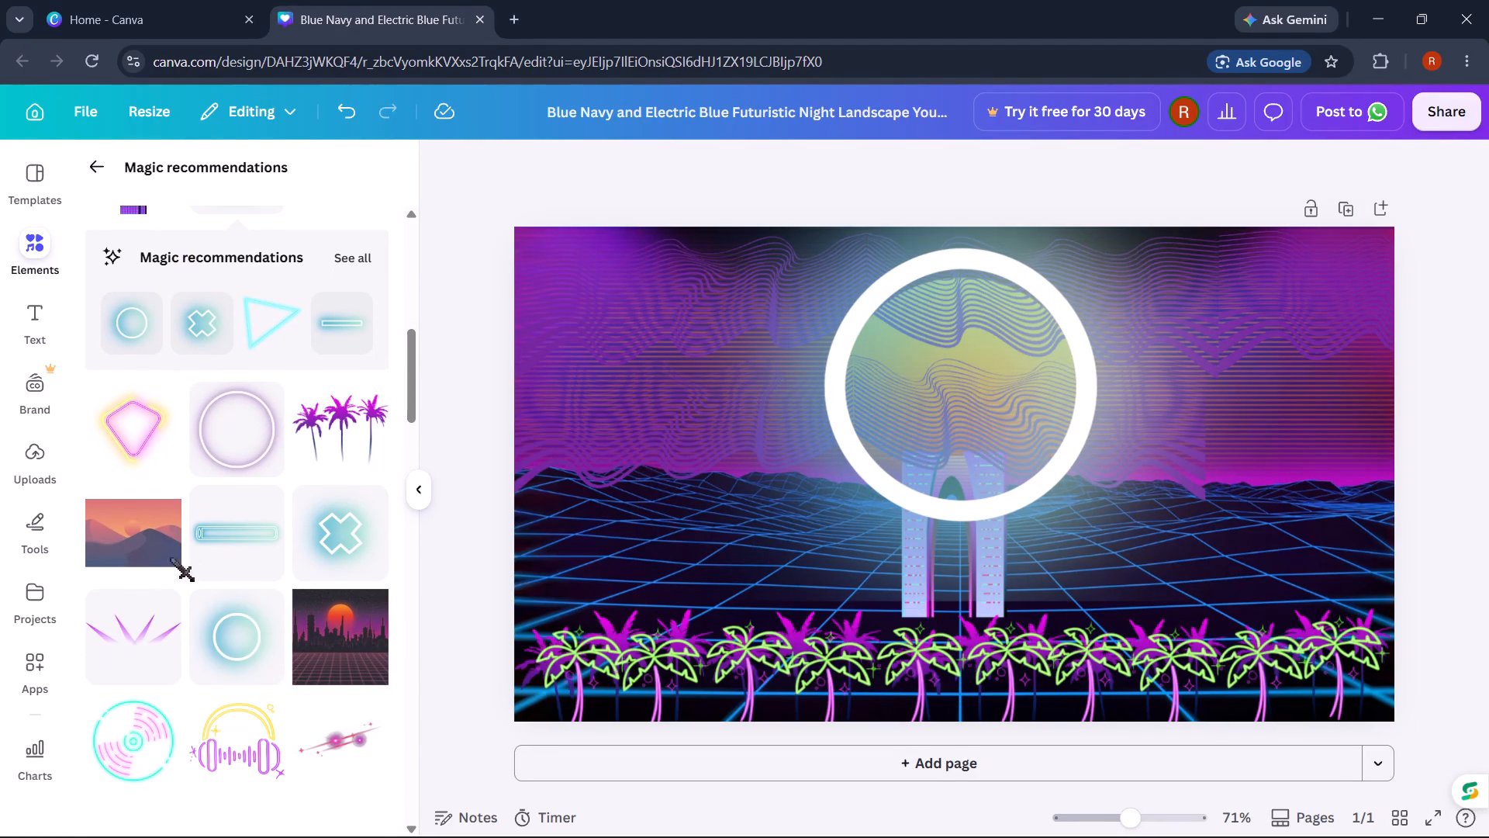
{"action": "left_click", "coordinate": [107, 601]}
{"action": "left_click_drag", "start_coordinate": [1023, 483], "coordinate": [1026, 545]}
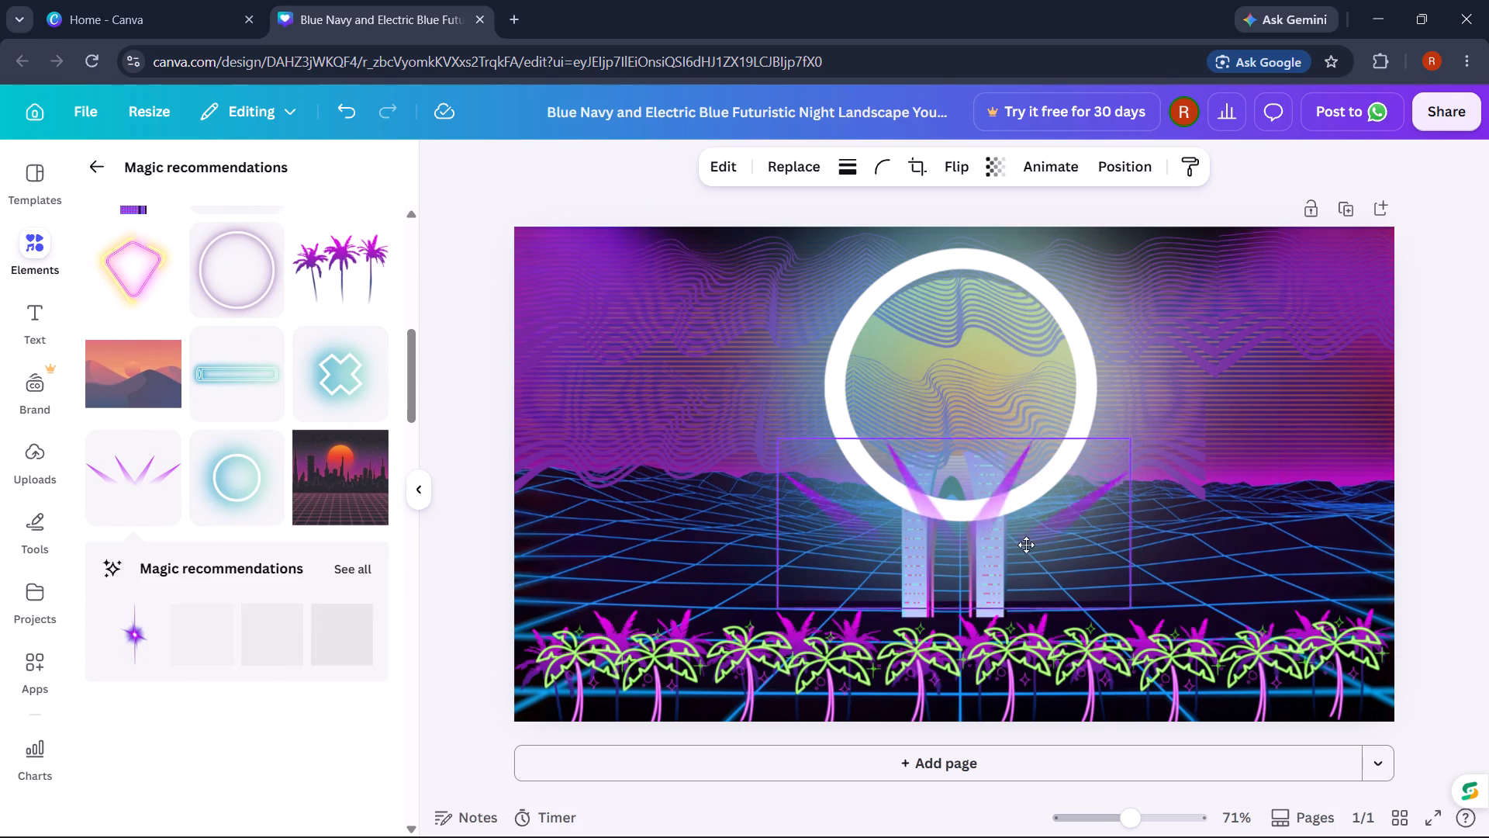
{"action": "left_click_drag", "start_coordinate": [1026, 545], "coordinate": [1014, 715]}
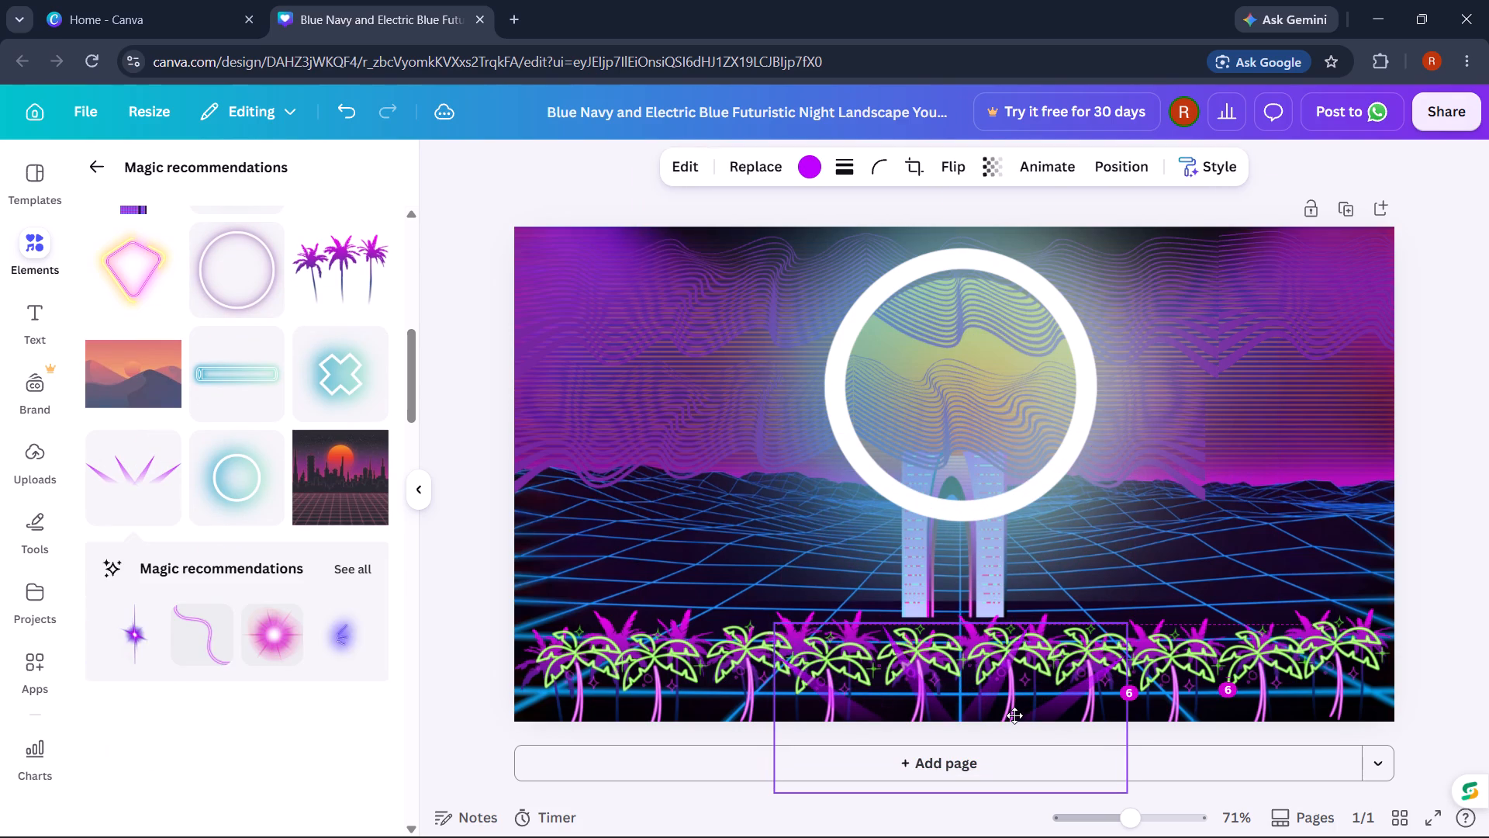
{"action": "left_click_drag", "start_coordinate": [1014, 715], "coordinate": [1014, 716]}
{"action": "left_click", "coordinate": [1447, 355]}
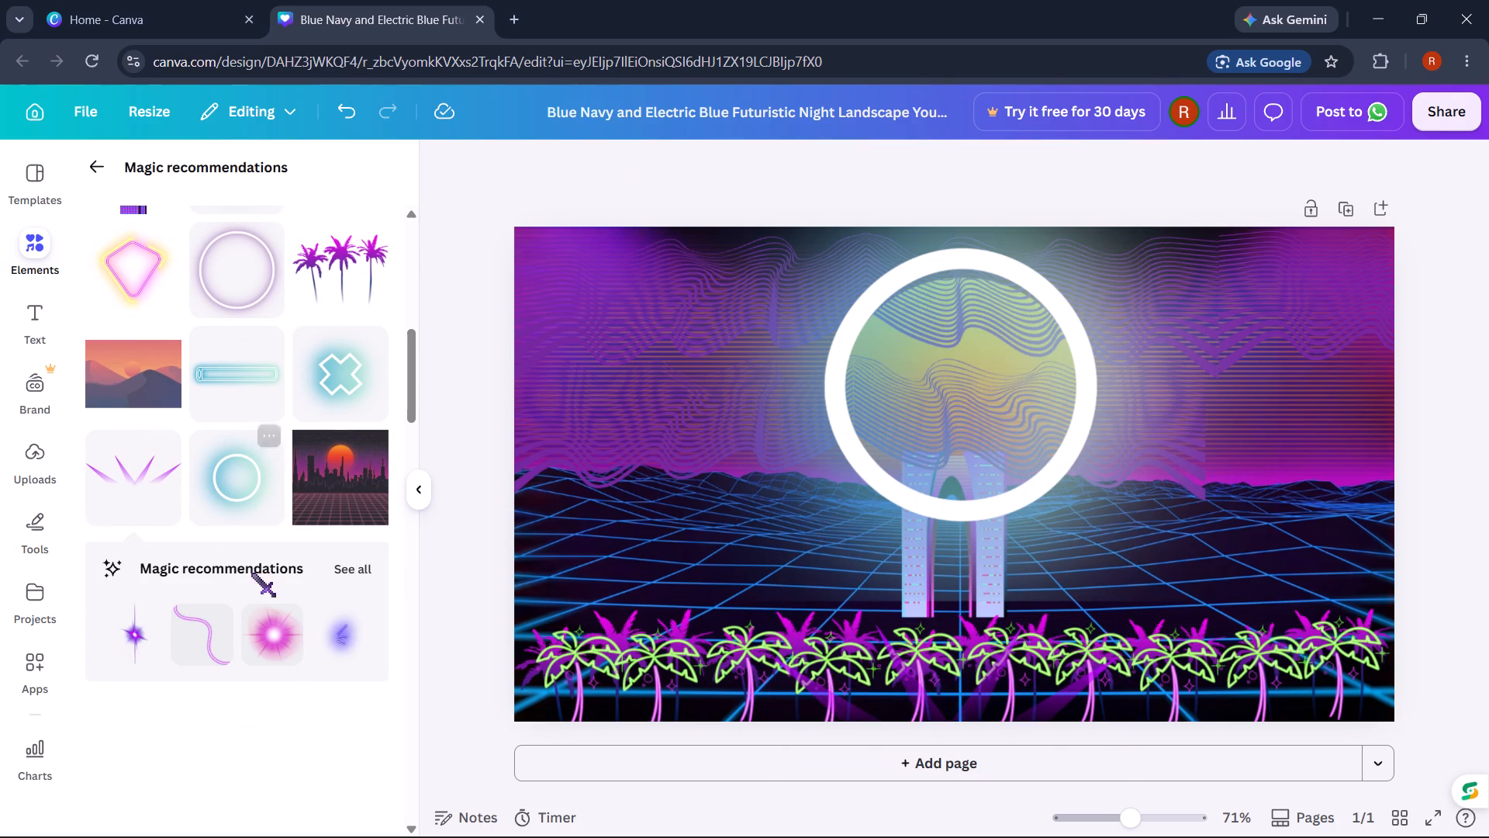
Add the pink starburst graphic, shrink it and centre it inside the white ring.
{"action": "left_click", "coordinate": [257, 628]}
{"action": "left_click_drag", "start_coordinate": [928, 452], "coordinate": [924, 417]}
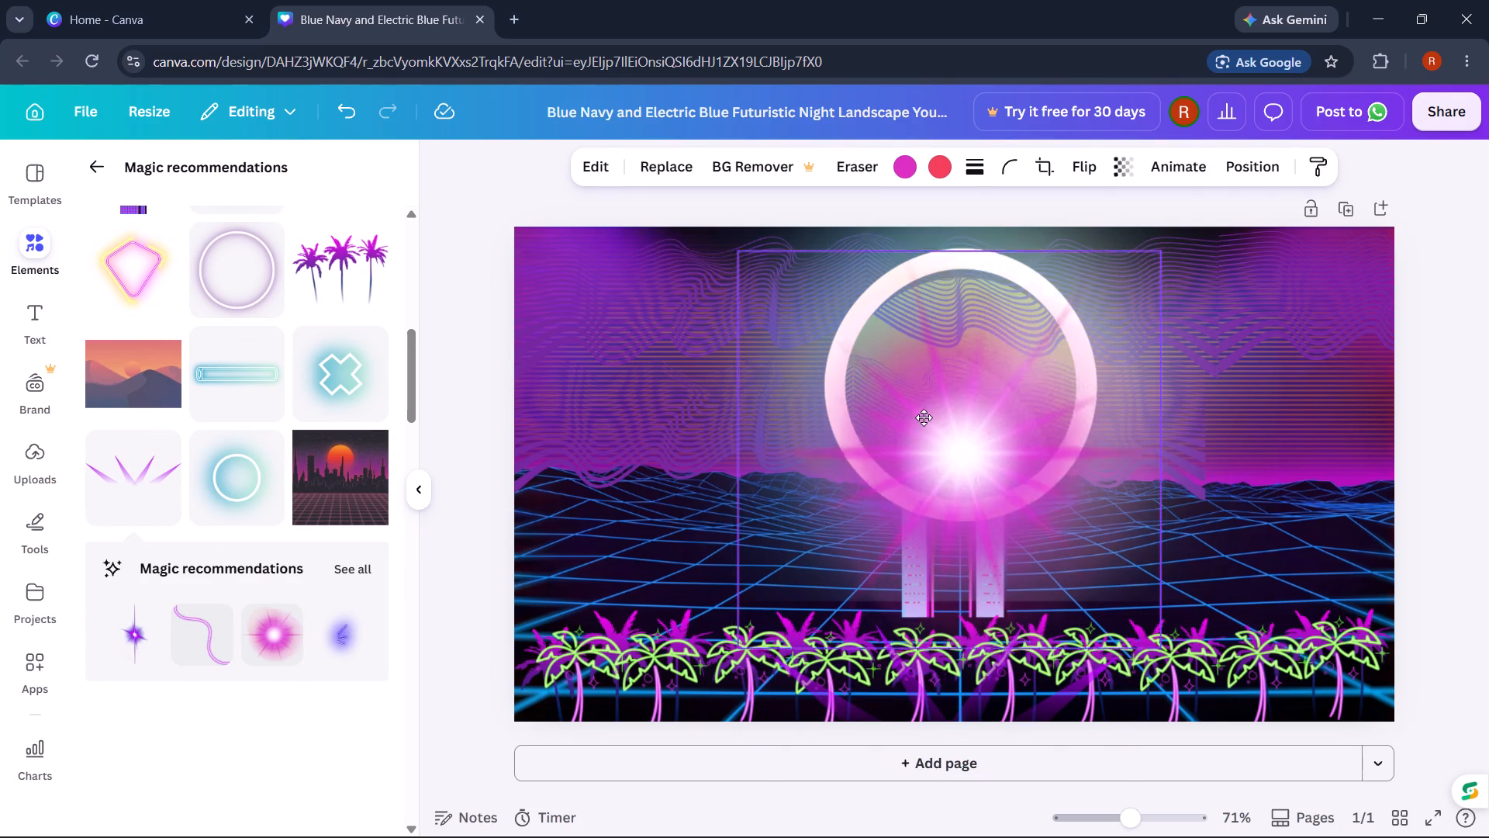
{"action": "left_click_drag", "start_coordinate": [924, 417], "coordinate": [928, 398]}
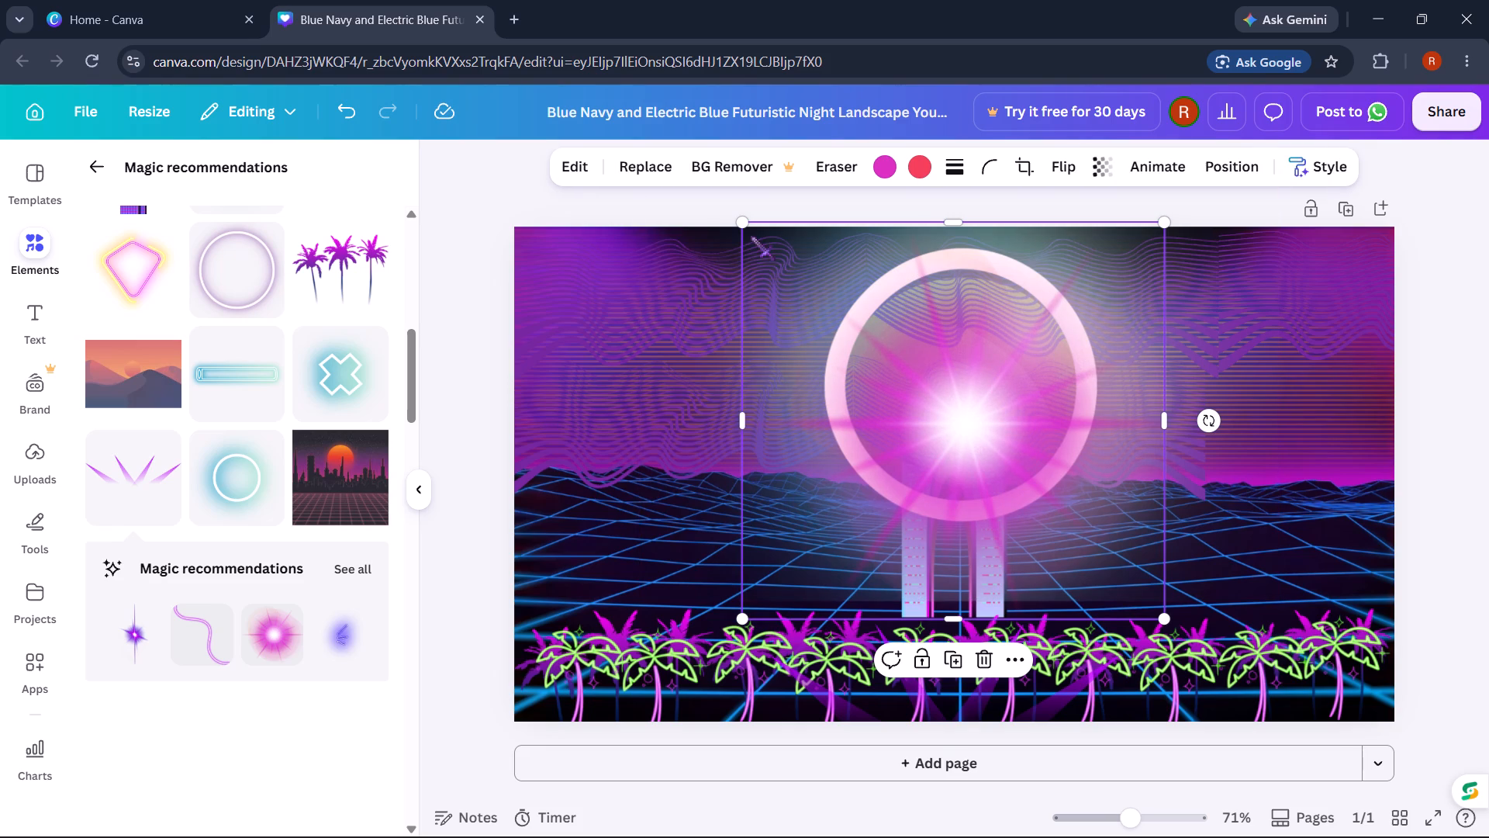
{"action": "left_click_drag", "start_coordinate": [748, 230], "coordinate": [890, 388]}
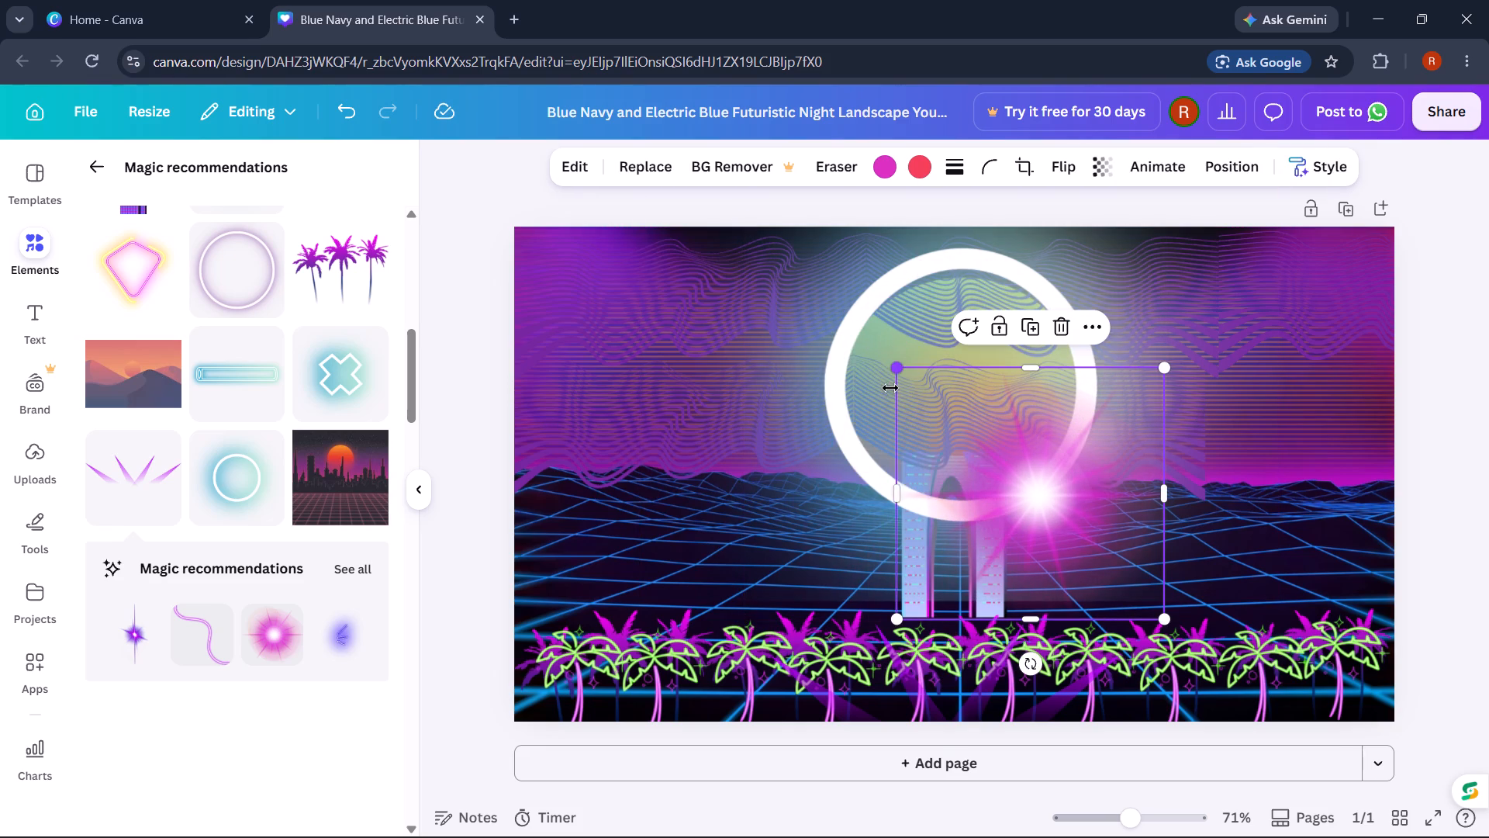
{"action": "left_click_drag", "start_coordinate": [1059, 466], "coordinate": [983, 360]}
{"action": "left_click_drag", "start_coordinate": [1000, 352], "coordinate": [1001, 332]}
{"action": "left_click", "coordinate": [1488, 403]}
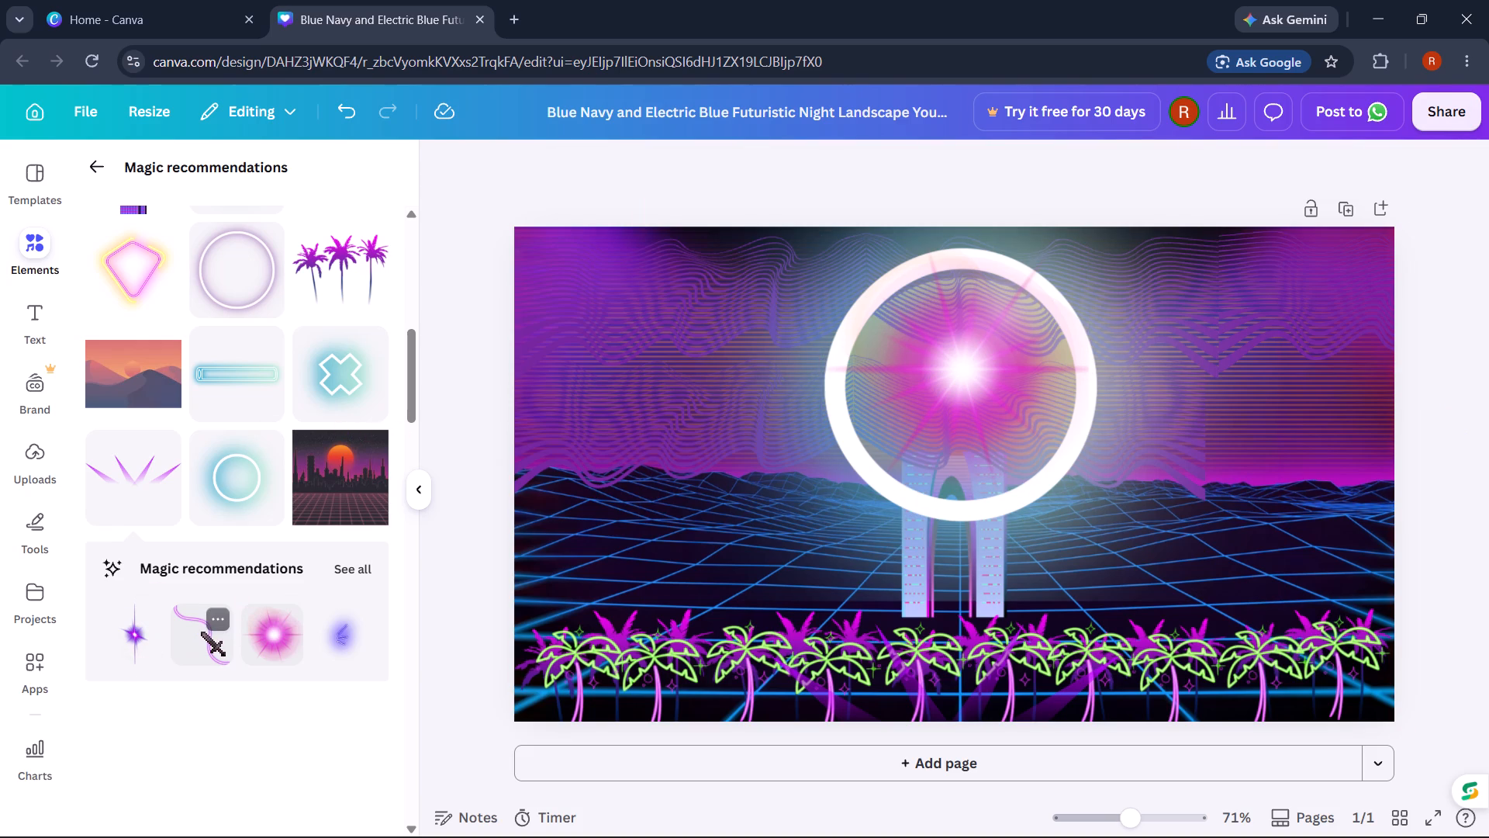
Add the purple star flare graphic, scale it down and place it over the pink starburst's bright core.
{"action": "left_click", "coordinate": [136, 639]}
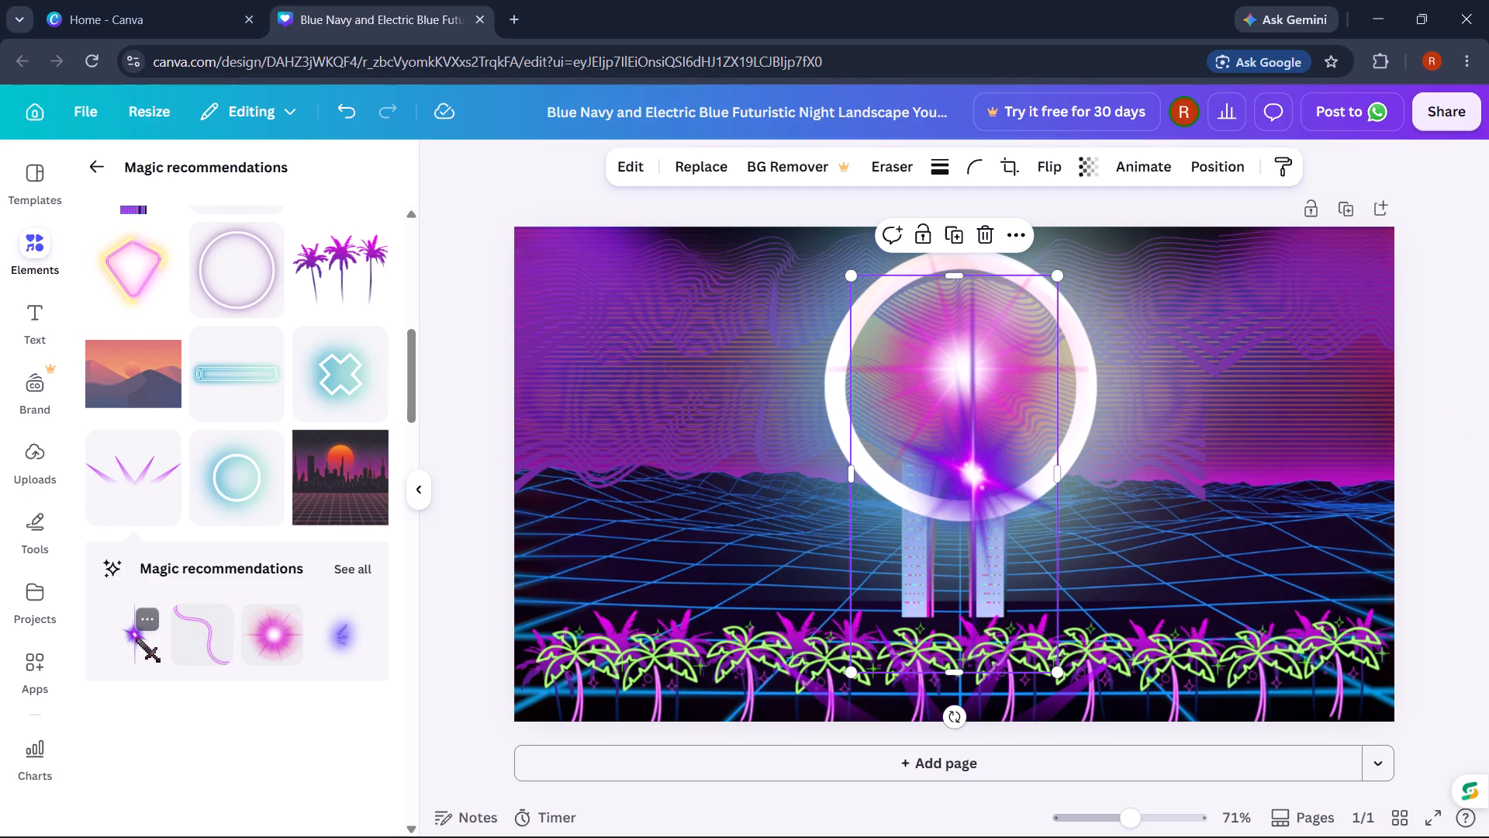
{"action": "left_click_drag", "start_coordinate": [976, 485], "coordinate": [971, 460]}
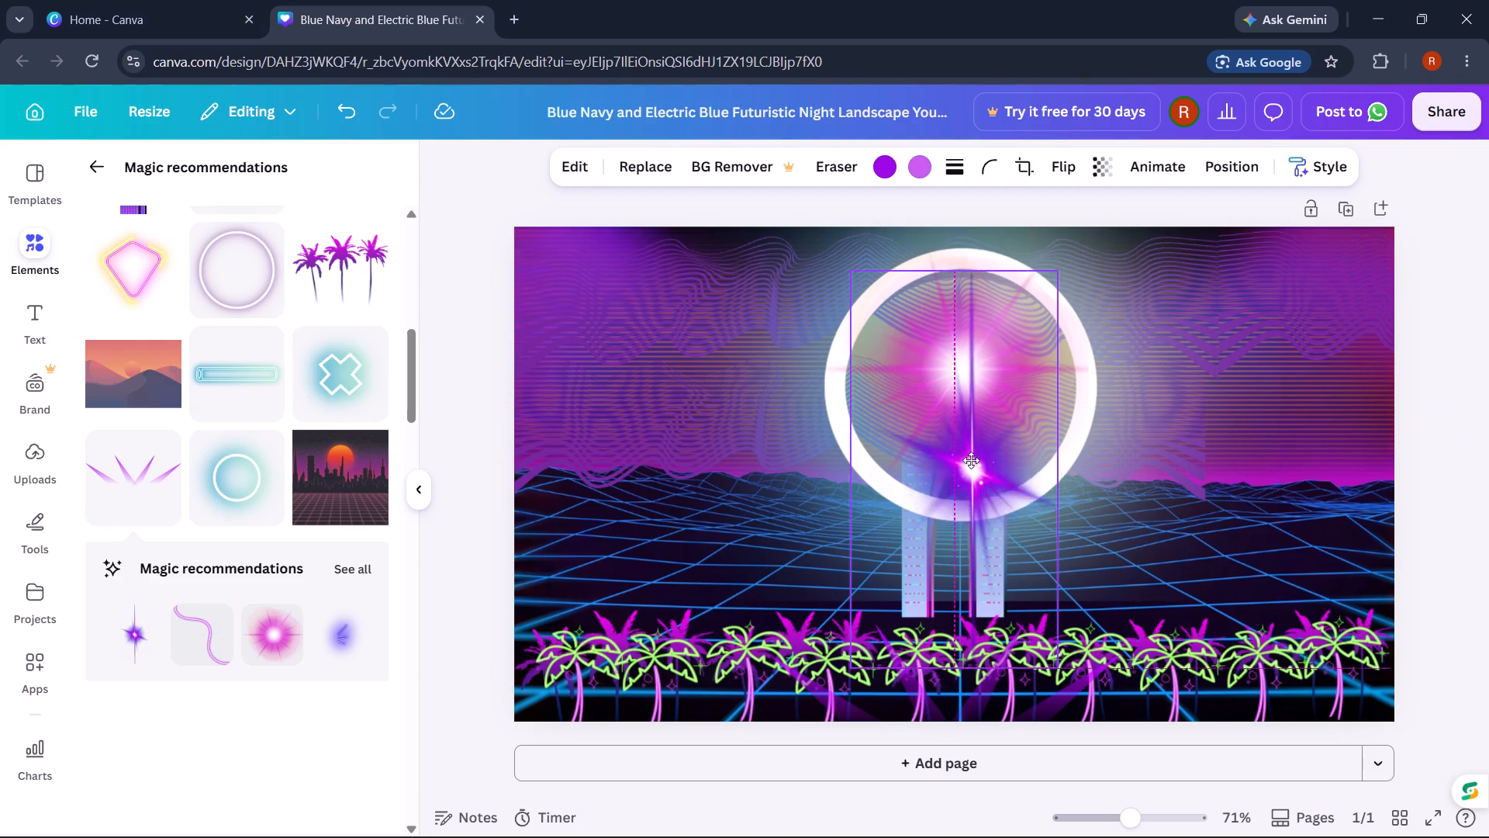
{"action": "left_click_drag", "start_coordinate": [971, 460], "coordinate": [971, 383]}
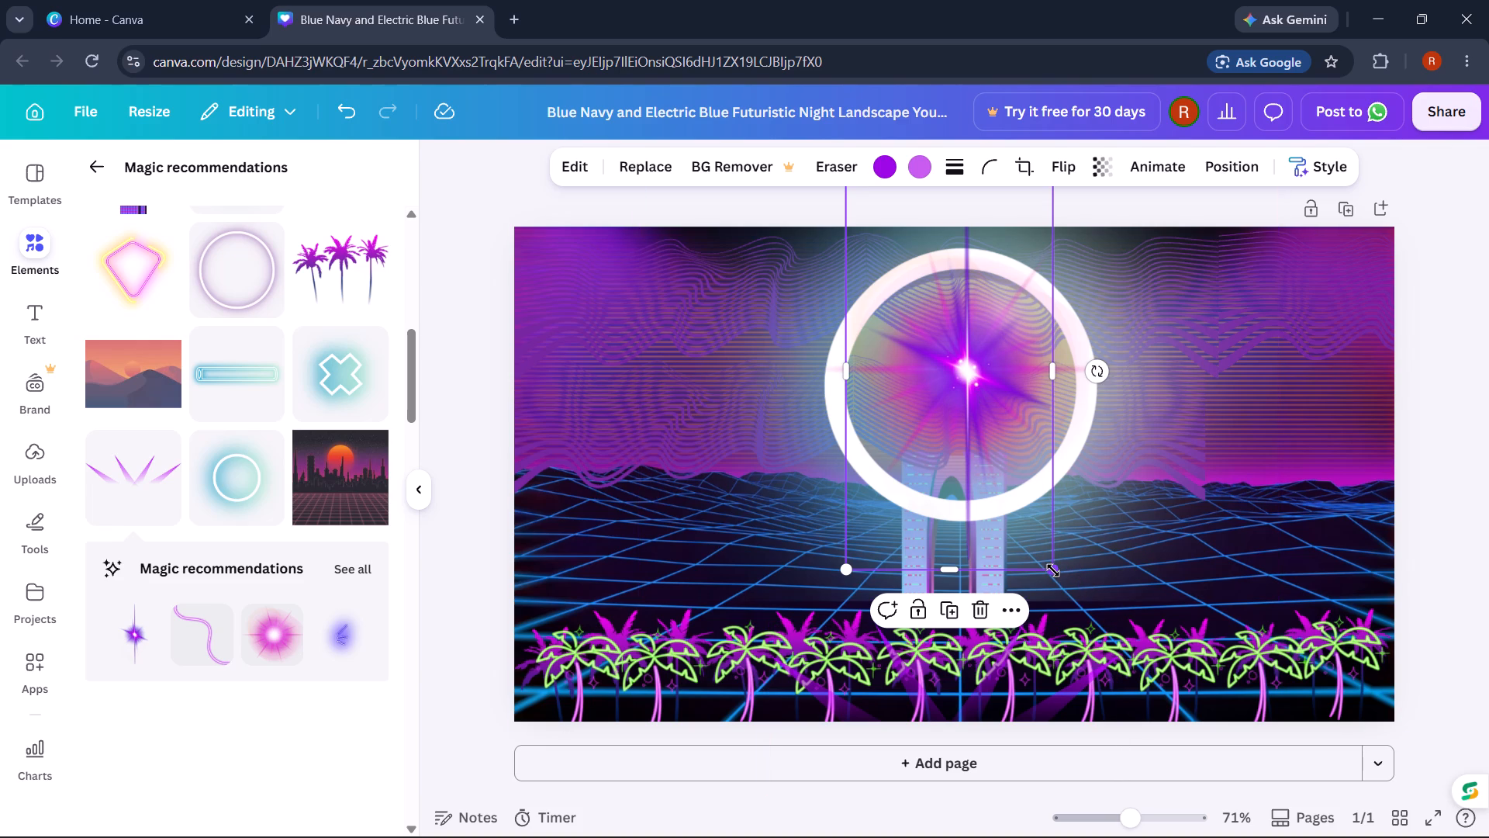
{"action": "left_click_drag", "start_coordinate": [1053, 570], "coordinate": [1028, 467]}
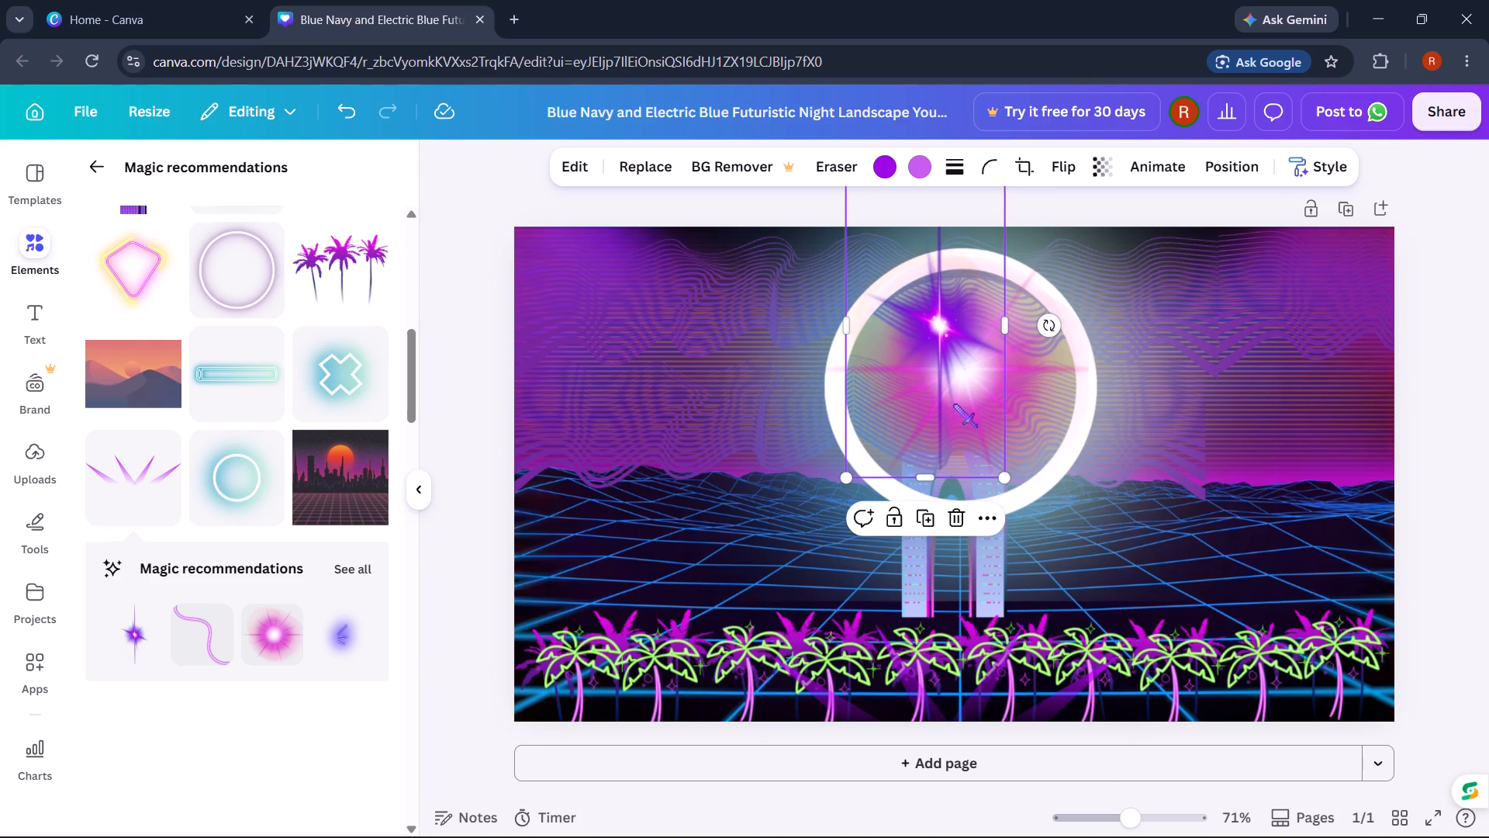
{"action": "left_click_drag", "start_coordinate": [954, 404], "coordinate": [973, 447]}
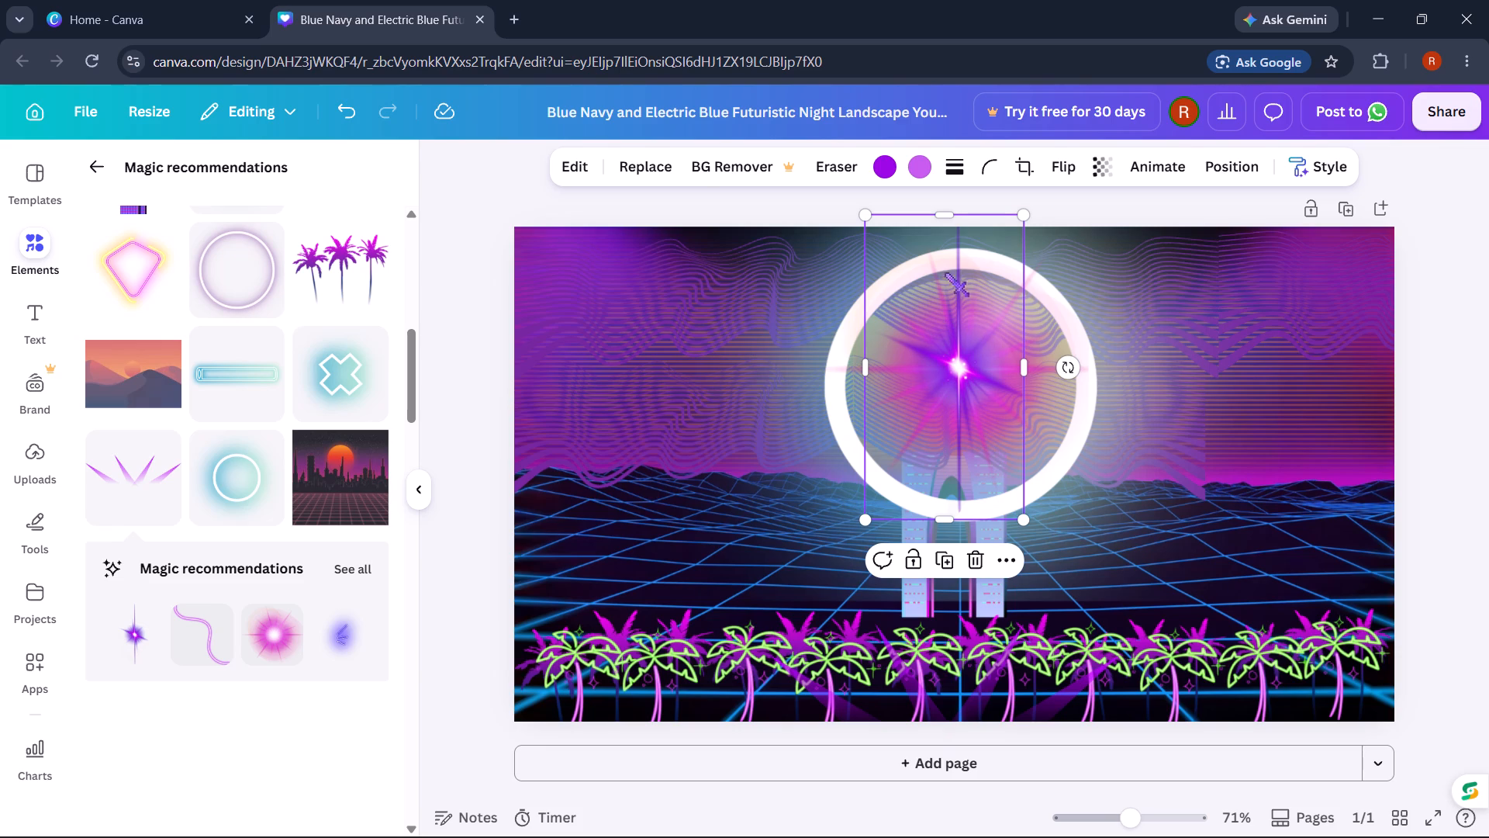
Crop the purple flare's top and left edges, scale it to about 196 by 389, and recentre it on the starburst.
{"action": "left_click_drag", "start_coordinate": [942, 211], "coordinate": [946, 232]}
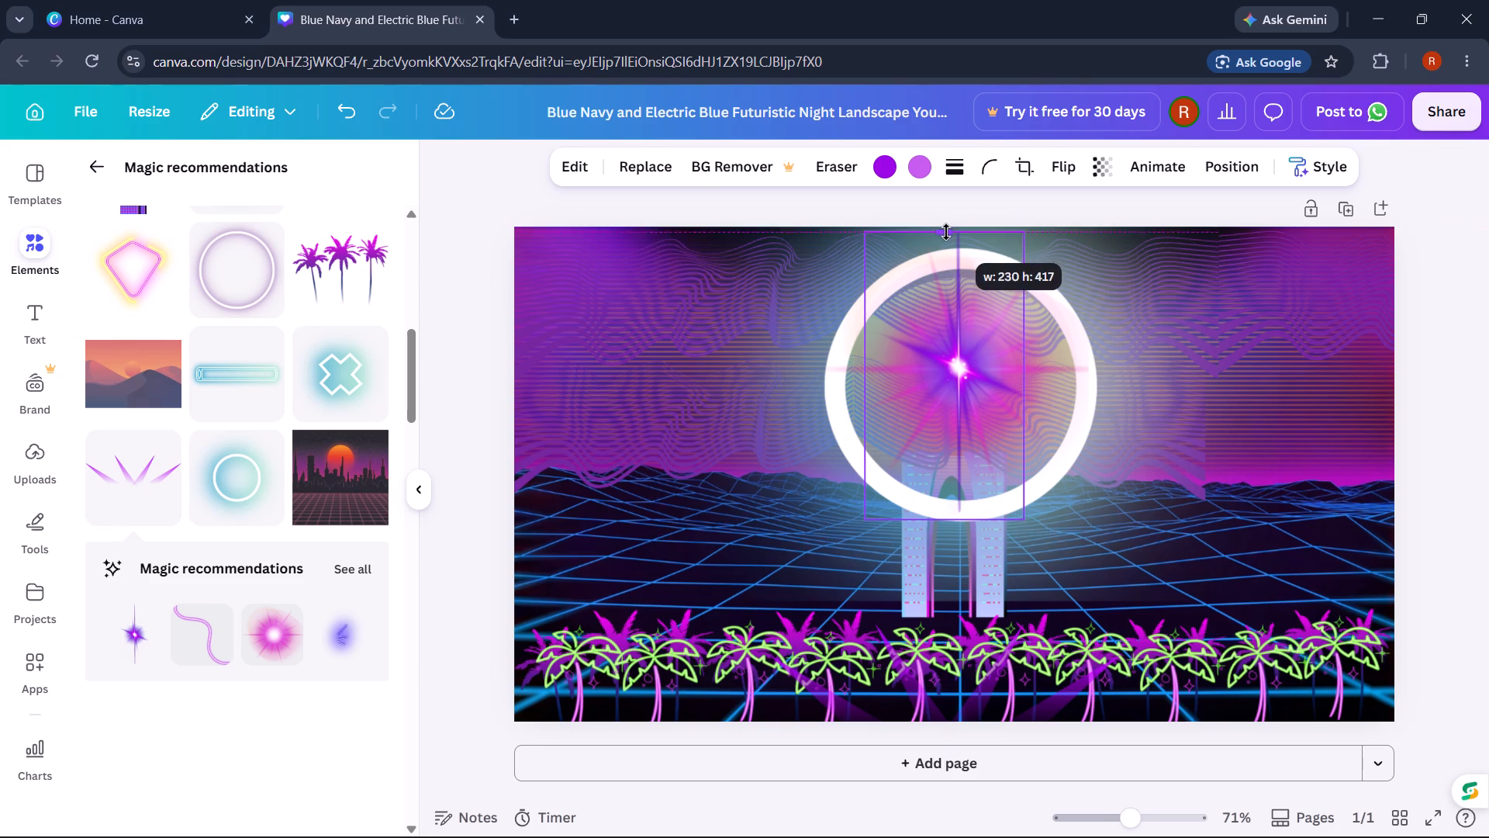
{"action": "left_click_drag", "start_coordinate": [946, 232], "coordinate": [948, 237]}
{"action": "left_click_drag", "start_coordinate": [940, 243], "coordinate": [941, 238]}
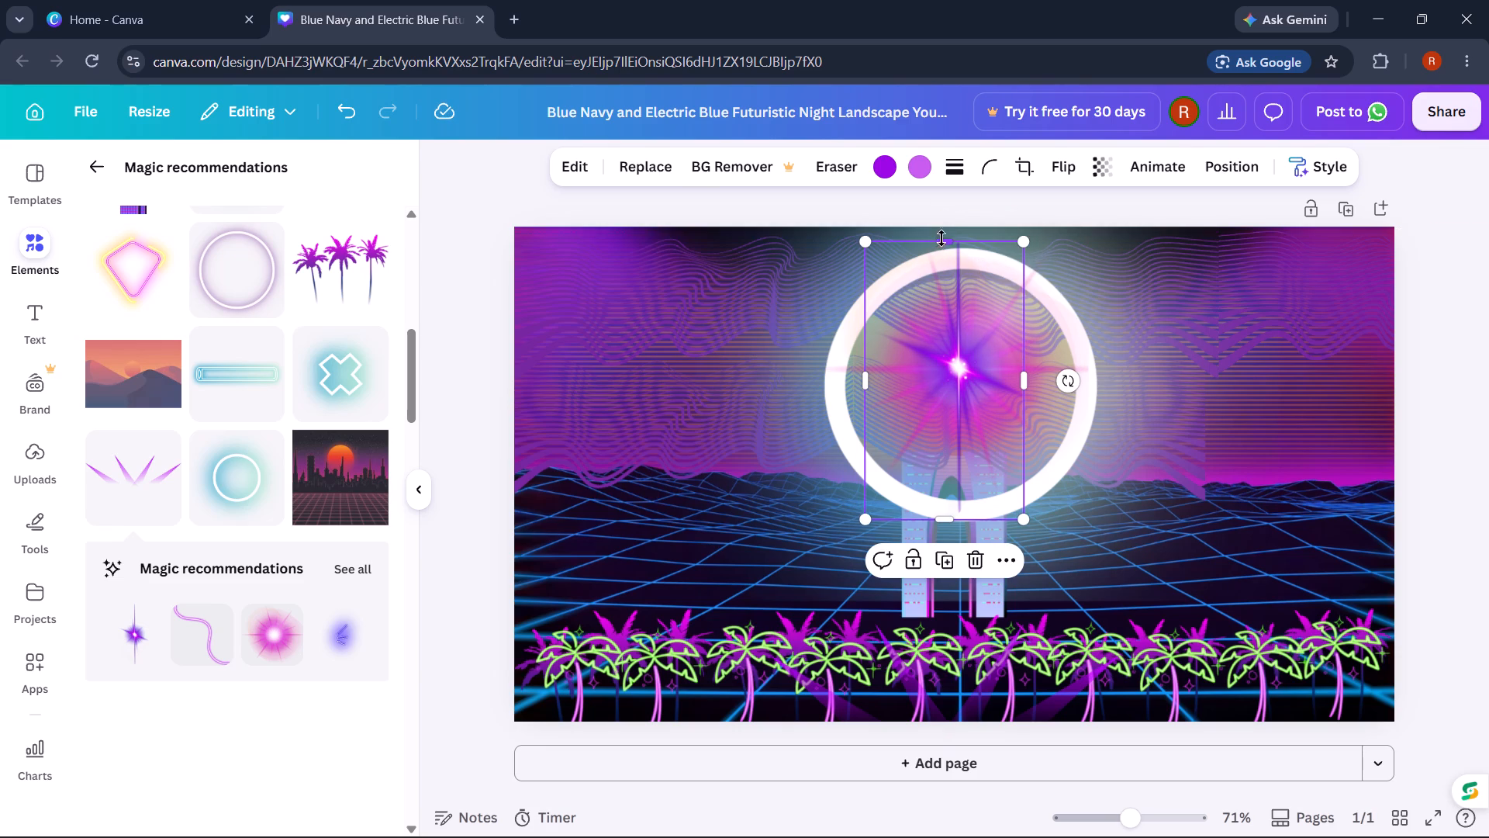
{"action": "left_click_drag", "start_coordinate": [941, 238], "coordinate": [943, 228]}
{"action": "left_click_drag", "start_coordinate": [872, 369], "coordinate": [884, 370]}
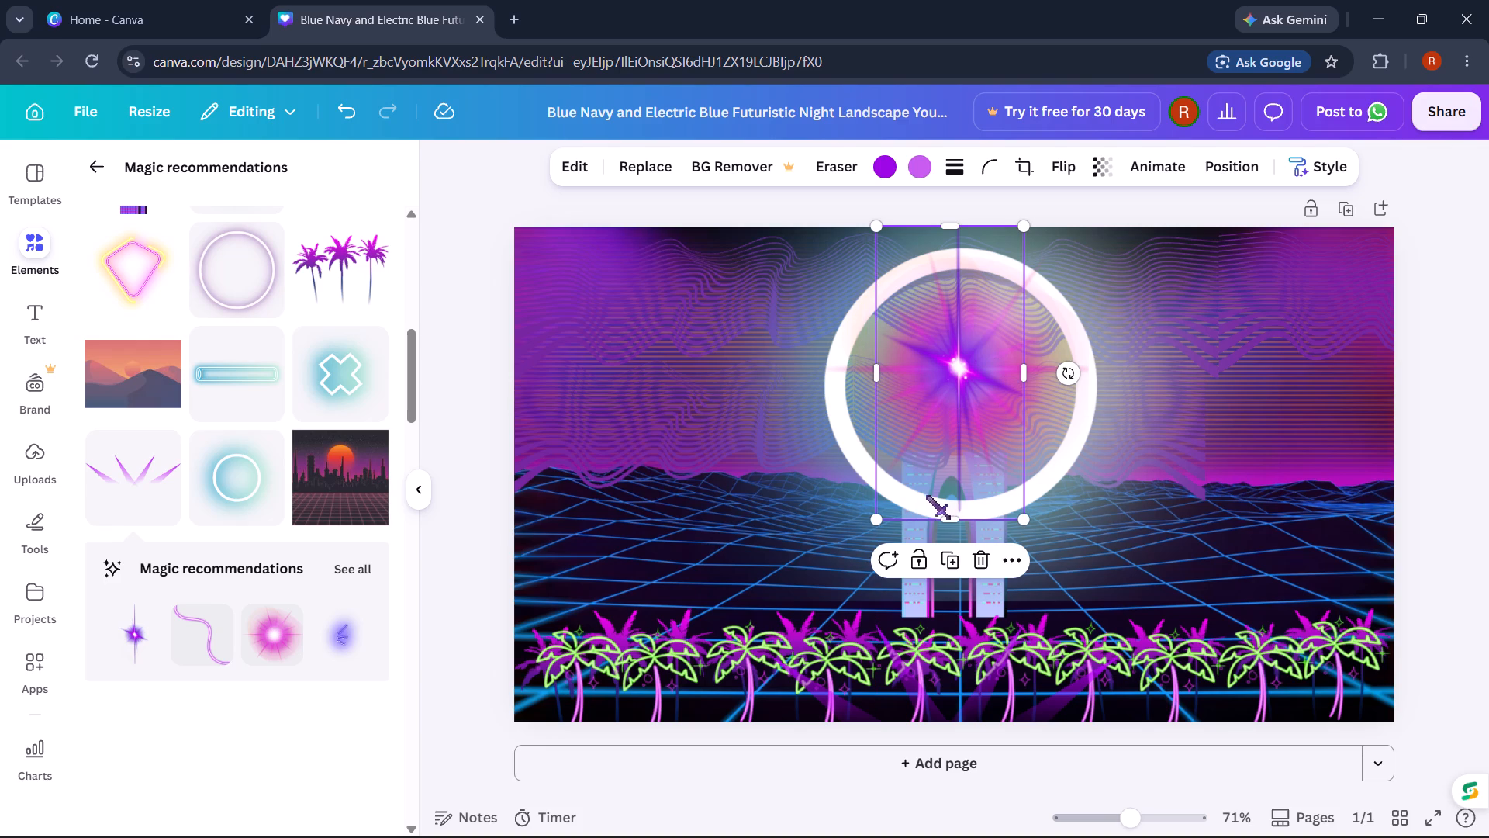
{"action": "left_click_drag", "start_coordinate": [876, 521], "coordinate": [894, 498]}
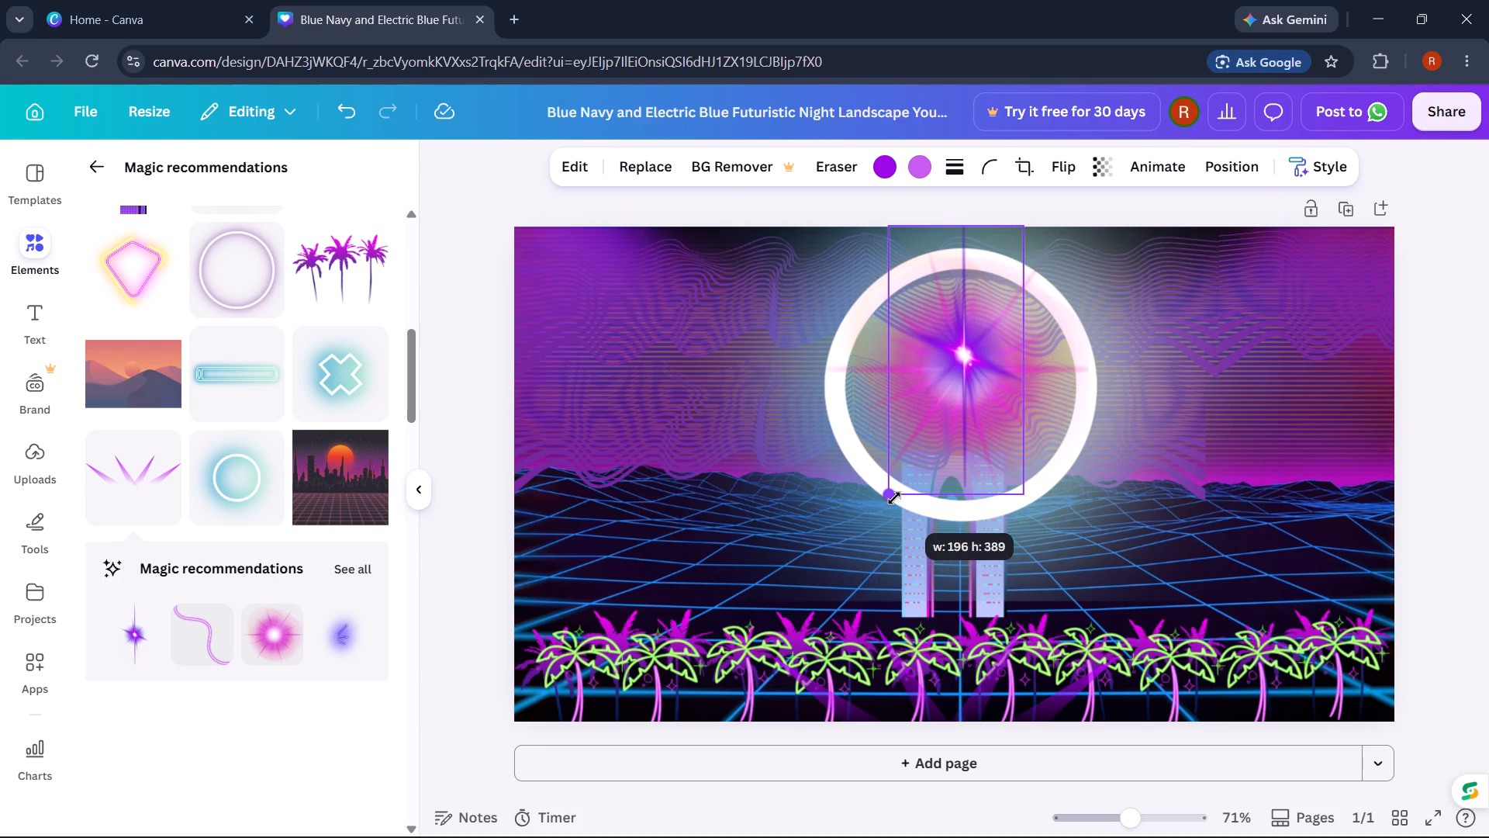
{"action": "left_click_drag", "start_coordinate": [894, 498], "coordinate": [896, 497]}
{"action": "left_click_drag", "start_coordinate": [961, 409], "coordinate": [959, 423]}
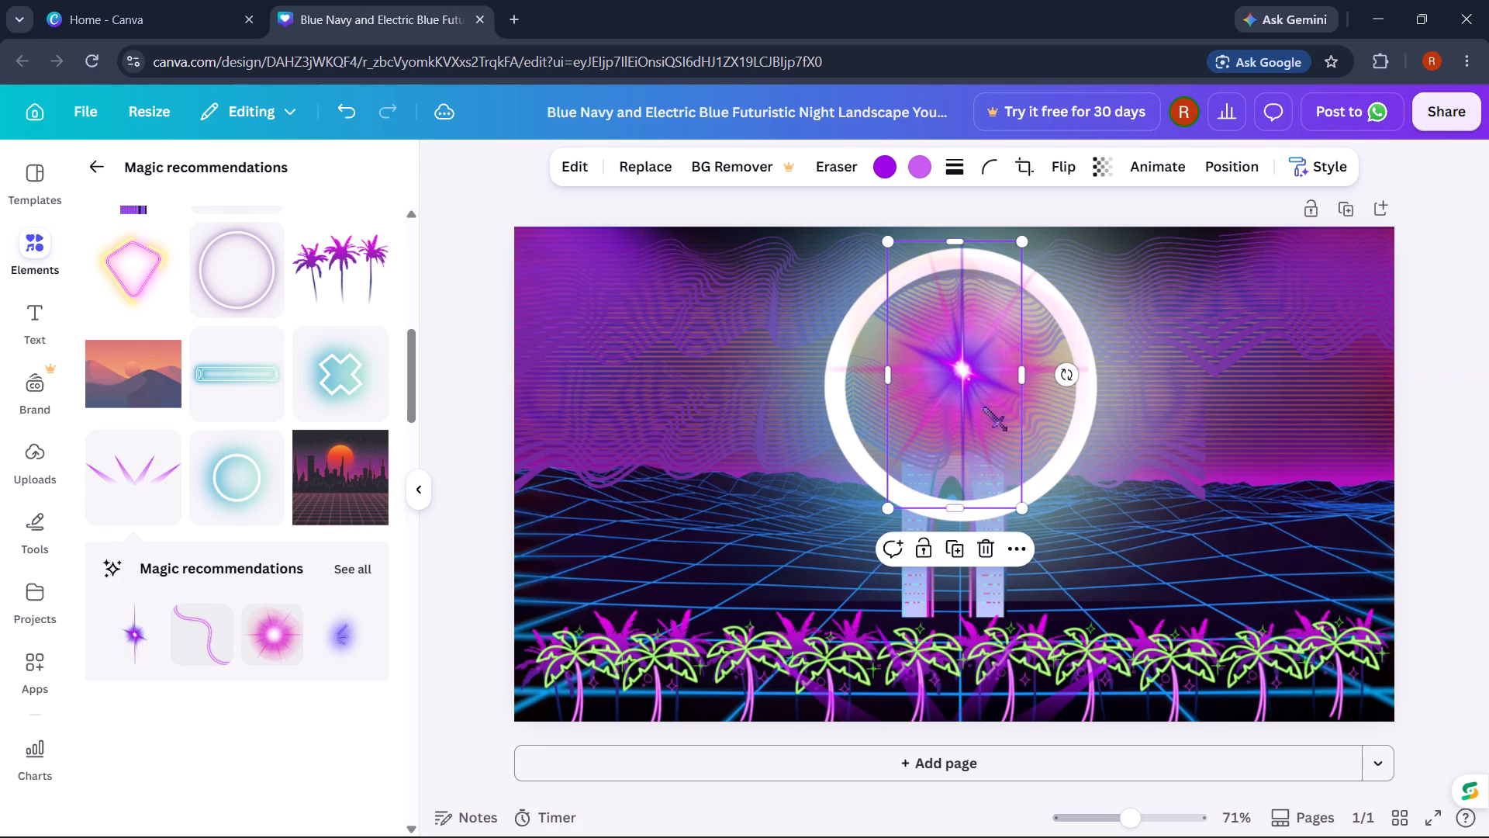
{"action": "left_click", "coordinate": [1486, 438]}
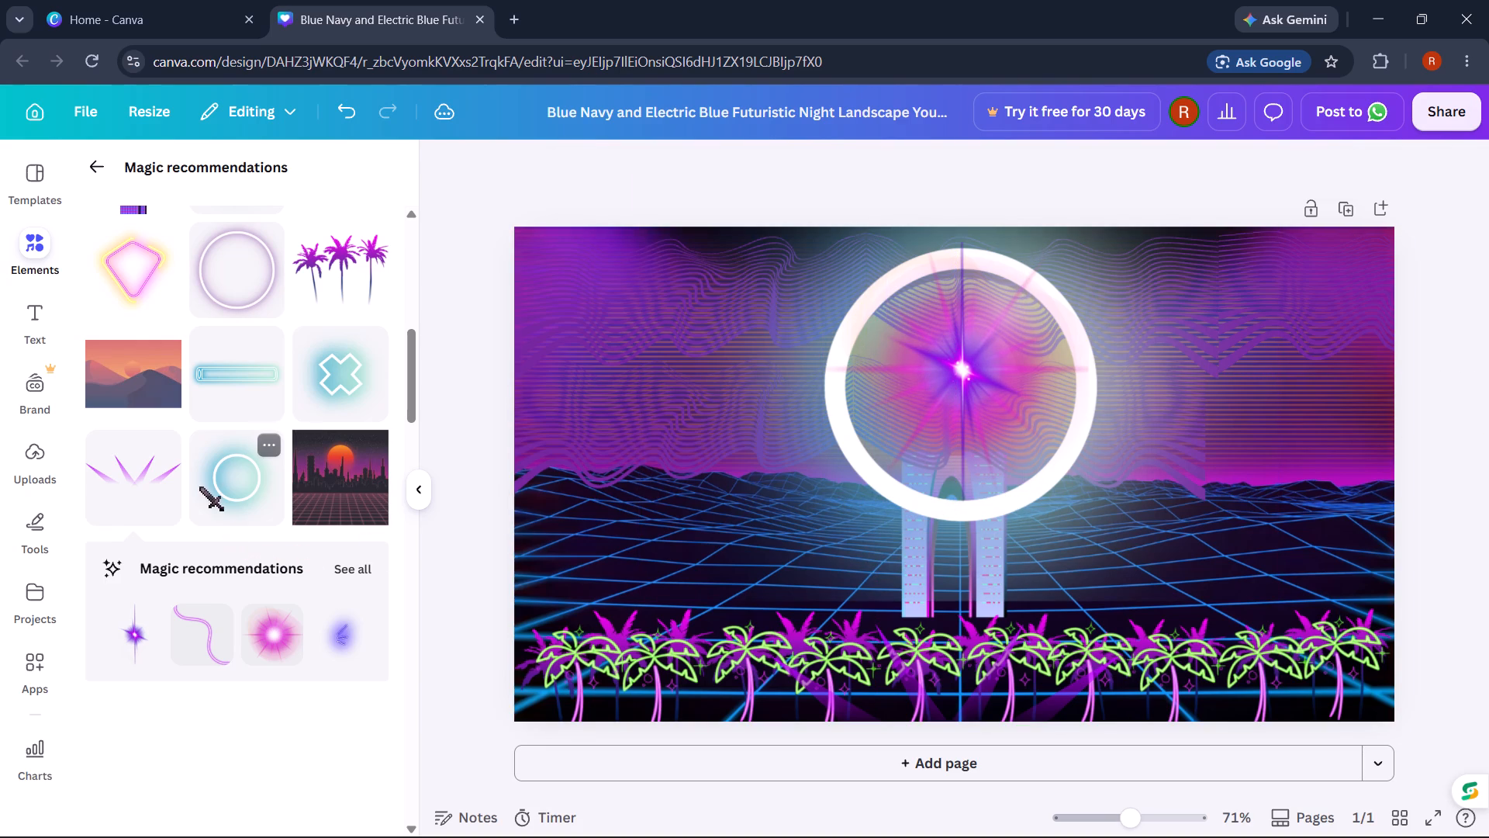
Add the purple skyscraper graphic, shrink it and place it at the page's lower-left corner in front of the palms.
{"action": "scroll", "coordinate": [250, 454], "scroll_direction": "up", "scroll_amount": 2}
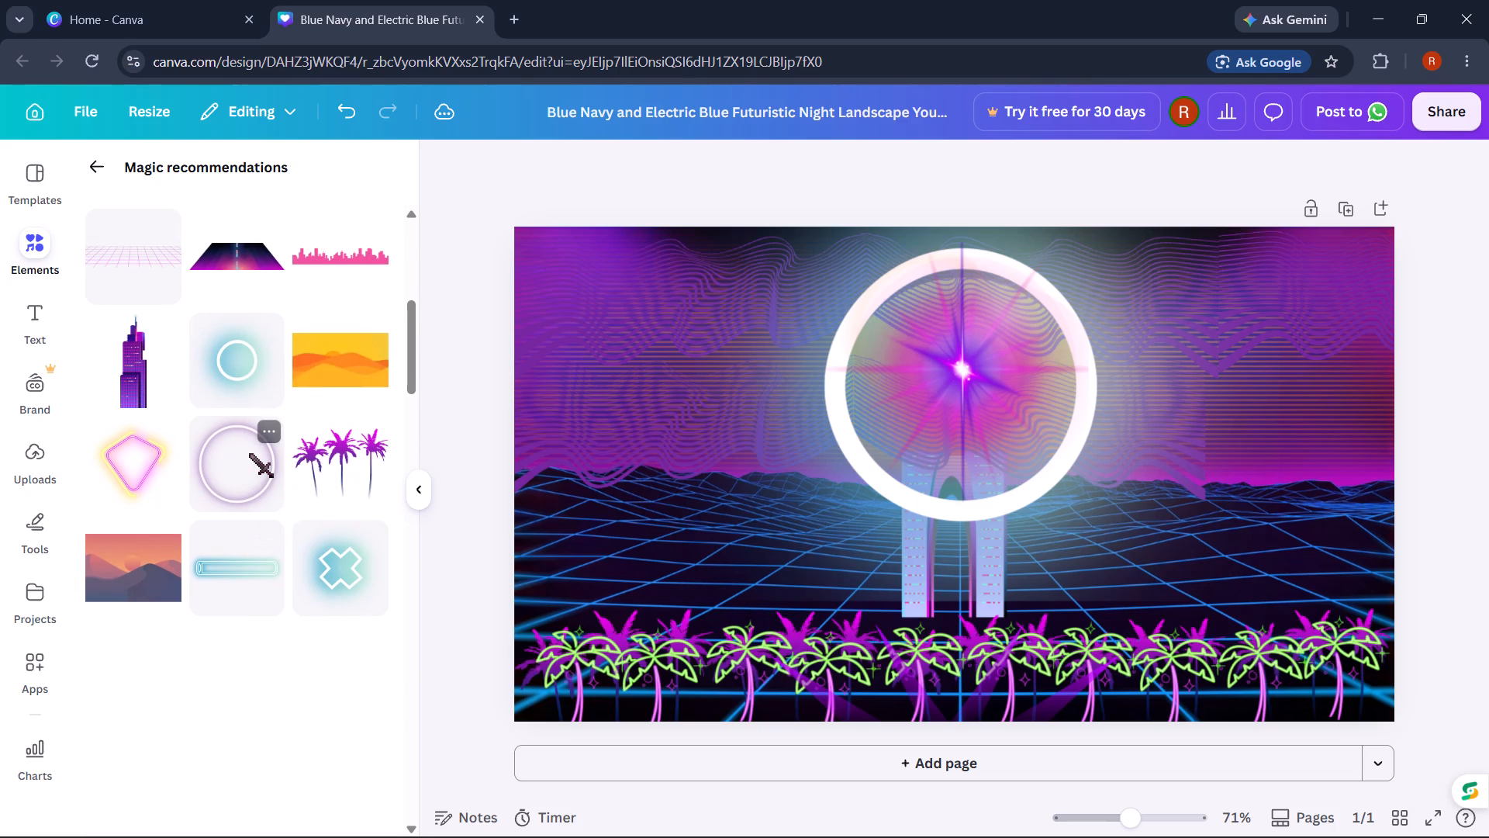
{"action": "scroll", "coordinate": [250, 454], "scroll_direction": "up", "scroll_amount": 2}
{"action": "left_click", "coordinate": [113, 561]}
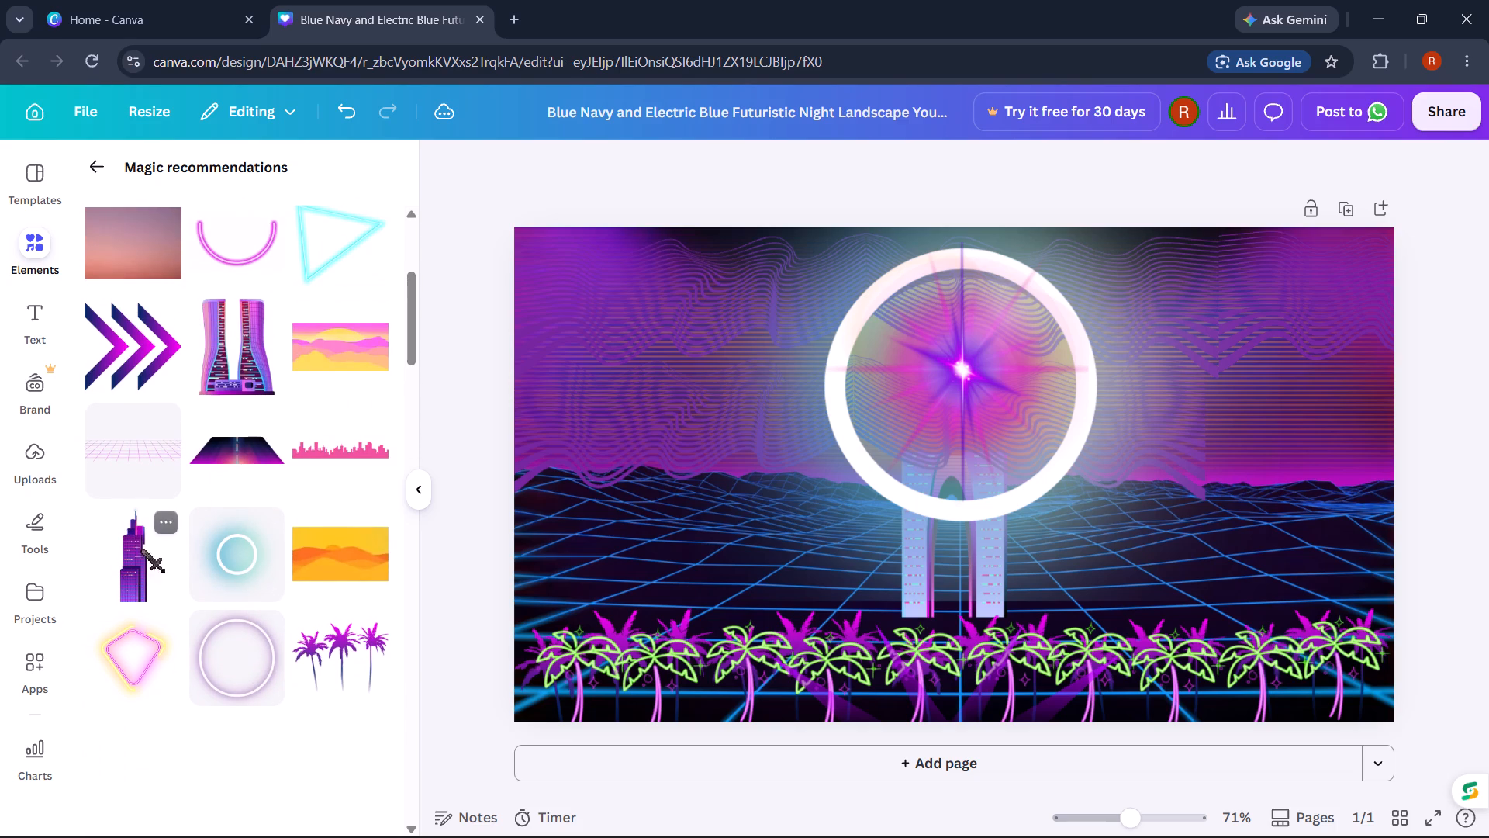
{"action": "left_click_drag", "start_coordinate": [941, 587], "coordinate": [582, 652]}
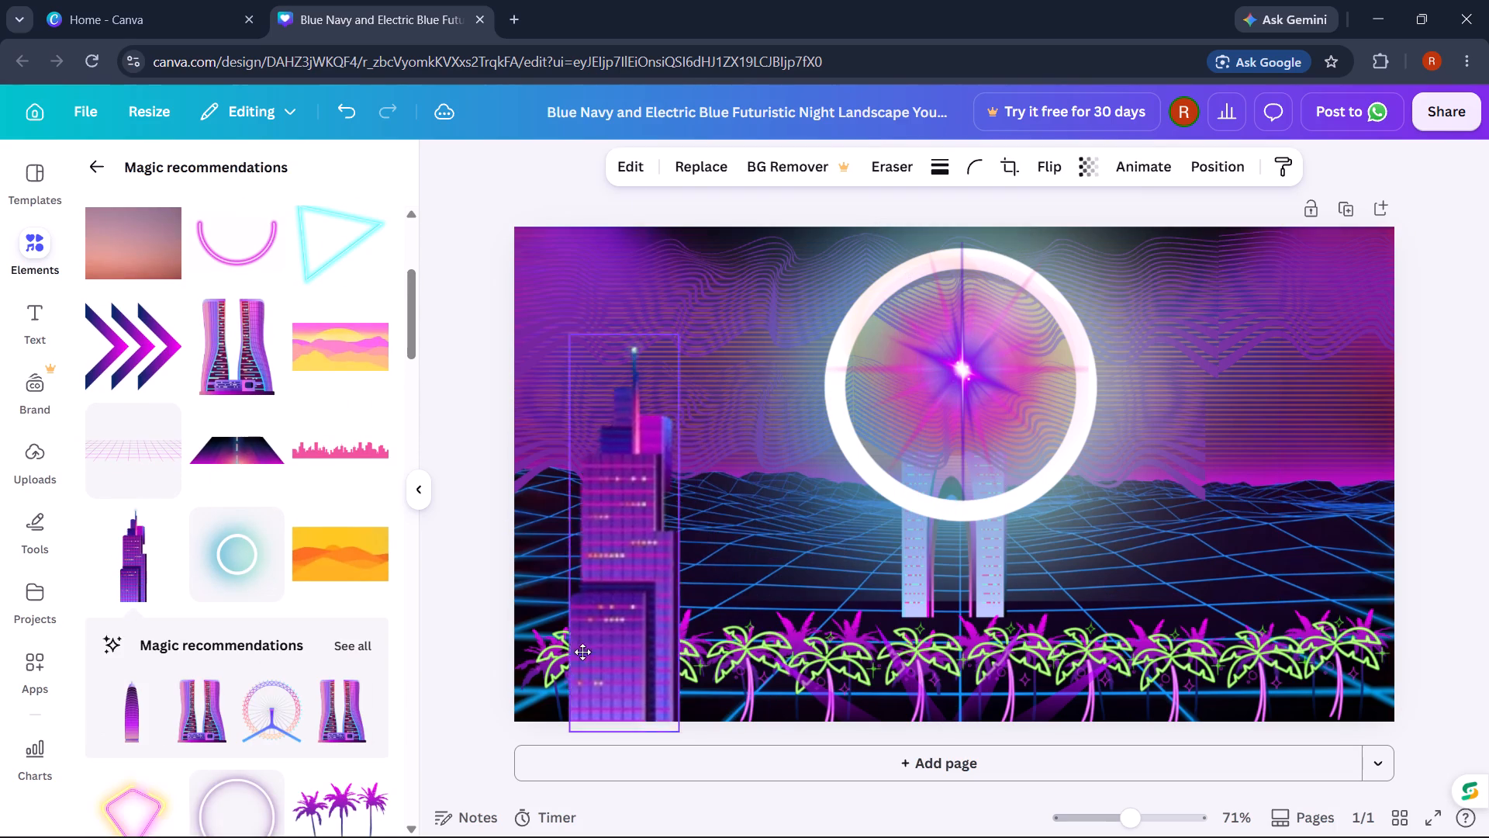
{"action": "left_click_drag", "start_coordinate": [582, 652], "coordinate": [530, 656]}
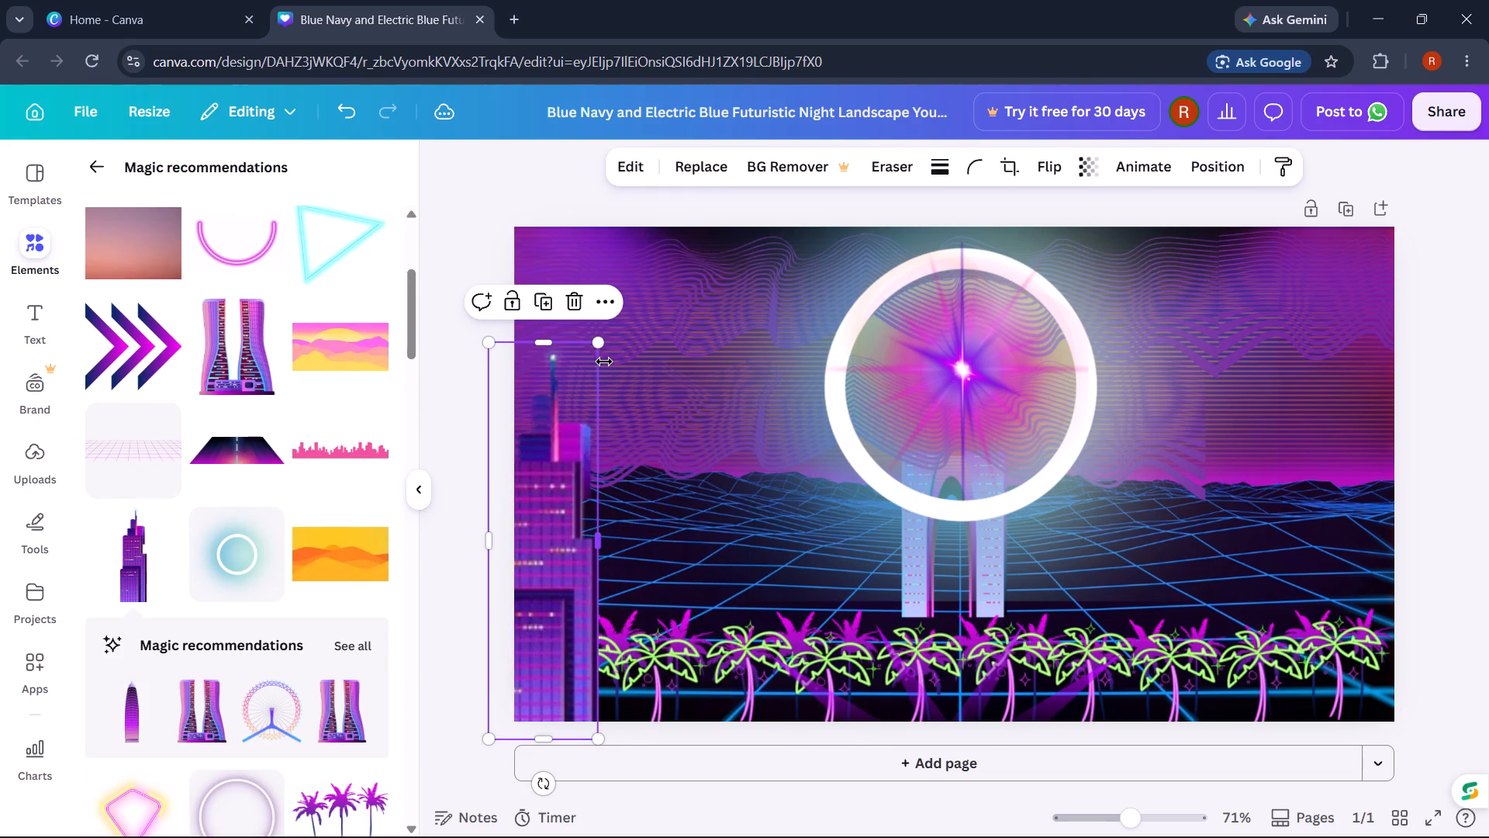
{"action": "left_click", "coordinate": [599, 333]}
{"action": "left_click", "coordinate": [528, 496]}
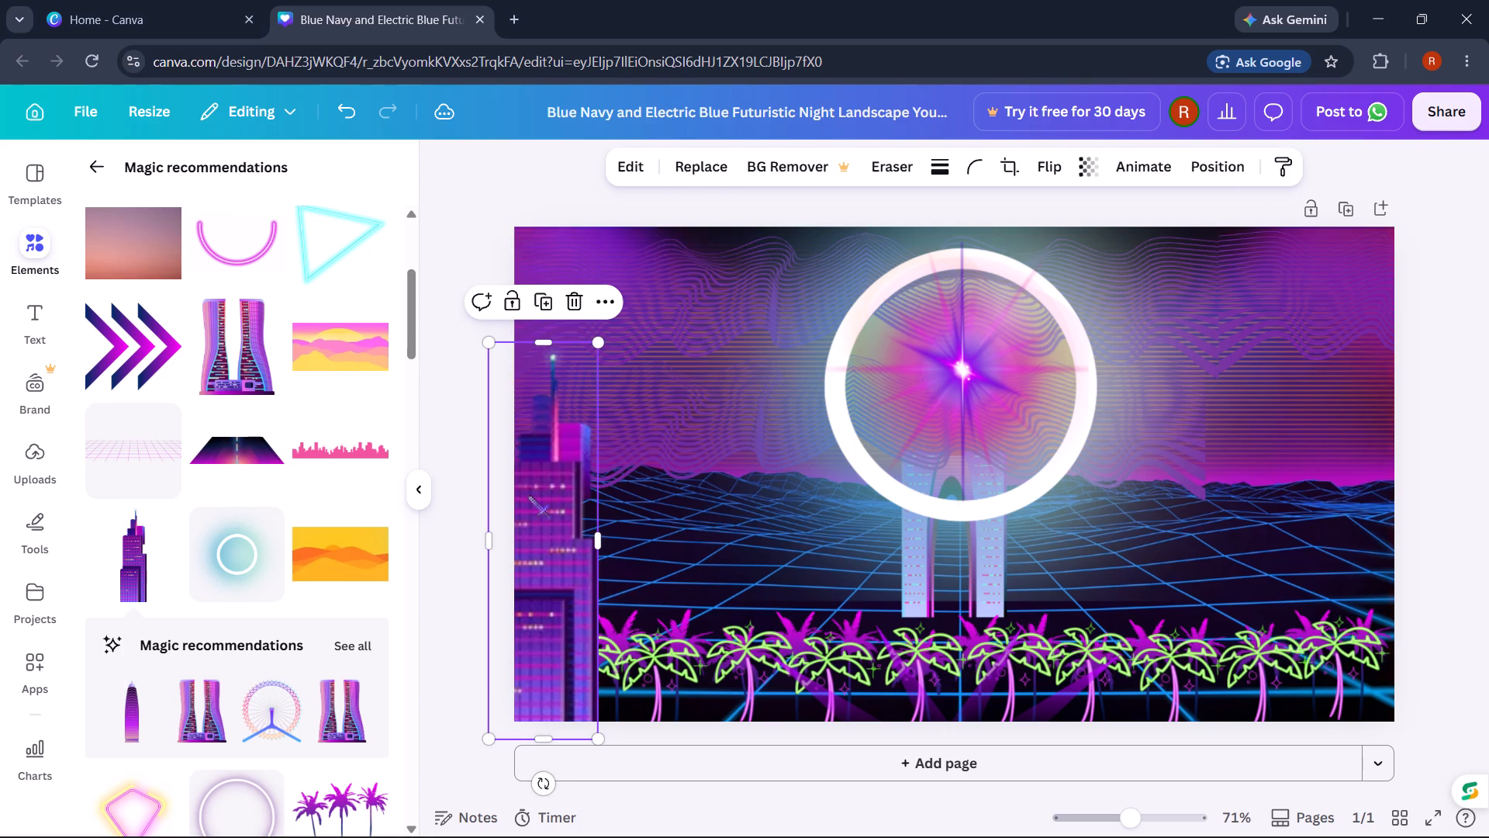
{"action": "left_click_drag", "start_coordinate": [600, 345], "coordinate": [565, 442]}
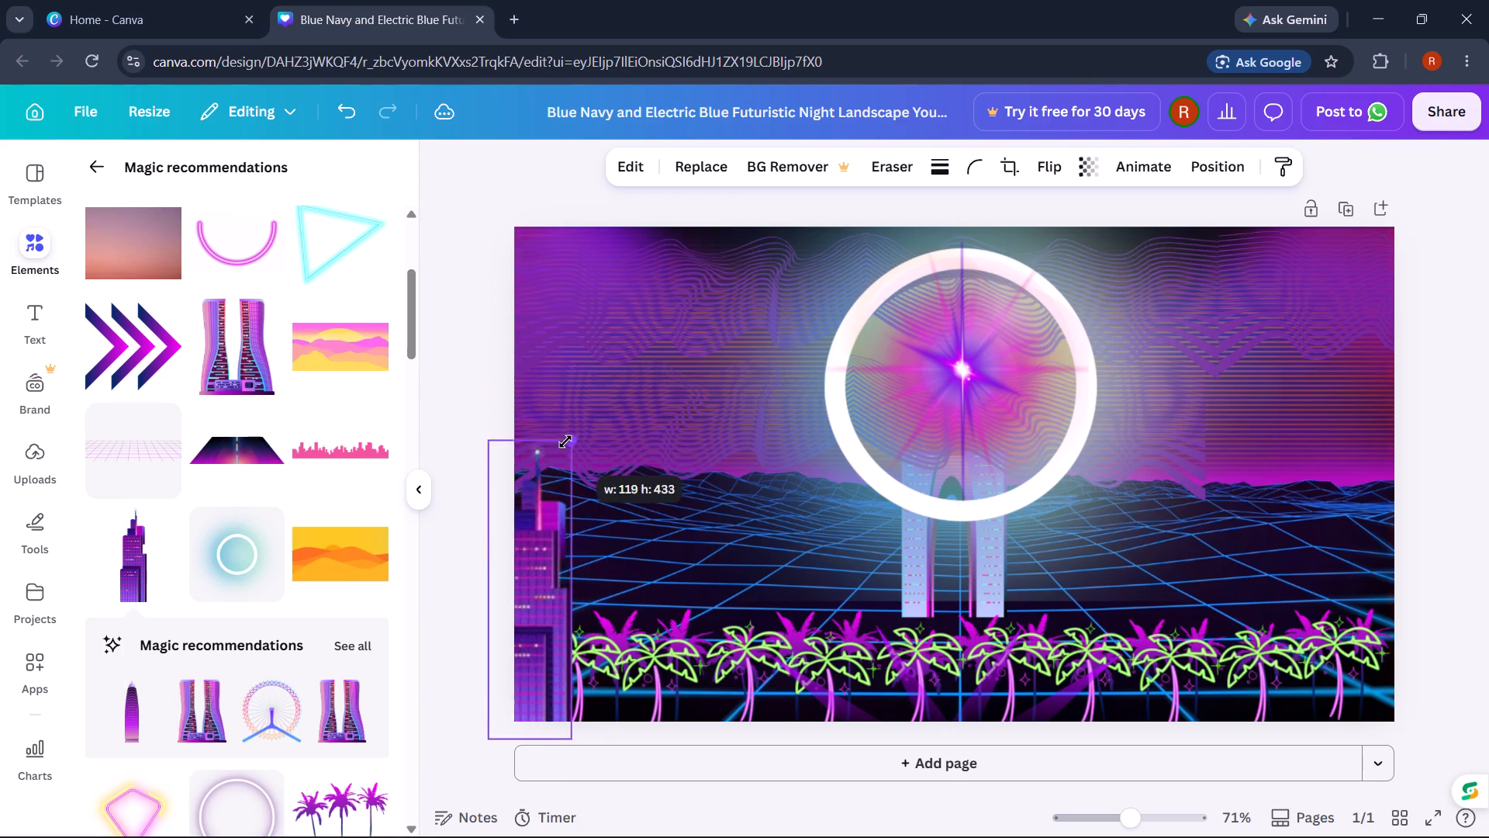
{"action": "left_click_drag", "start_coordinate": [565, 442], "coordinate": [559, 473]}
{"action": "left_click_drag", "start_coordinate": [520, 530], "coordinate": [560, 532]}
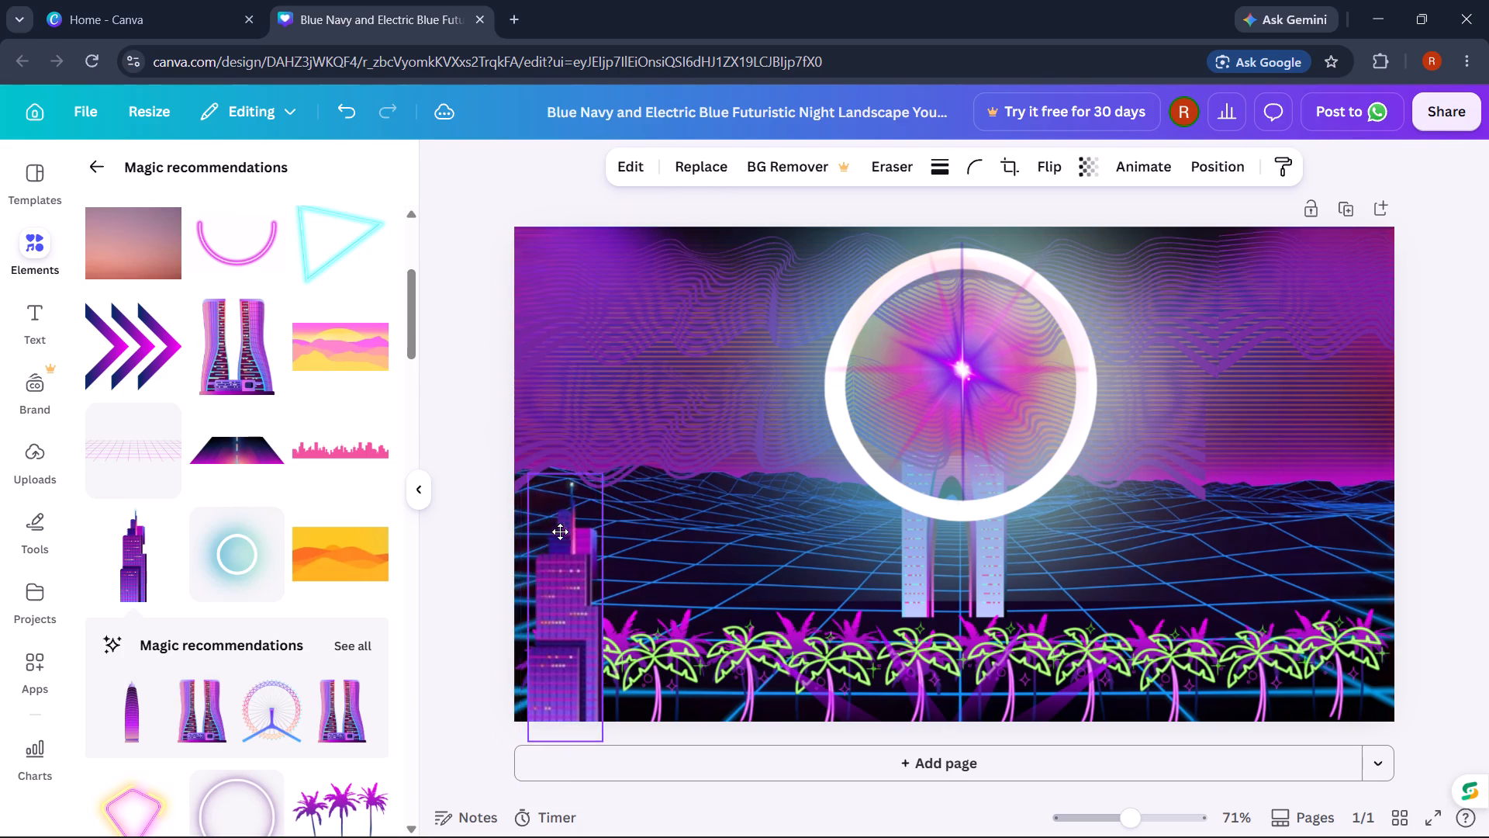
{"action": "left_click_drag", "start_coordinate": [560, 532], "coordinate": [542, 532]}
Add the pink twin-tower building, shrink it and stand it on the page's bottom edge just right of the skyscraper.
{"action": "left_click", "coordinate": [228, 389]}
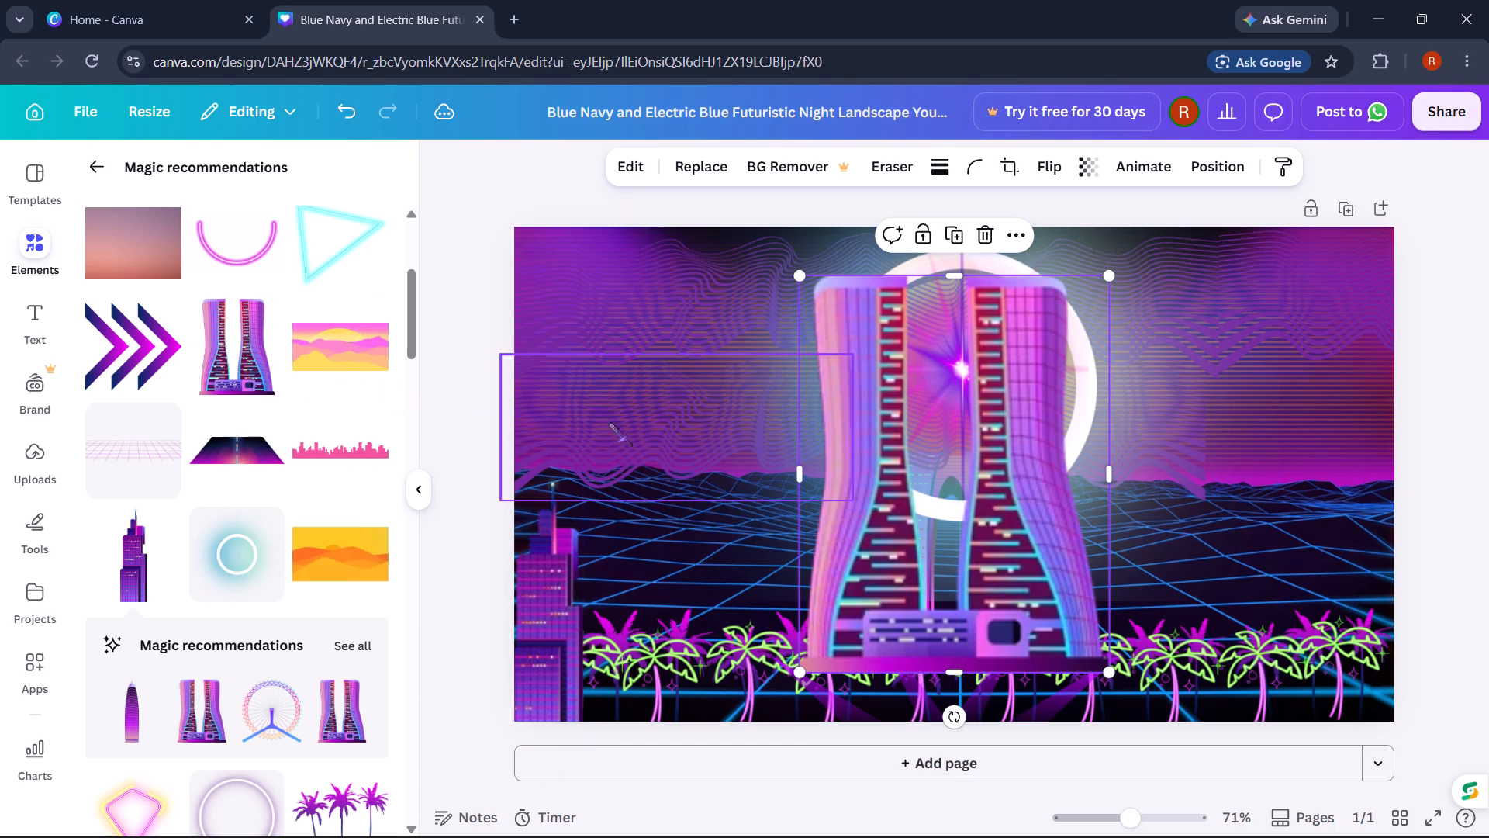
{"action": "left_click_drag", "start_coordinate": [881, 388], "coordinate": [721, 492]}
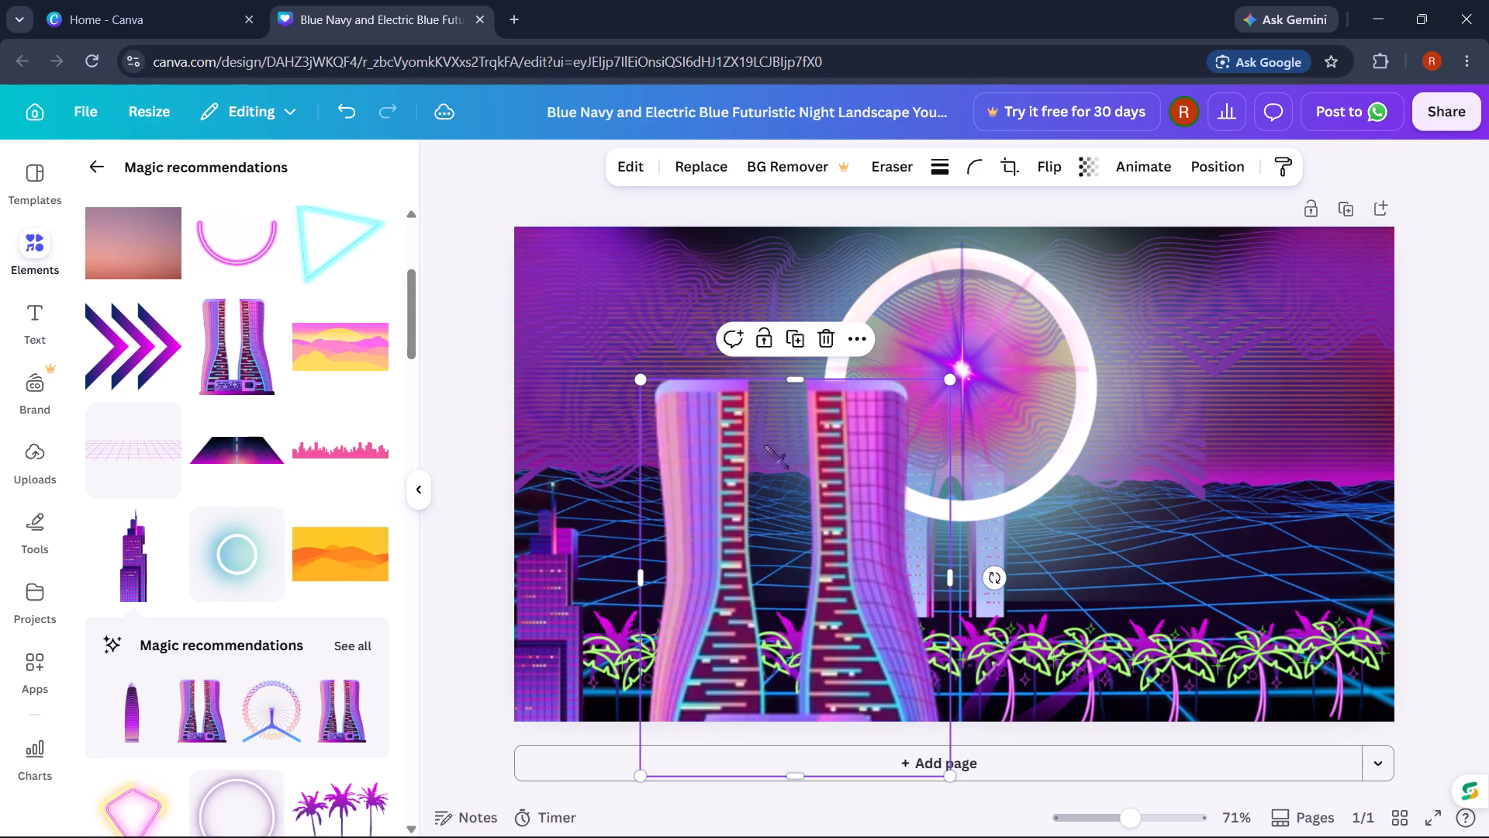
{"action": "left_click_drag", "start_coordinate": [948, 379], "coordinate": [793, 465]}
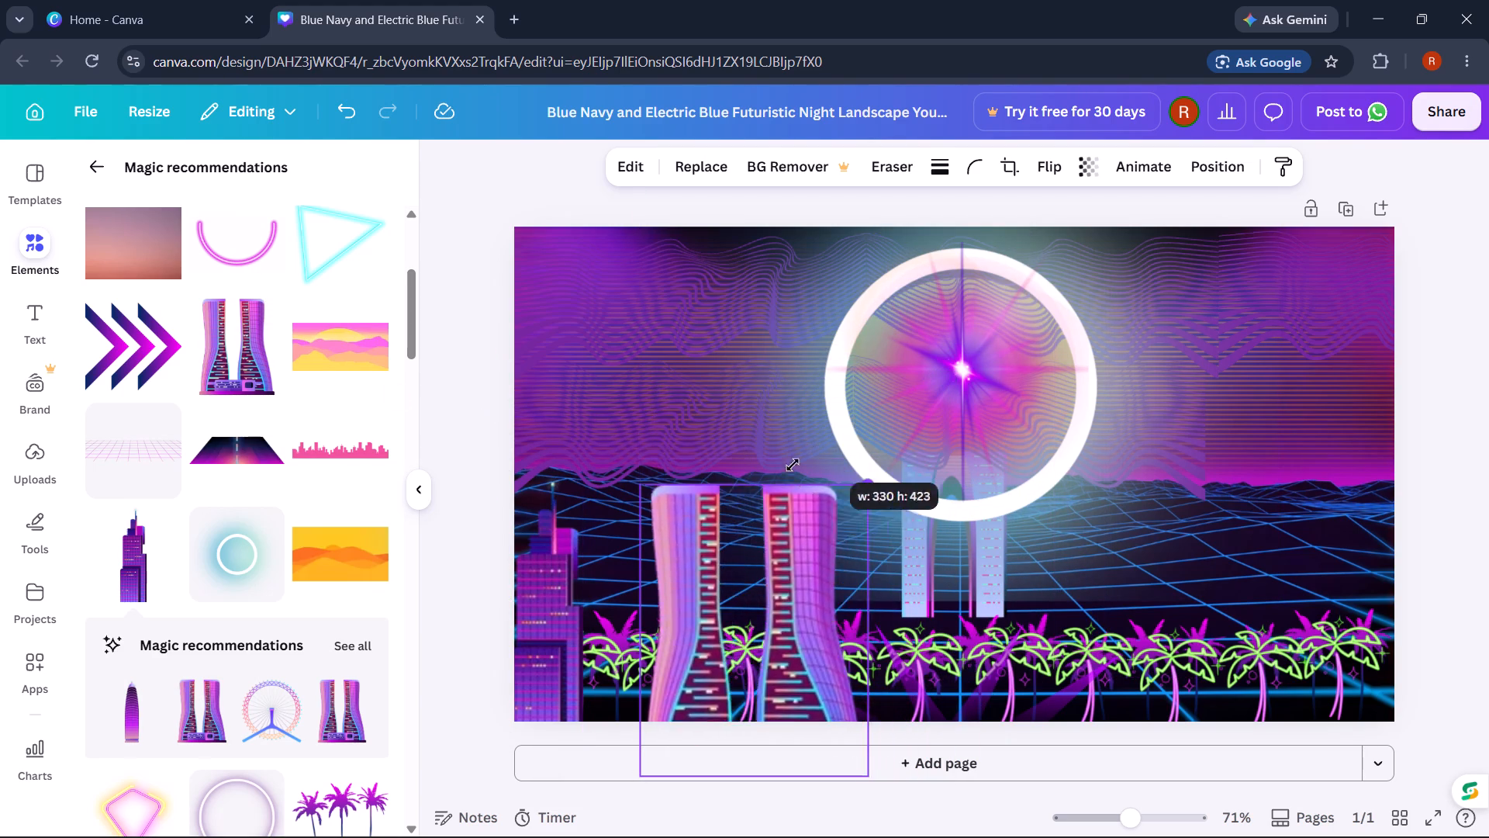
{"action": "left_click_drag", "start_coordinate": [793, 465], "coordinate": [734, 502]}
{"action": "left_click_drag", "start_coordinate": [709, 597], "coordinate": [669, 575]}
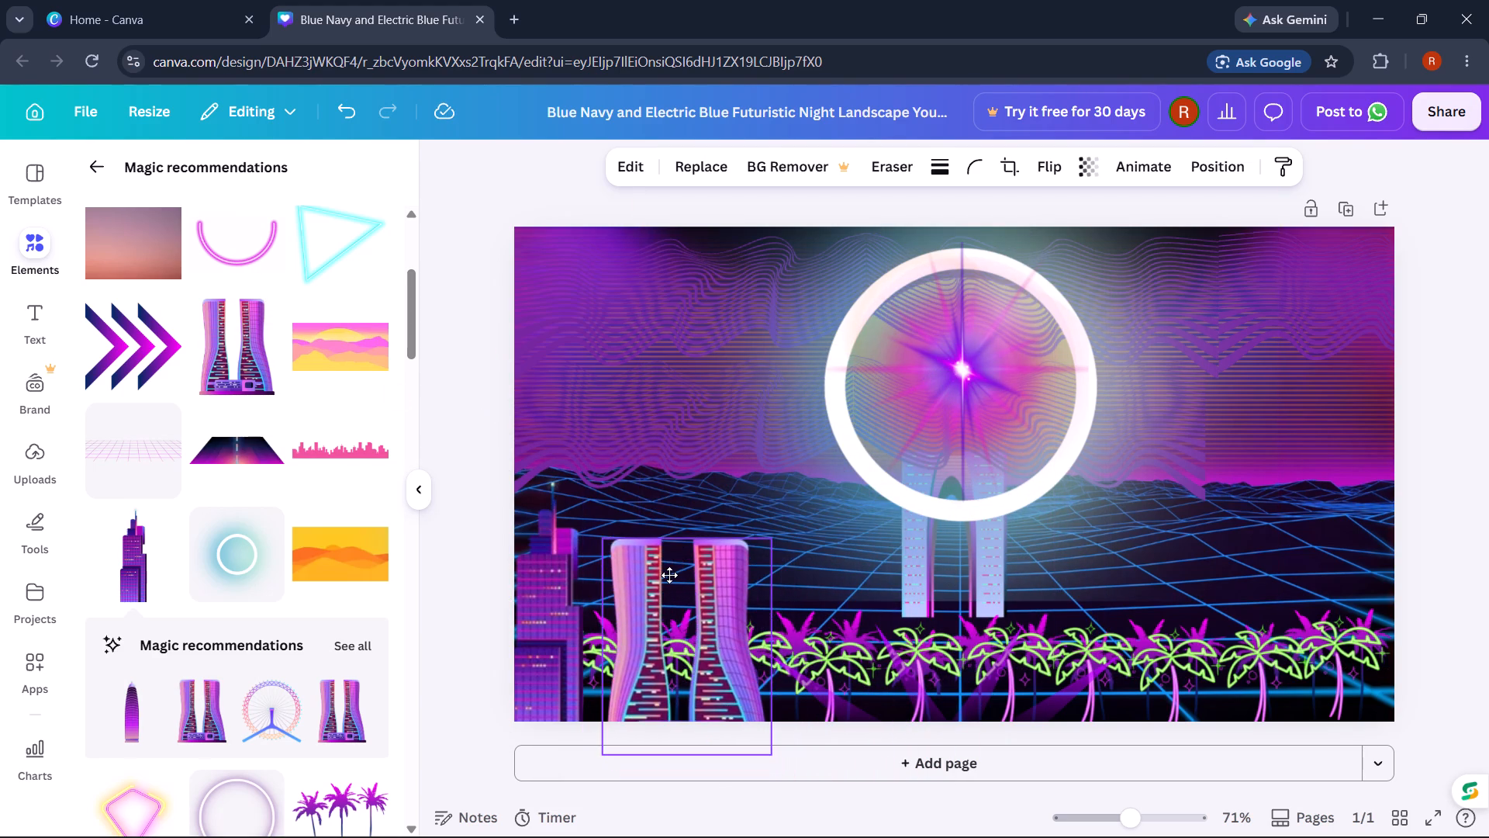
{"action": "left_click_drag", "start_coordinate": [669, 575], "coordinate": [644, 549]}
{"action": "left_click_drag", "start_coordinate": [748, 511], "coordinate": [721, 544]}
{"action": "left_click_drag", "start_coordinate": [679, 577], "coordinate": [706, 577]}
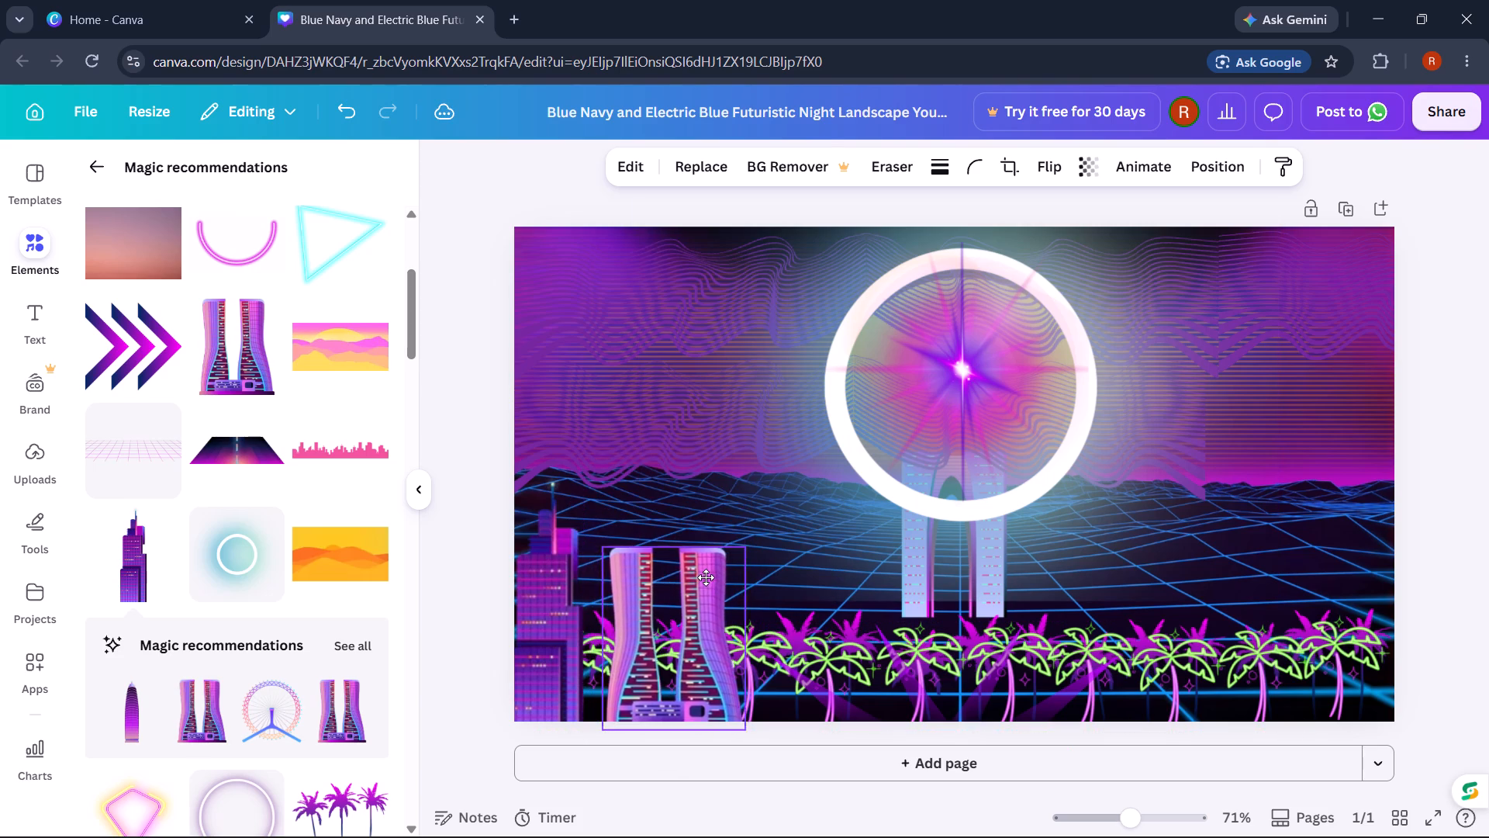
{"action": "left_click_drag", "start_coordinate": [706, 577], "coordinate": [698, 570]}
Scale the purple skyscraper down to about 97 by 353 and set it slightly in from the page's lower-left corner.
{"action": "left_click", "coordinate": [561, 587]}
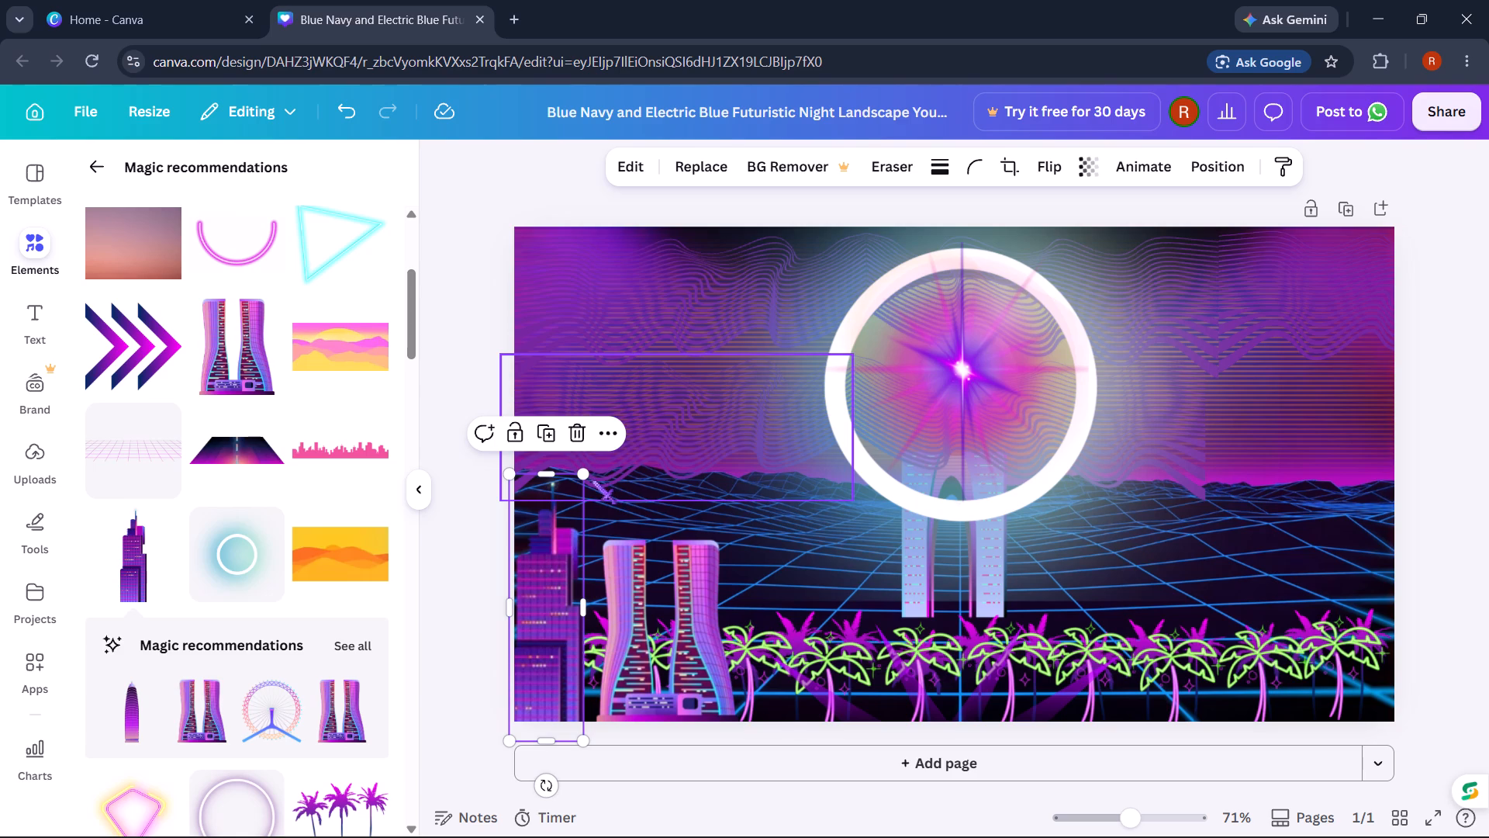
{"action": "left_click_drag", "start_coordinate": [578, 471], "coordinate": [578, 494]}
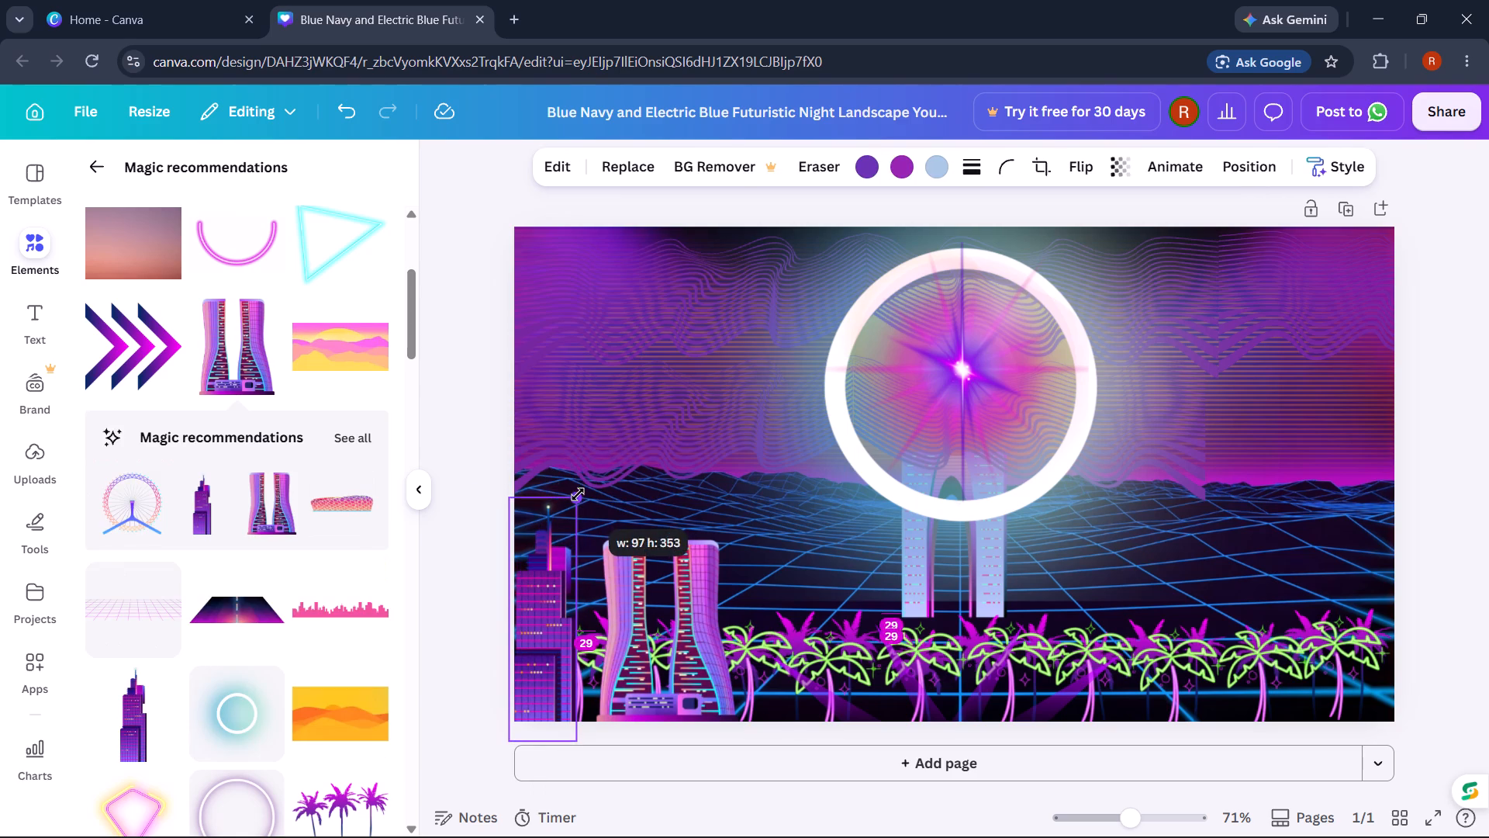
{"action": "left_click_drag", "start_coordinate": [547, 539], "coordinate": [557, 538]}
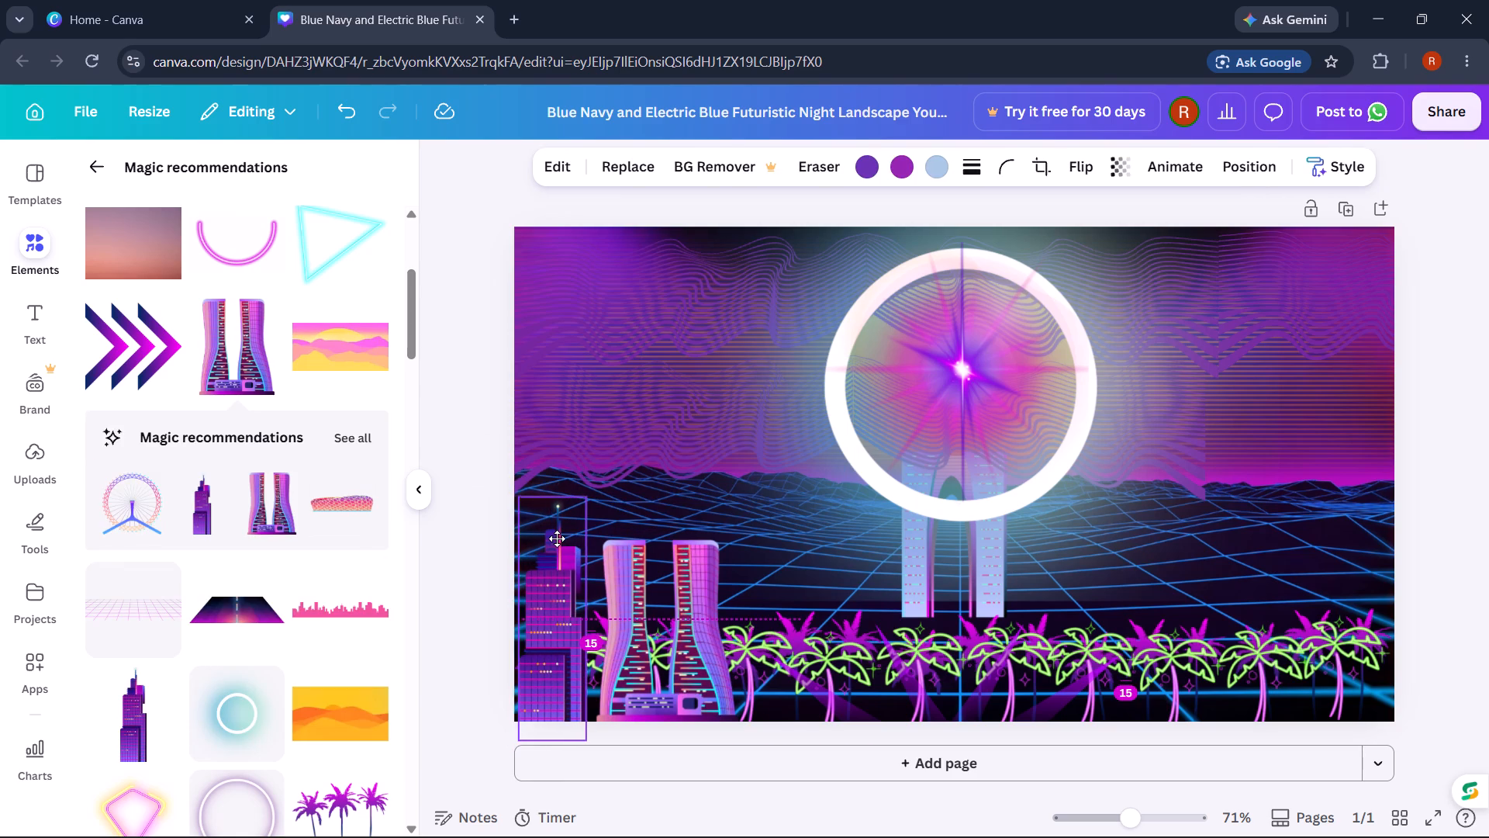
{"action": "left_click_drag", "start_coordinate": [557, 538], "coordinate": [558, 521]}
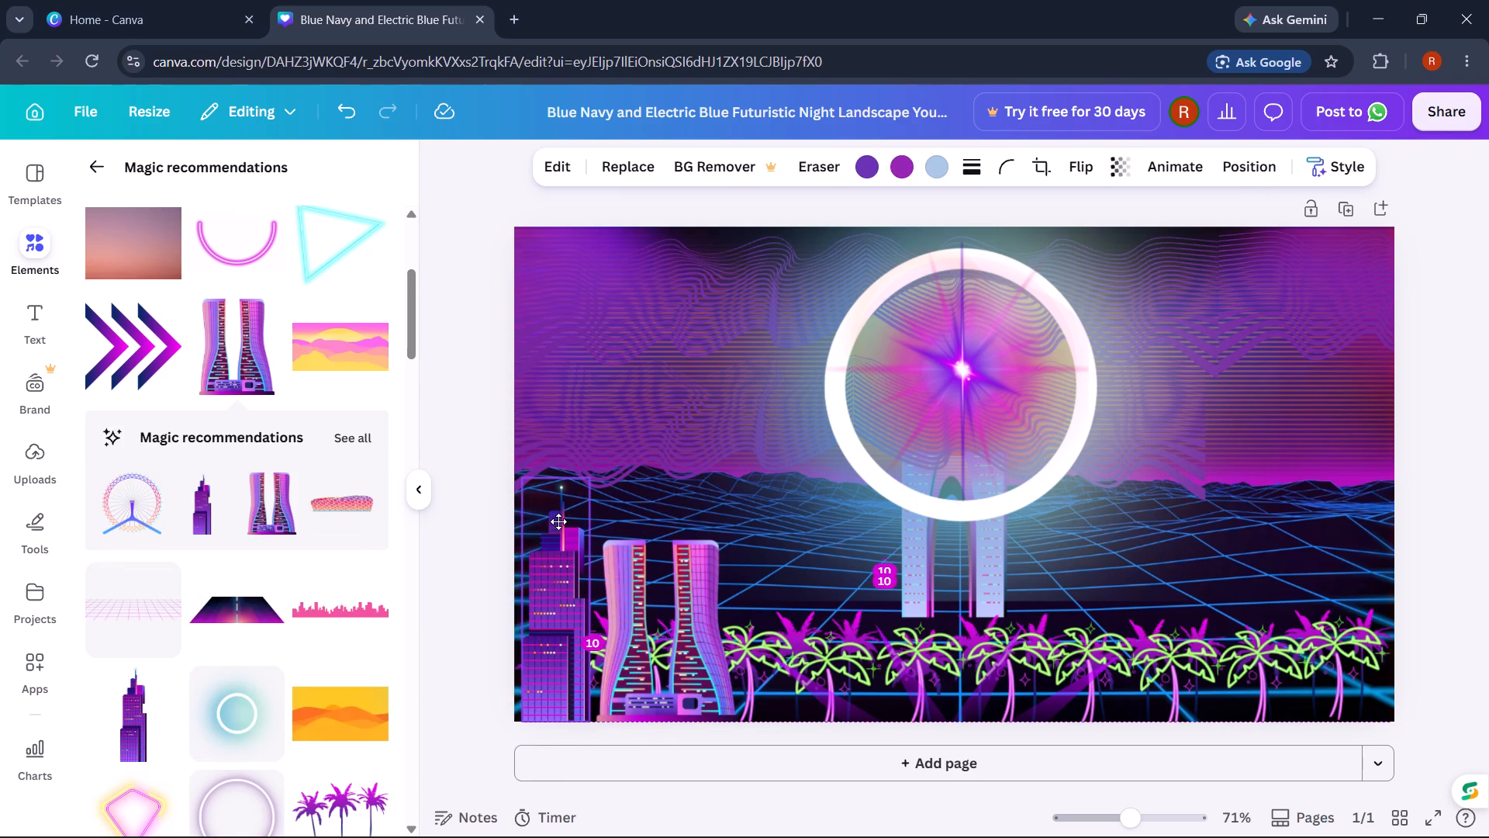
{"action": "left_click_drag", "start_coordinate": [558, 521], "coordinate": [558, 525]}
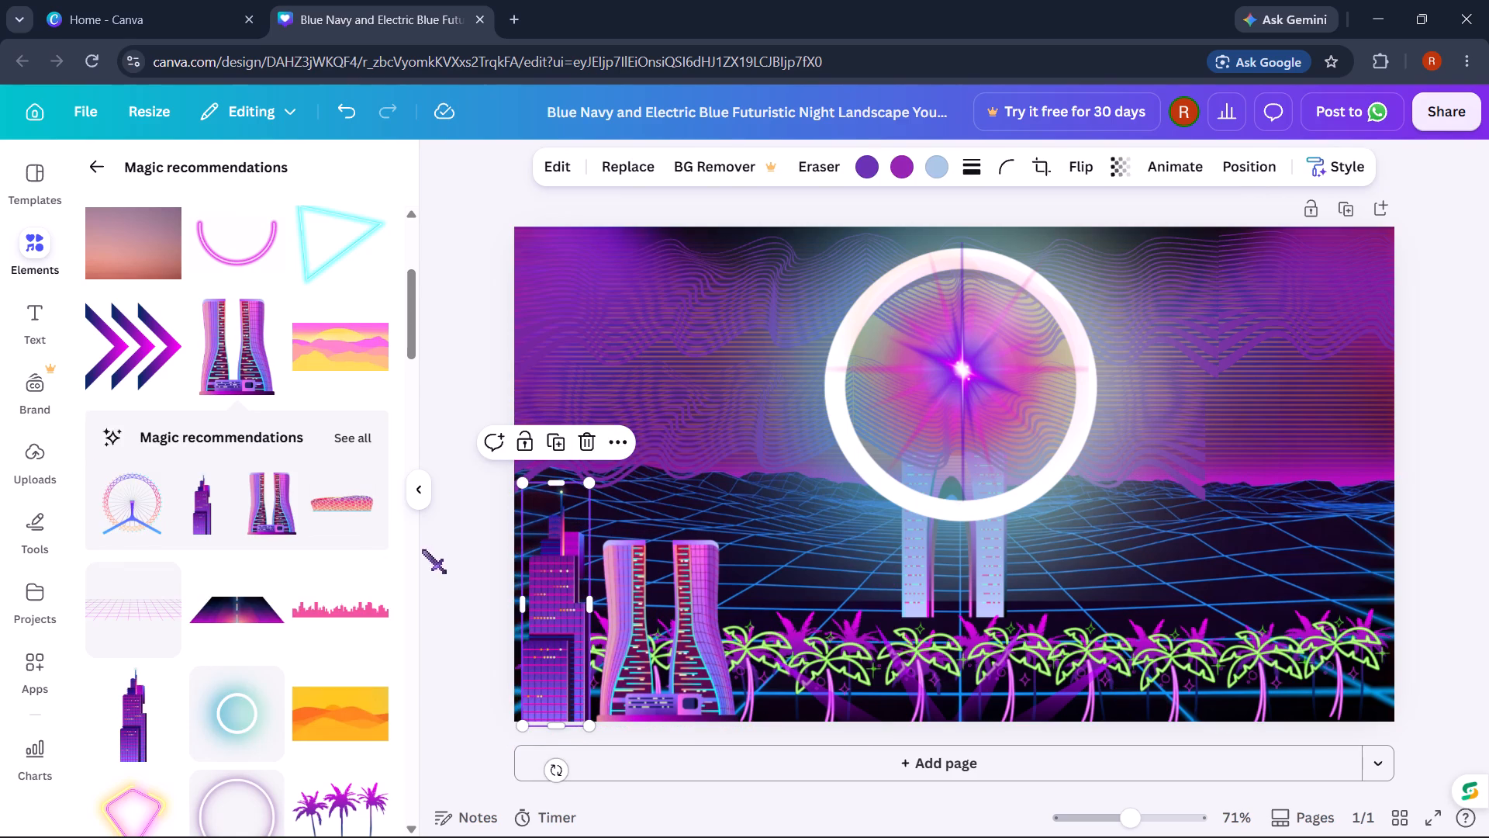
{"action": "left_click", "coordinate": [441, 548]}
Add the neon Ferris wheel graphic, shrink it and place it at the bottom centre, overlapping the white ring's lower edge.
{"action": "left_click", "coordinate": [165, 518]}
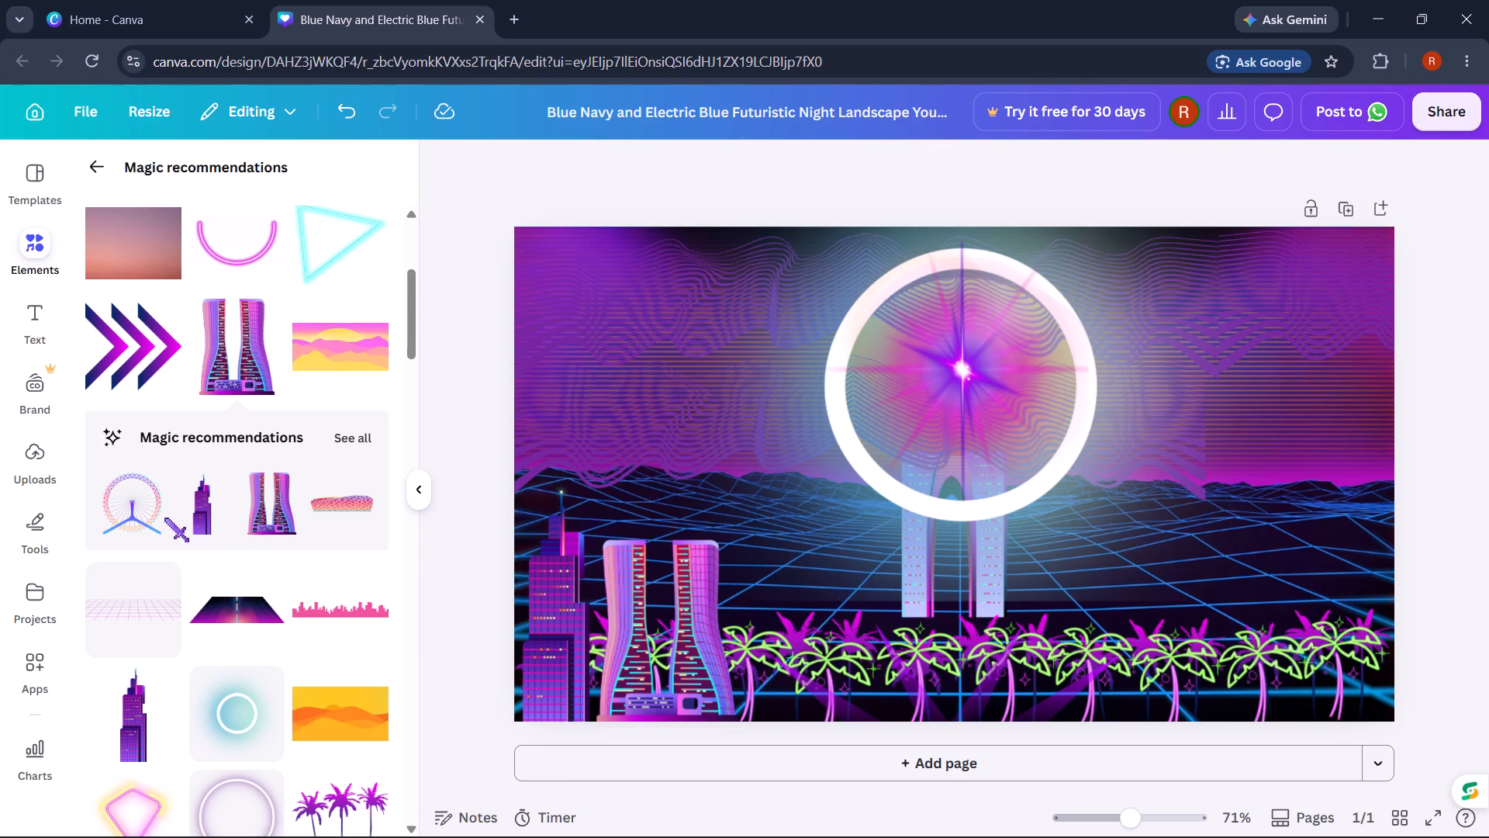
{"action": "left_click", "coordinate": [126, 508]}
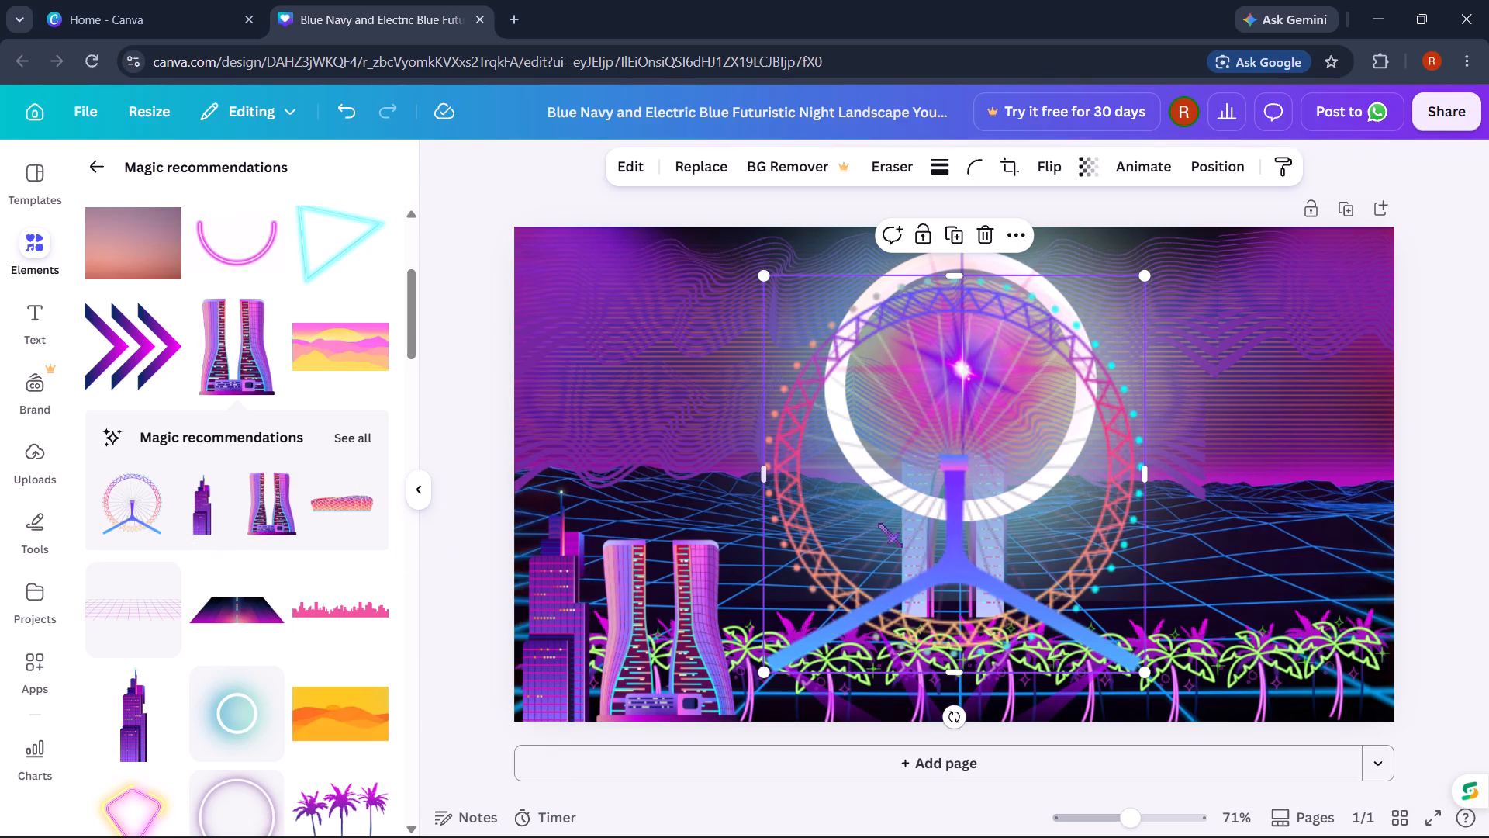
{"action": "left_click_drag", "start_coordinate": [910, 512], "coordinate": [919, 566]}
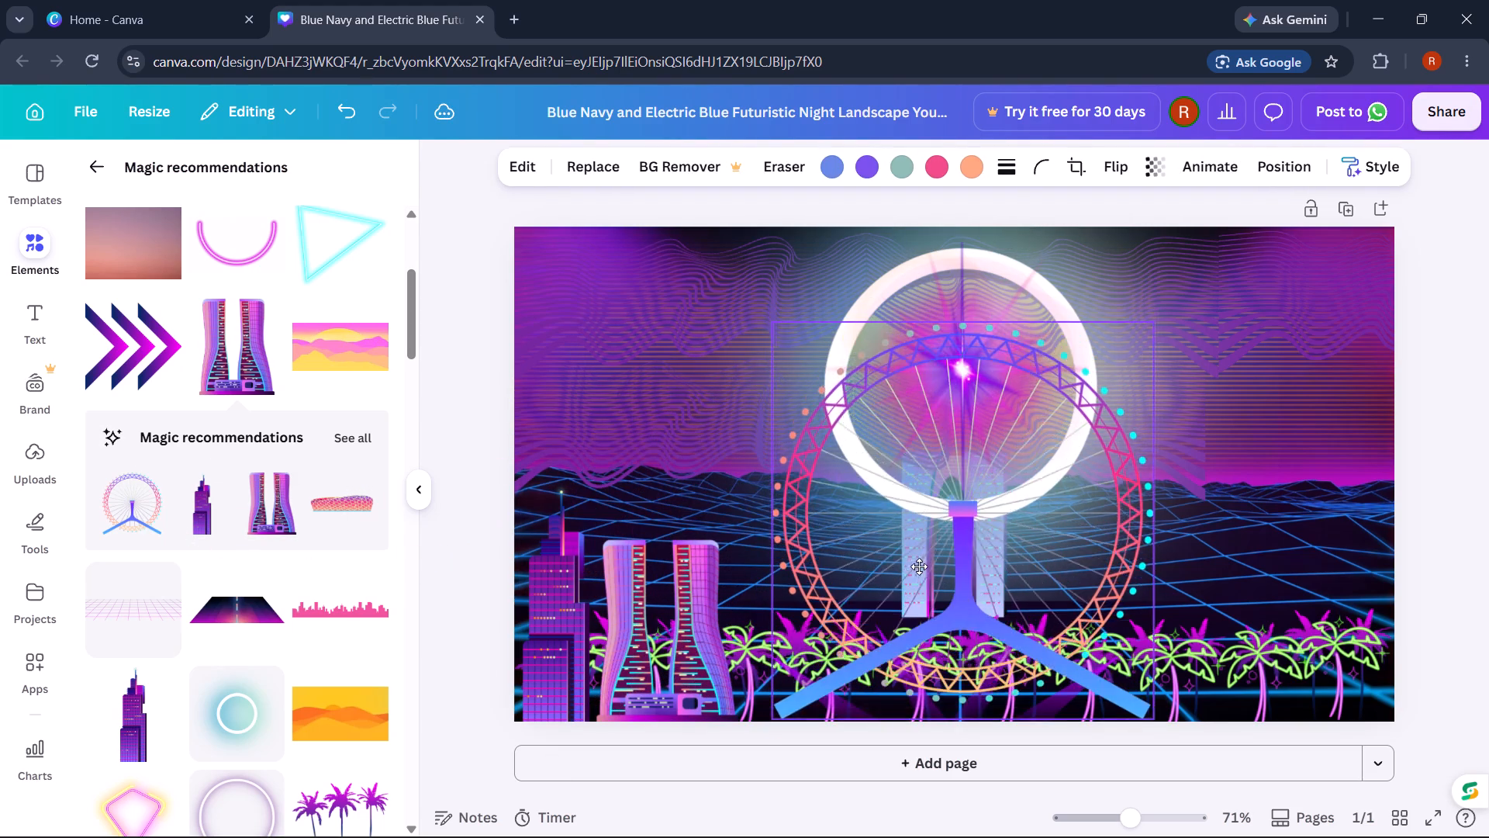
{"action": "left_click_drag", "start_coordinate": [919, 566], "coordinate": [907, 607]}
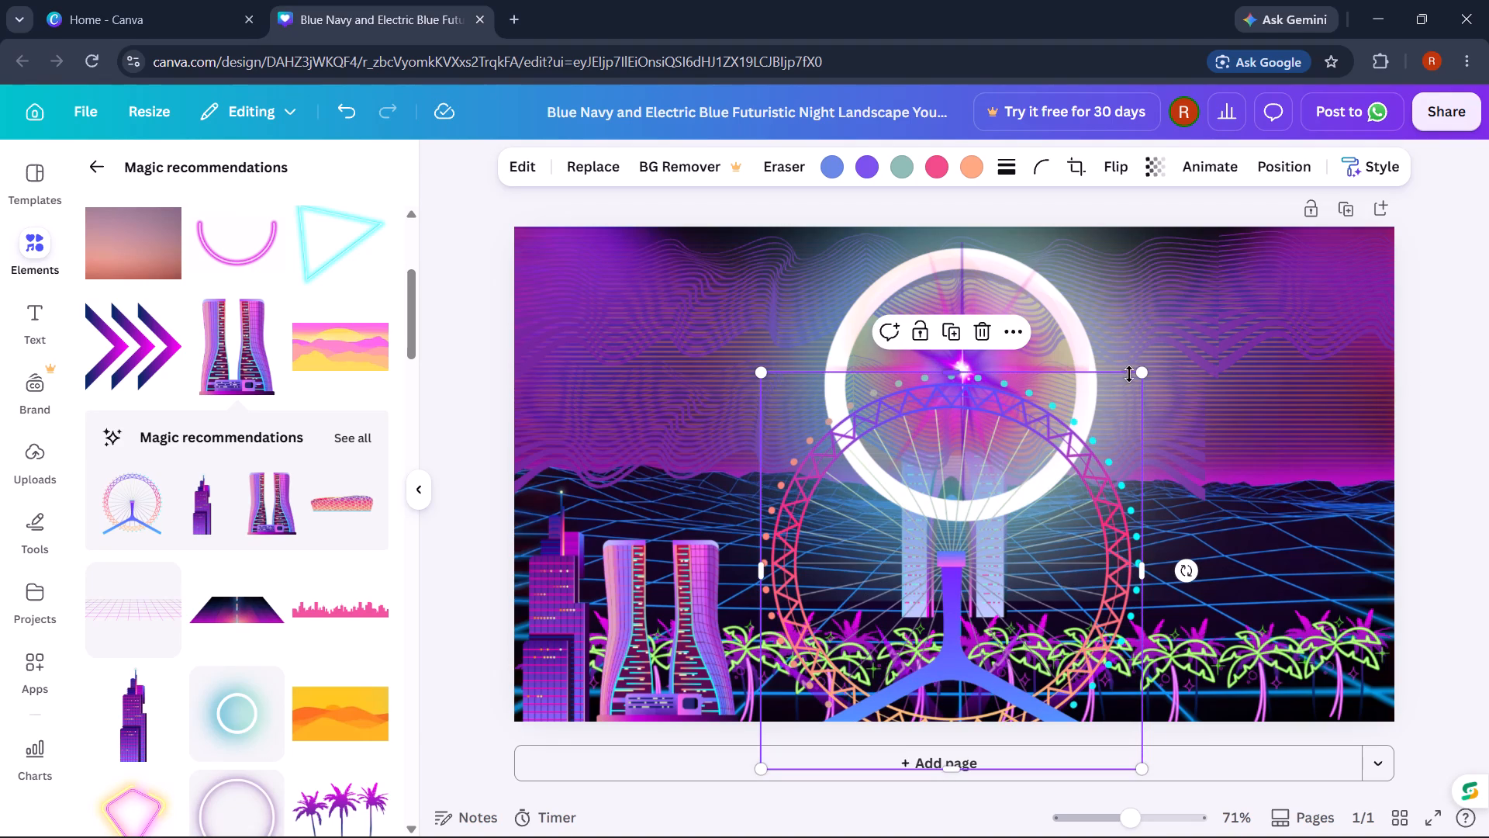
{"action": "left_click_drag", "start_coordinate": [1136, 372], "coordinate": [1063, 497]}
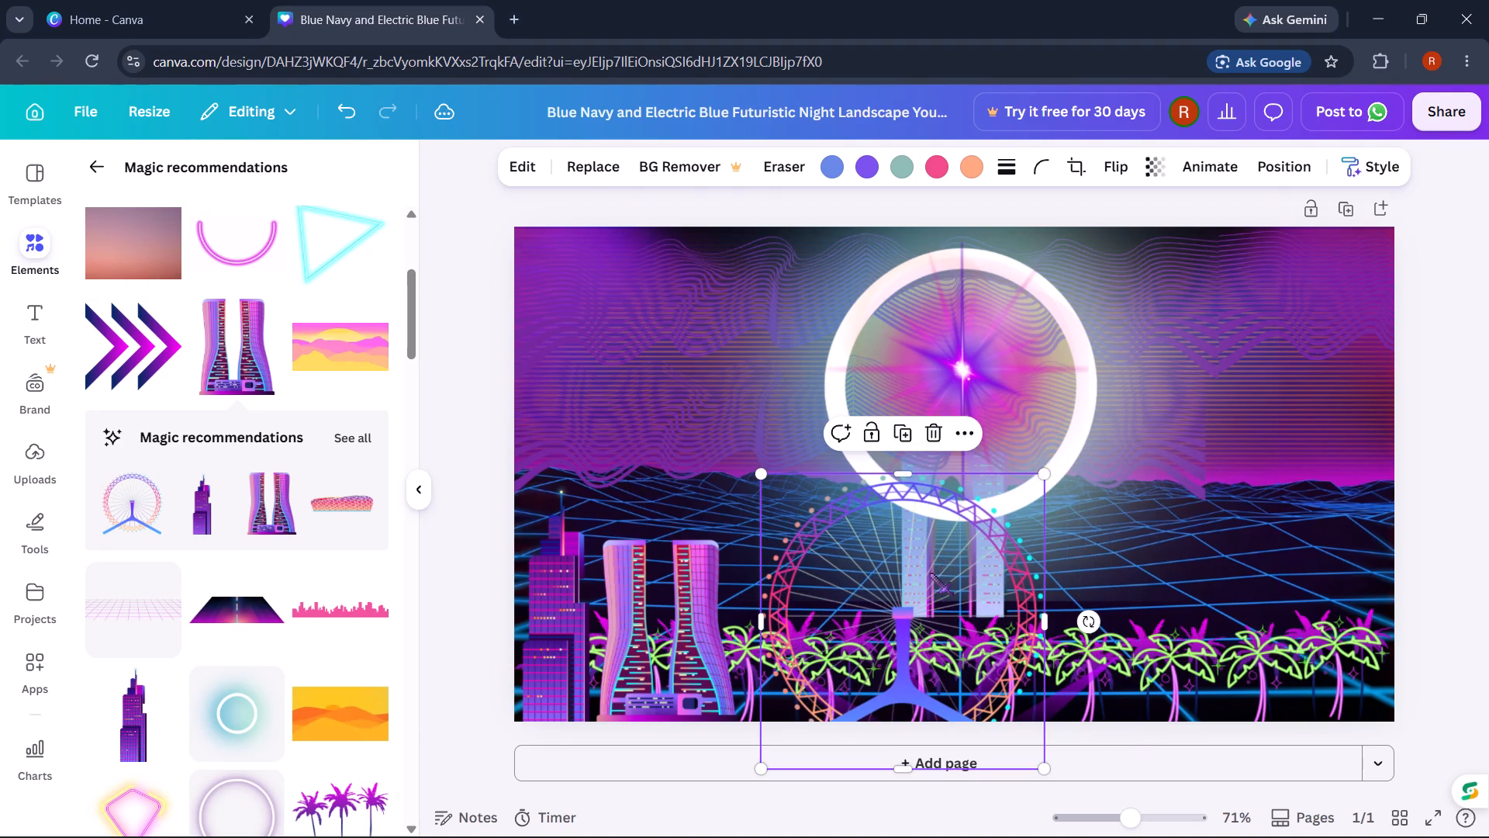
{"action": "left_click_drag", "start_coordinate": [915, 587], "coordinate": [962, 573]}
{"action": "left_click", "coordinate": [461, 487]}
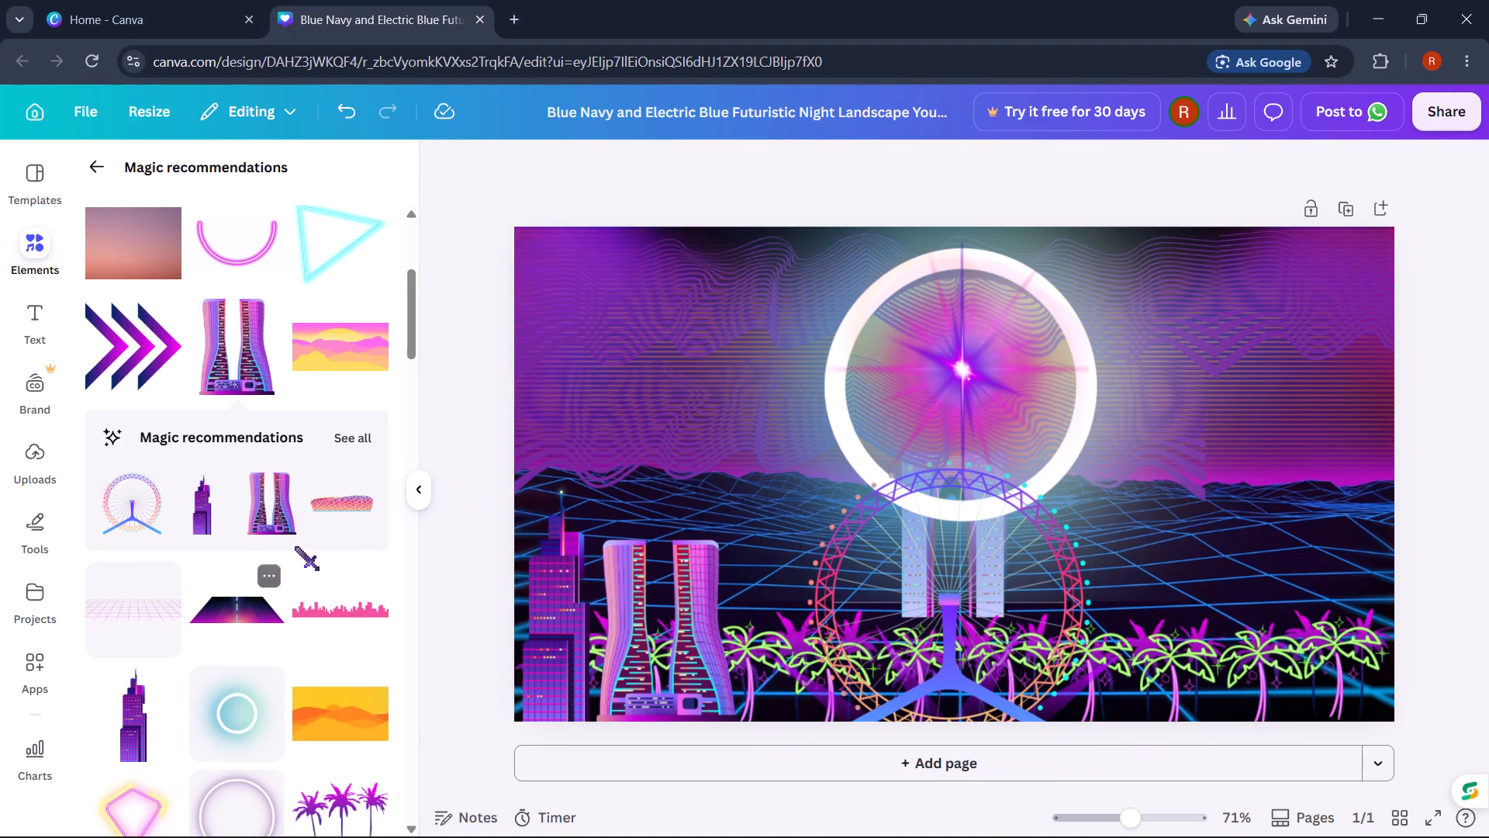
Add the pink lattice stadium graphic, shrink it and place it on the page's bottom edge just right of the twin towers.
{"action": "left_click", "coordinate": [354, 523]}
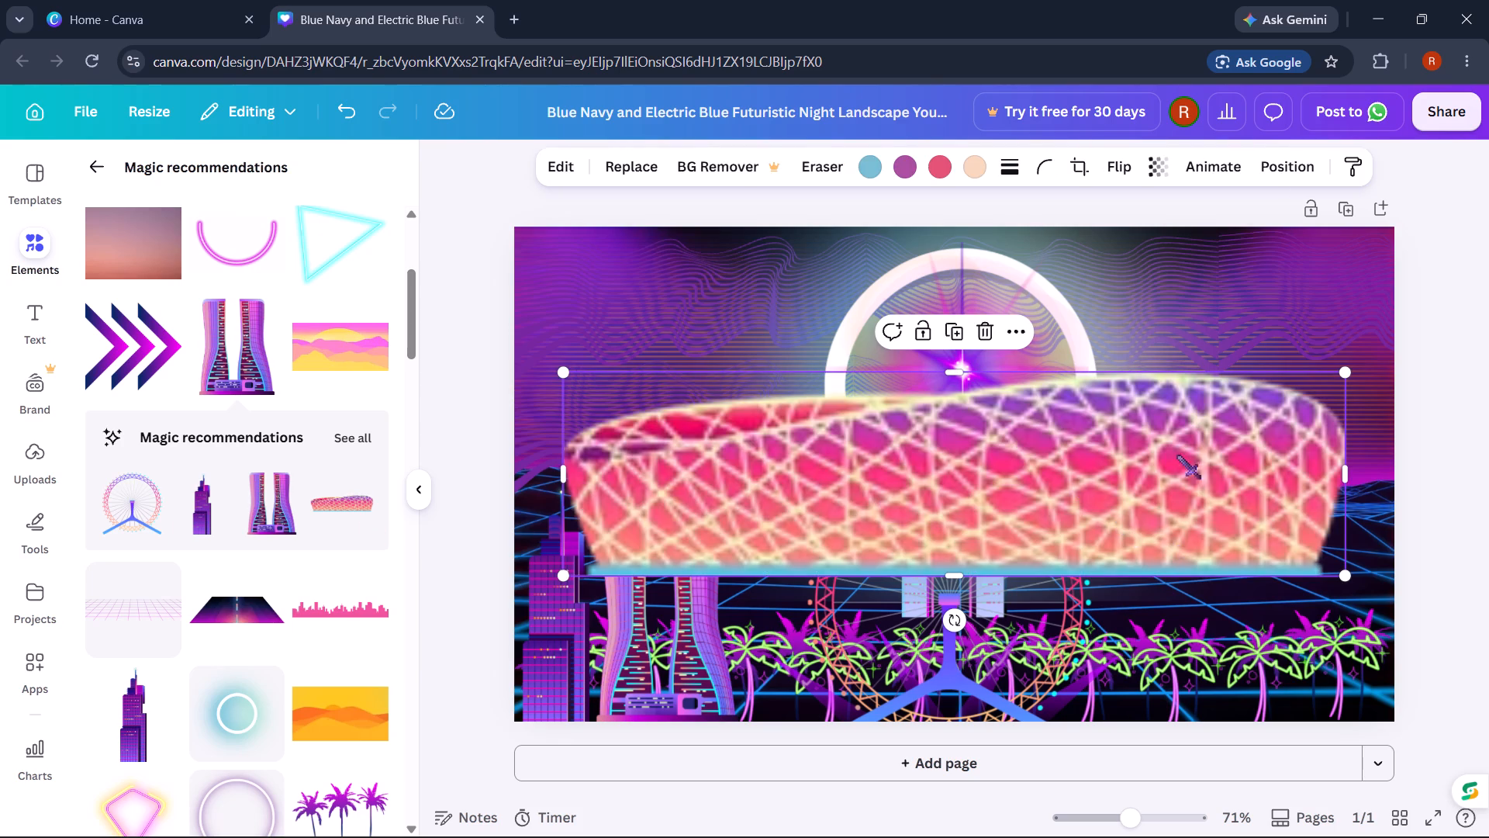
{"action": "left_click_drag", "start_coordinate": [1346, 369], "coordinate": [904, 527]}
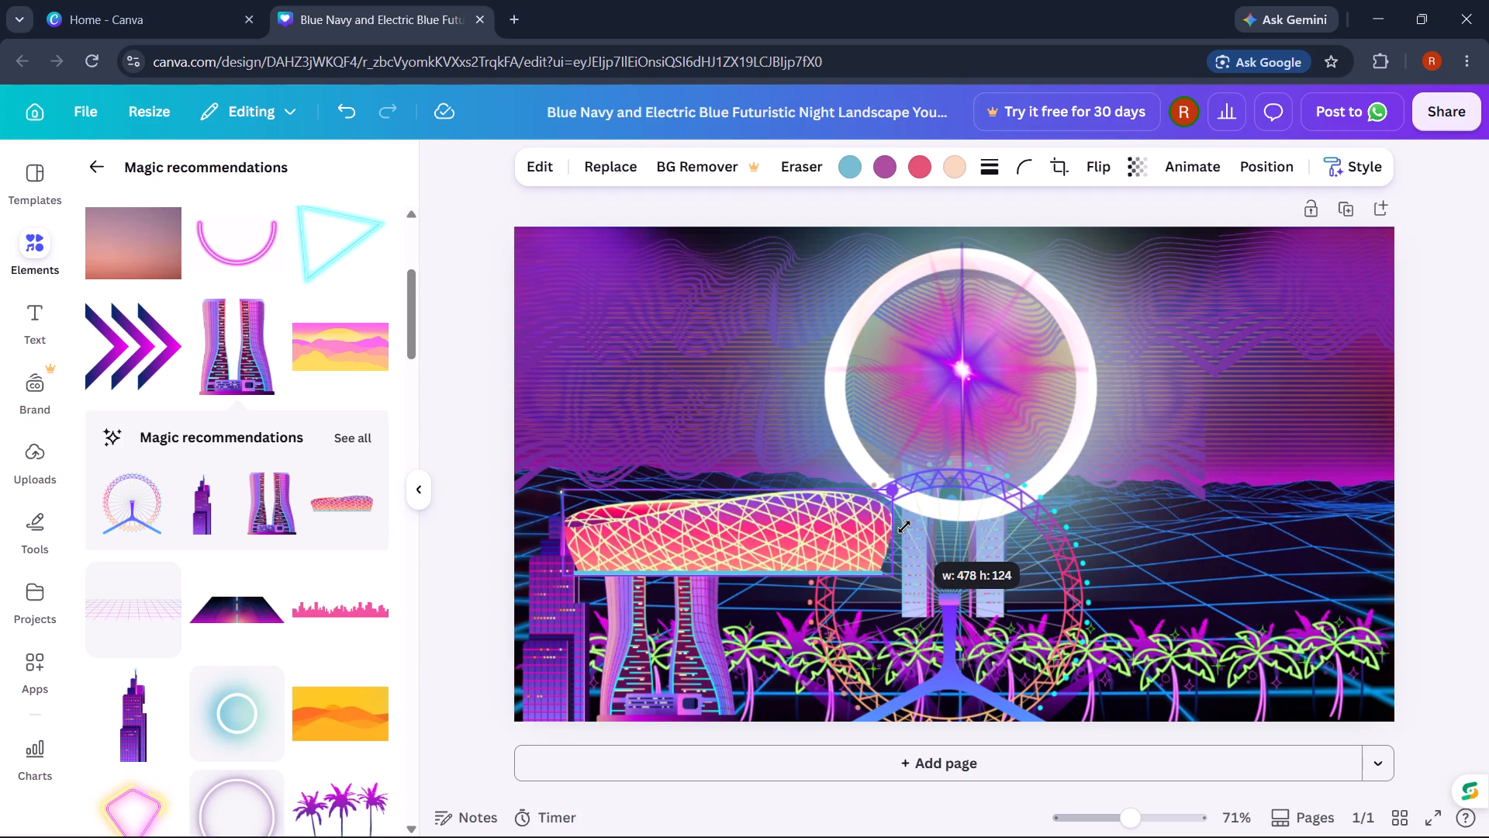
{"action": "left_click_drag", "start_coordinate": [904, 527], "coordinate": [818, 547]}
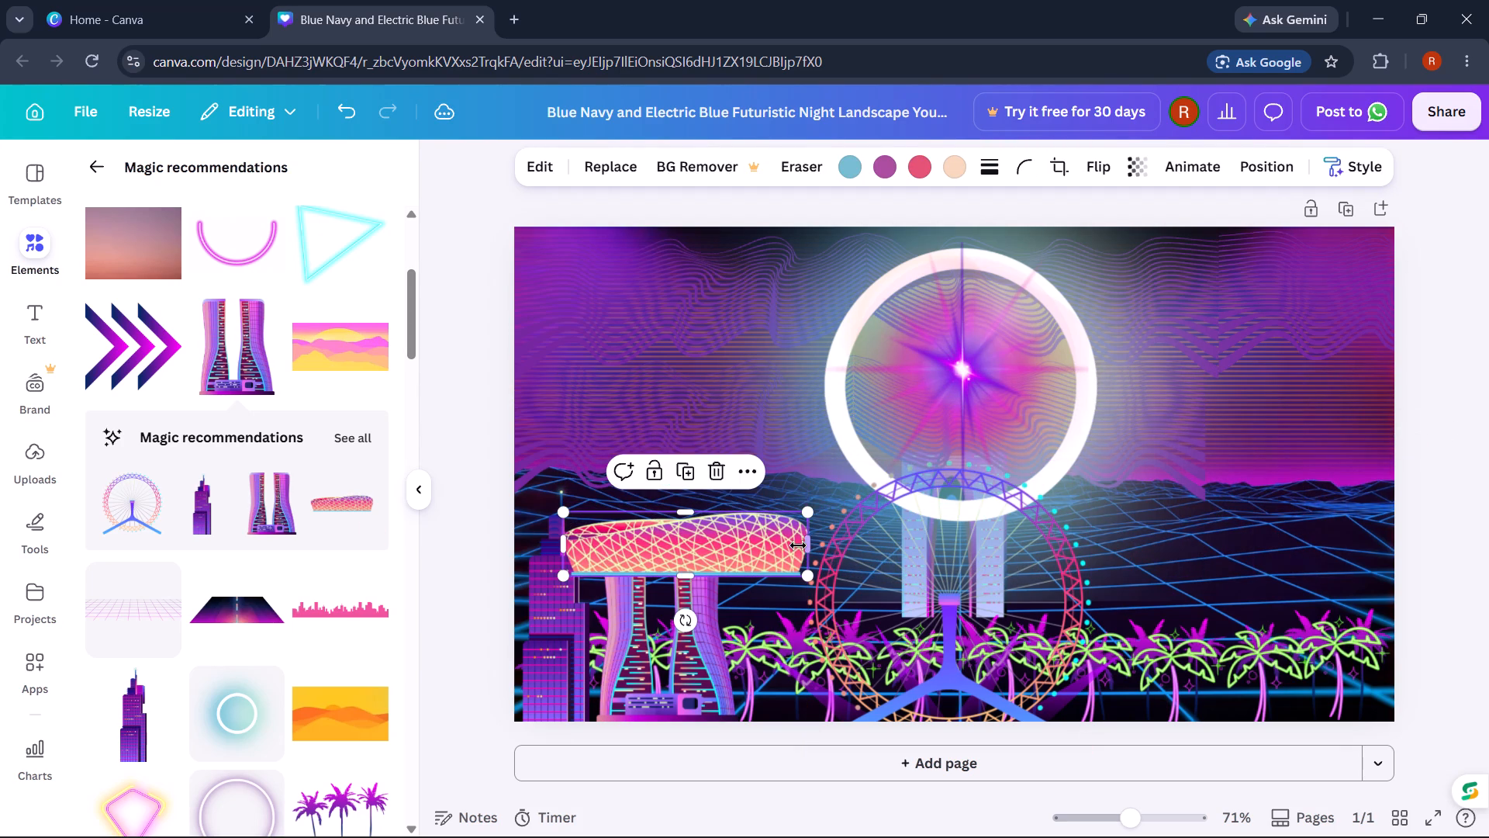
{"action": "left_click_drag", "start_coordinate": [743, 545], "coordinate": [880, 693]}
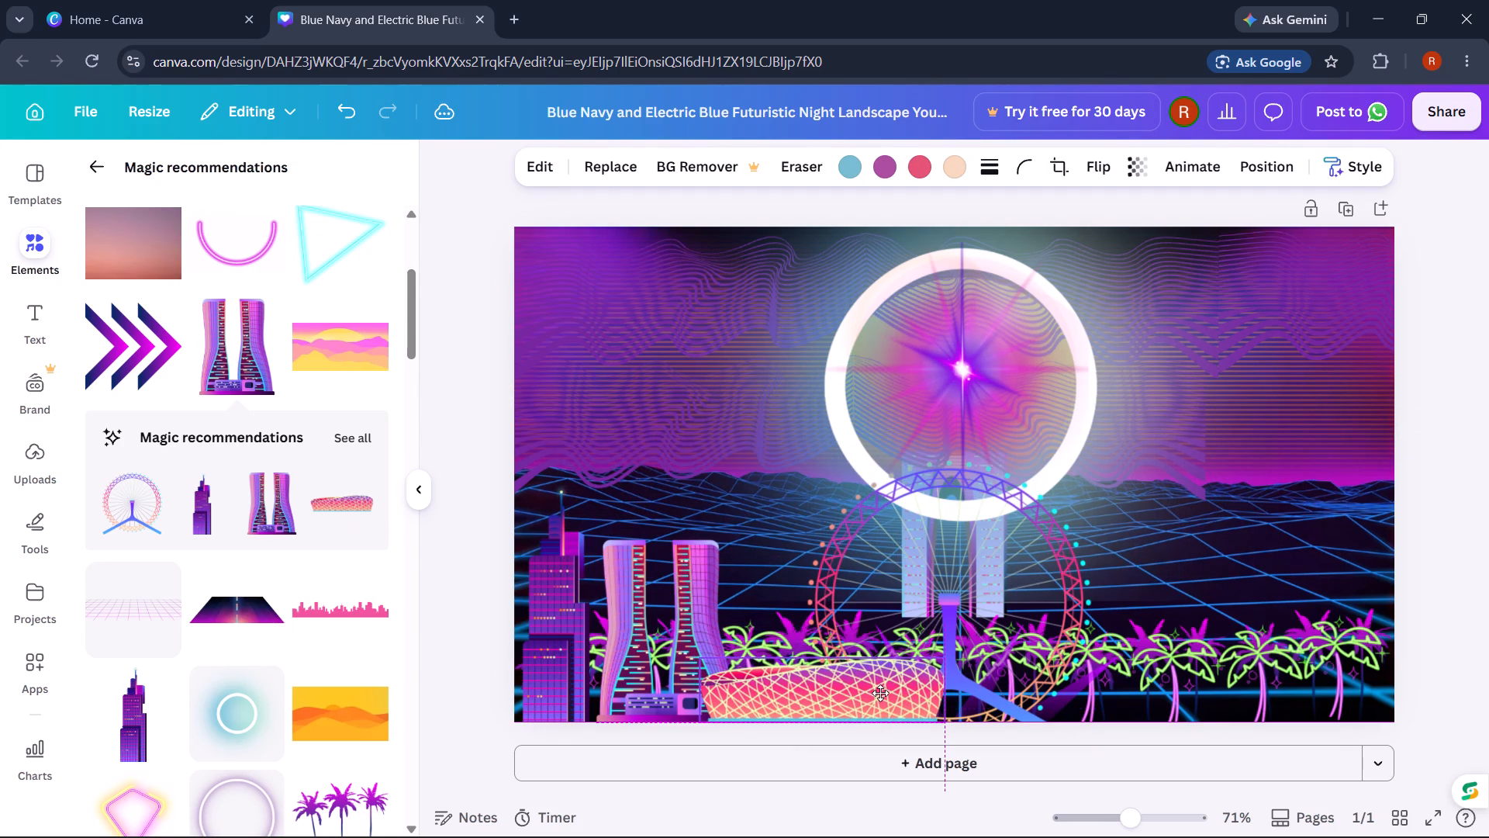
{"action": "left_click_drag", "start_coordinate": [880, 693], "coordinate": [883, 699]}
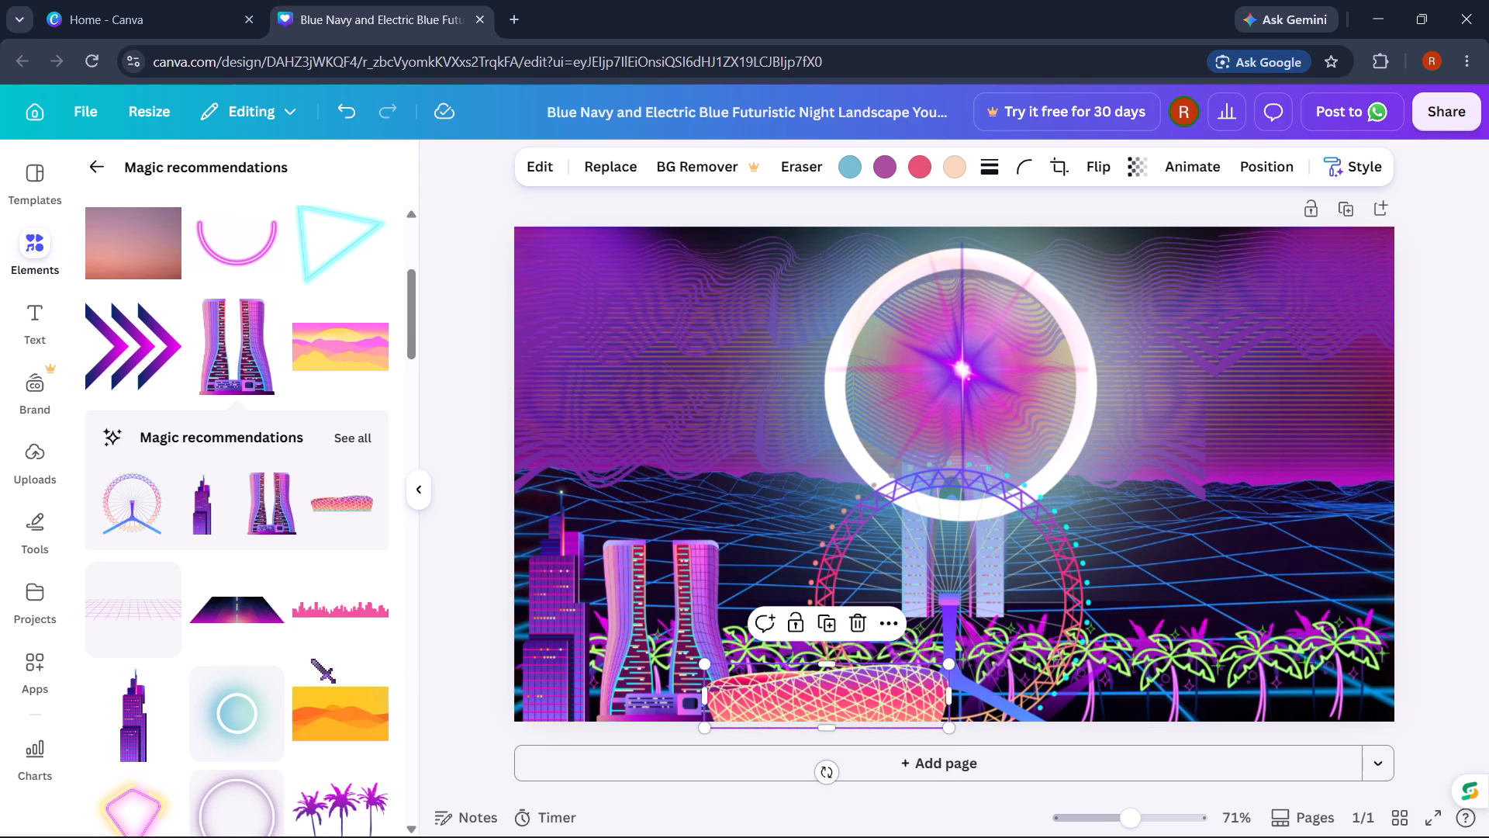
{"action": "left_click", "coordinate": [477, 608]}
Add the pink city skyline silhouette and place it along the bottom edge at the page's lower-right corner.
{"action": "left_click", "coordinate": [351, 611]}
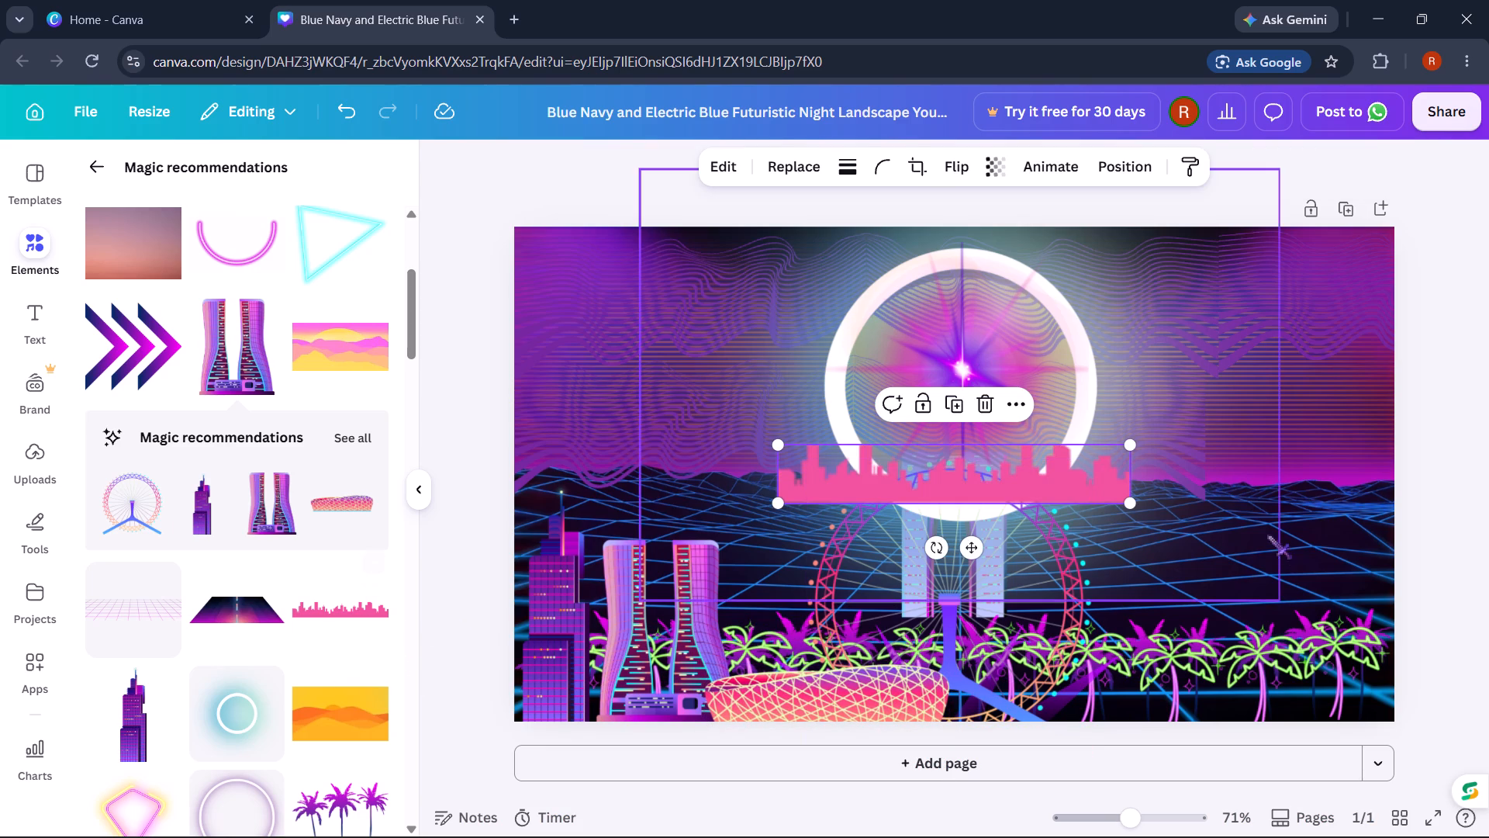
{"action": "left_click_drag", "start_coordinate": [1033, 462], "coordinate": [1316, 665]}
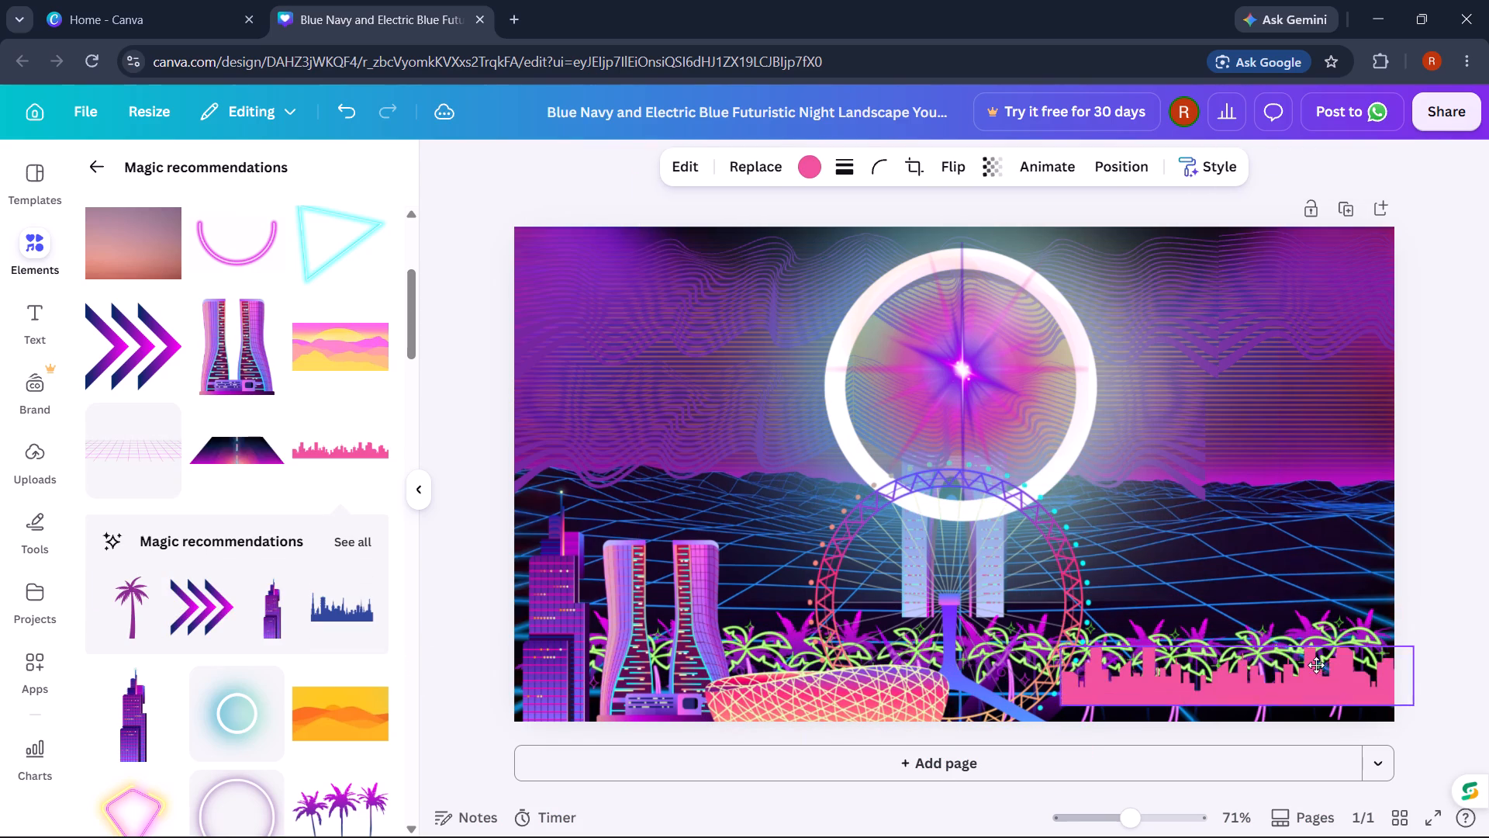
{"action": "left_click_drag", "start_coordinate": [1316, 665], "coordinate": [1315, 687]}
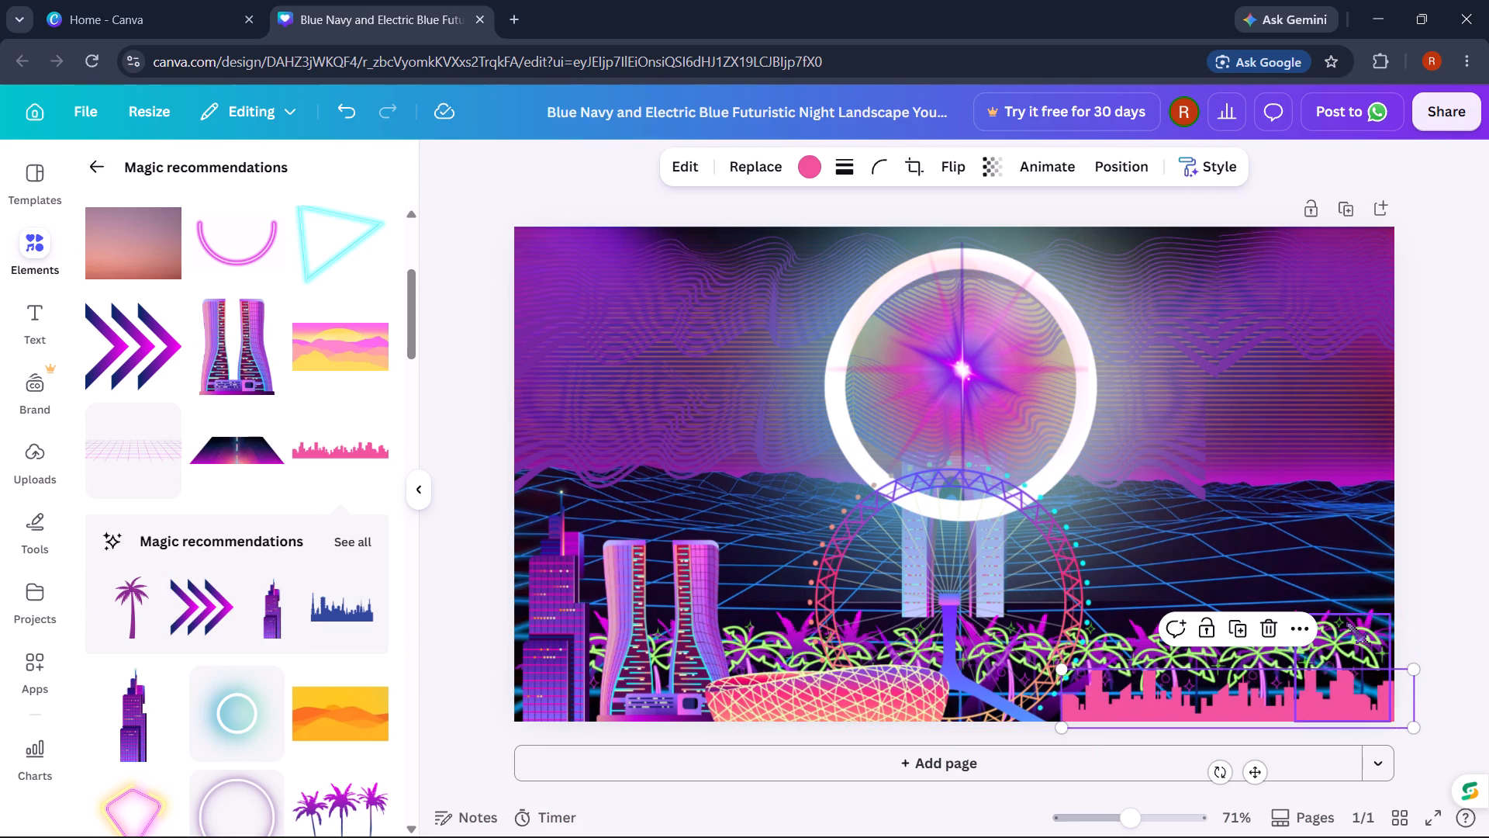
{"action": "left_click", "coordinate": [1471, 506]}
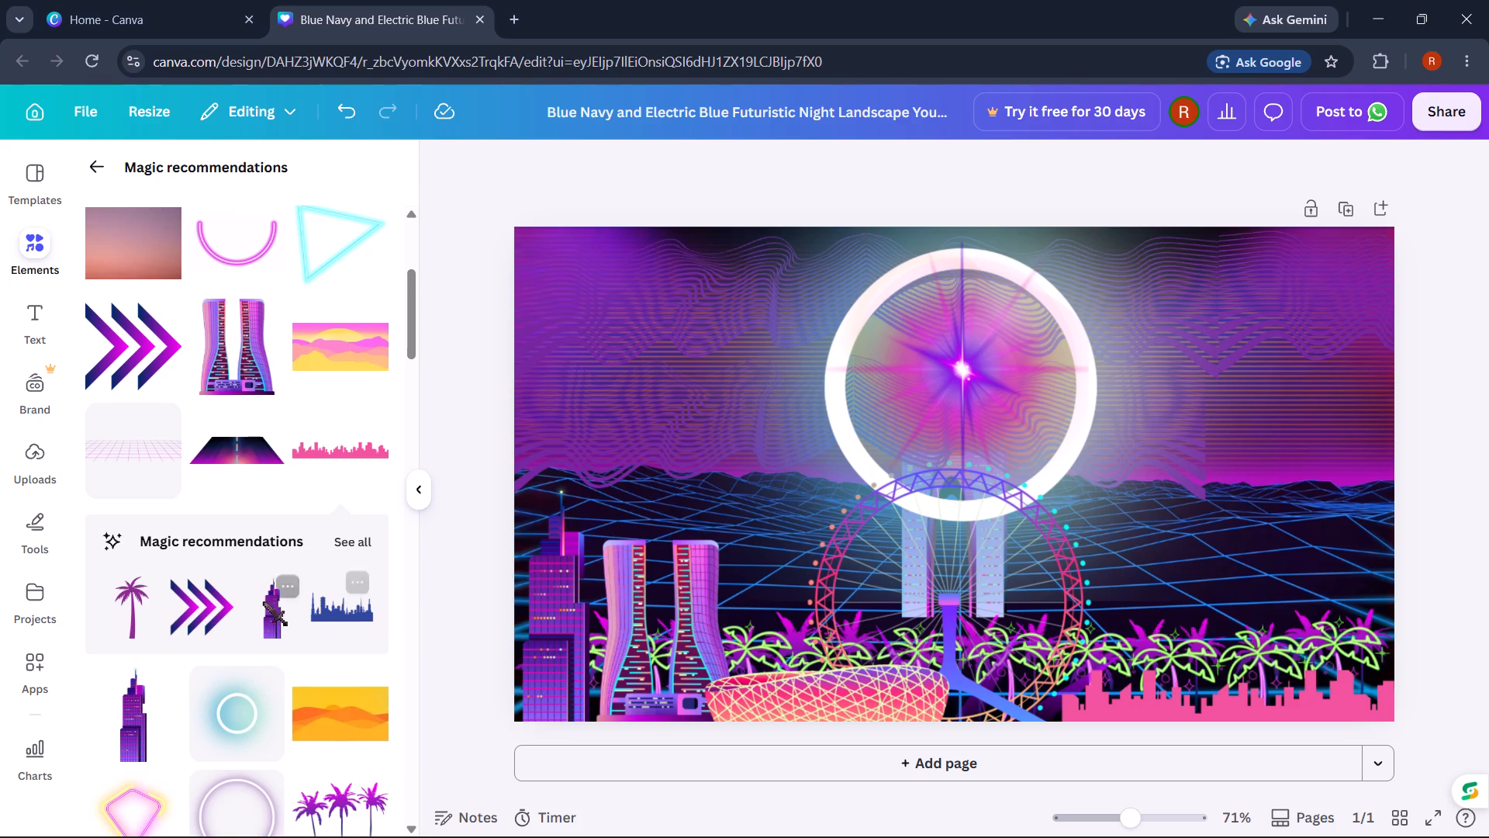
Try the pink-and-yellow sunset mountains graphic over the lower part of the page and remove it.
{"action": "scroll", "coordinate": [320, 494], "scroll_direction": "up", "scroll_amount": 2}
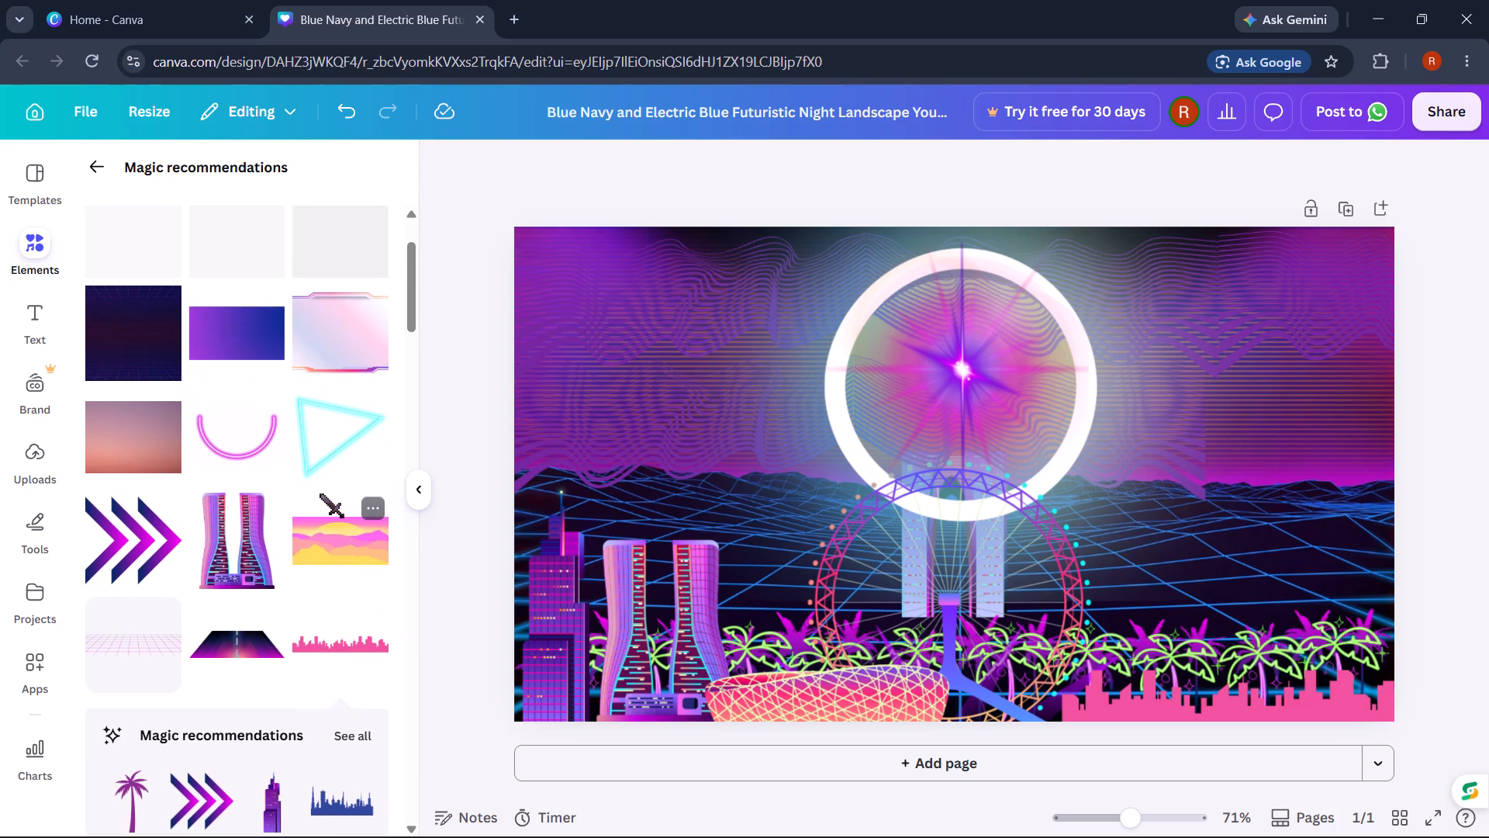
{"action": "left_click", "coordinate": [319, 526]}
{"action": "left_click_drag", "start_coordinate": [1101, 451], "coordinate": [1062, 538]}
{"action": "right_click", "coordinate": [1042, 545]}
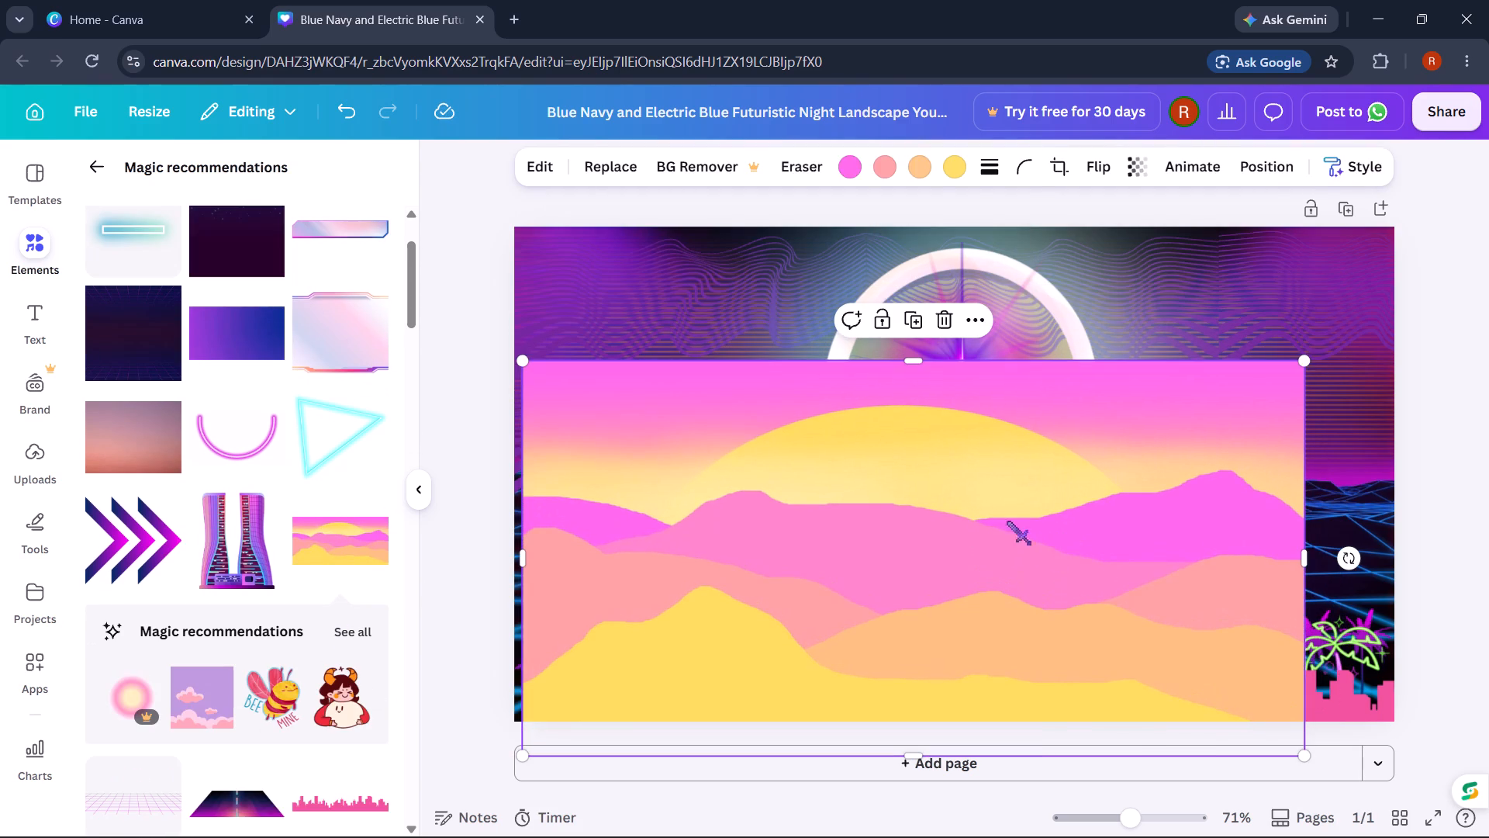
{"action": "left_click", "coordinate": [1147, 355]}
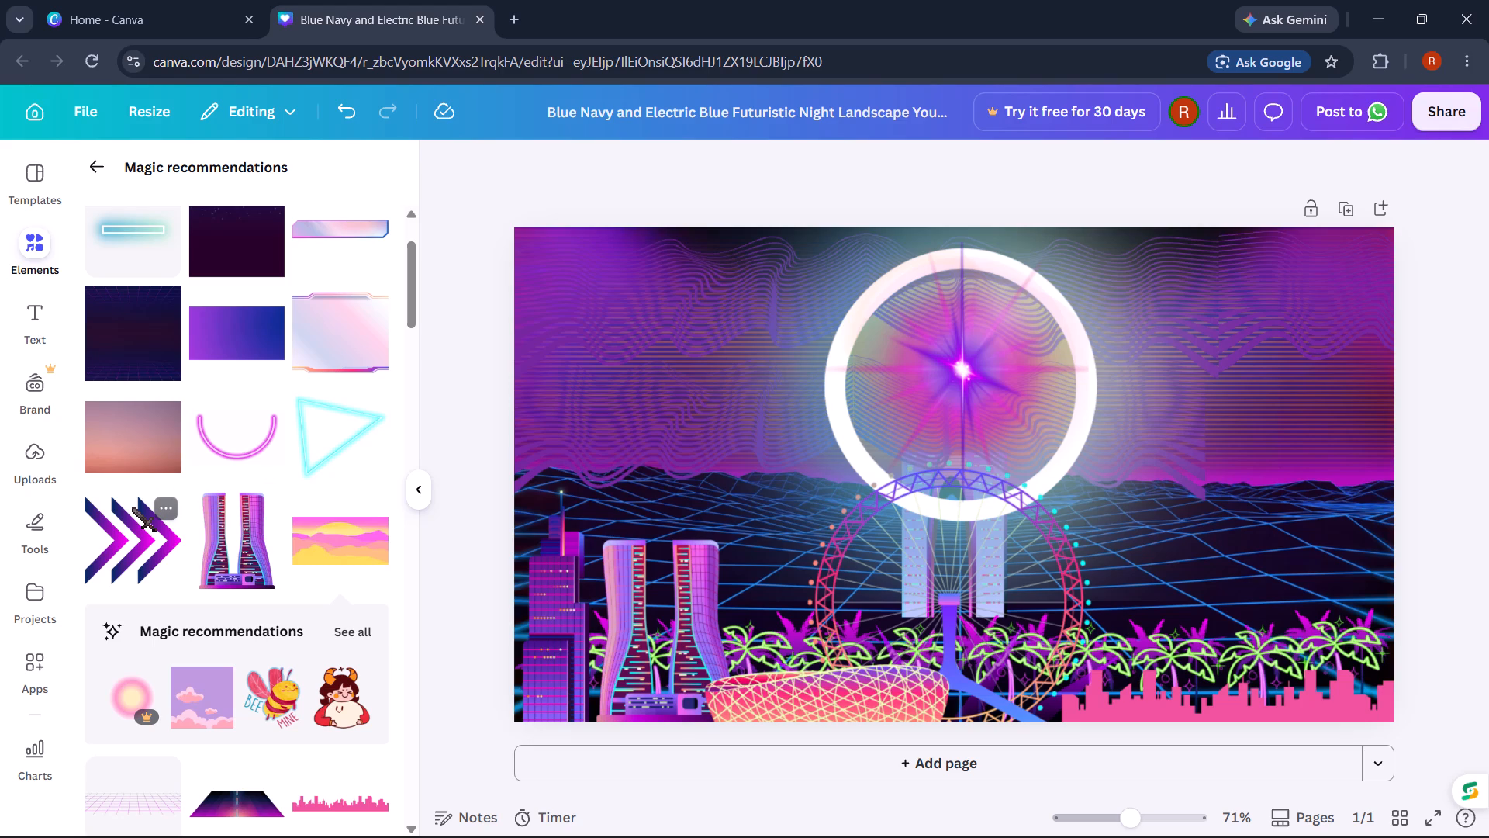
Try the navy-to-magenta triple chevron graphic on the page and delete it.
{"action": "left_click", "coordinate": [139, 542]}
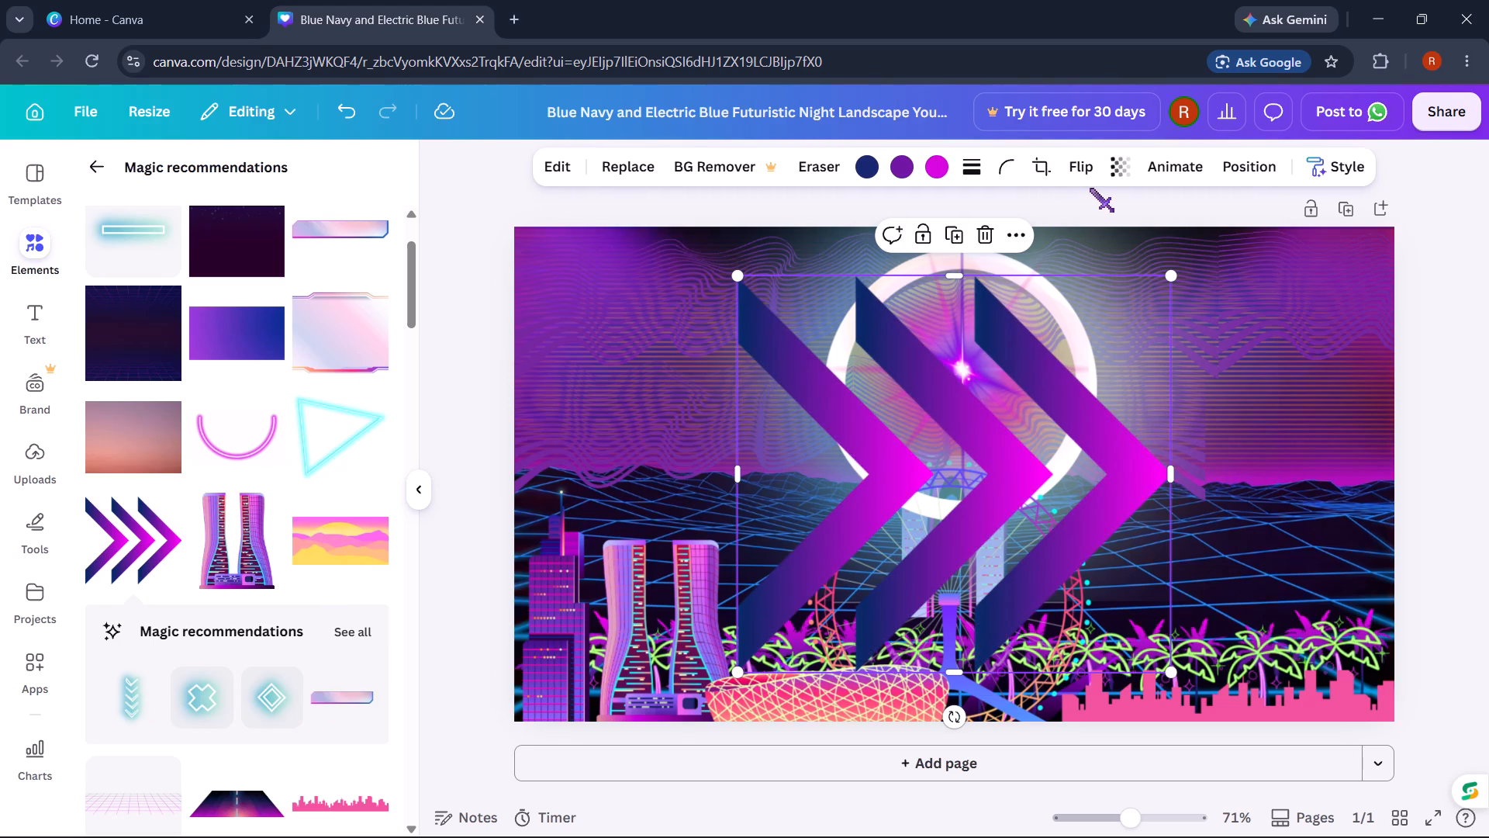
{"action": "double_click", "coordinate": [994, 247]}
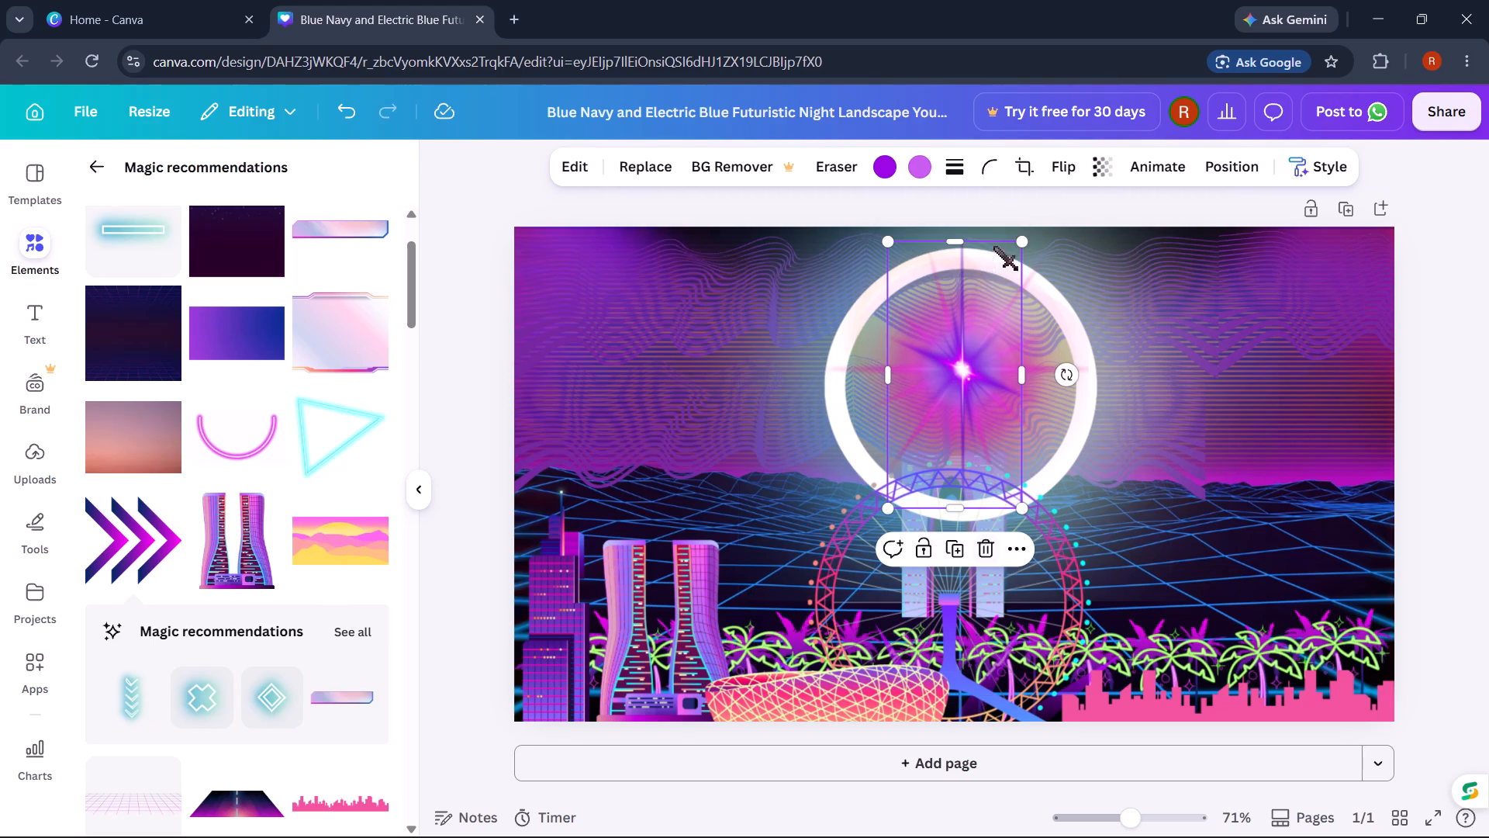
Find and add the red and pink streaking light flare graphic, shrink it and place it in the sky left of the white ring.
{"action": "scroll", "coordinate": [300, 340], "scroll_direction": "up", "scroll_amount": 1}
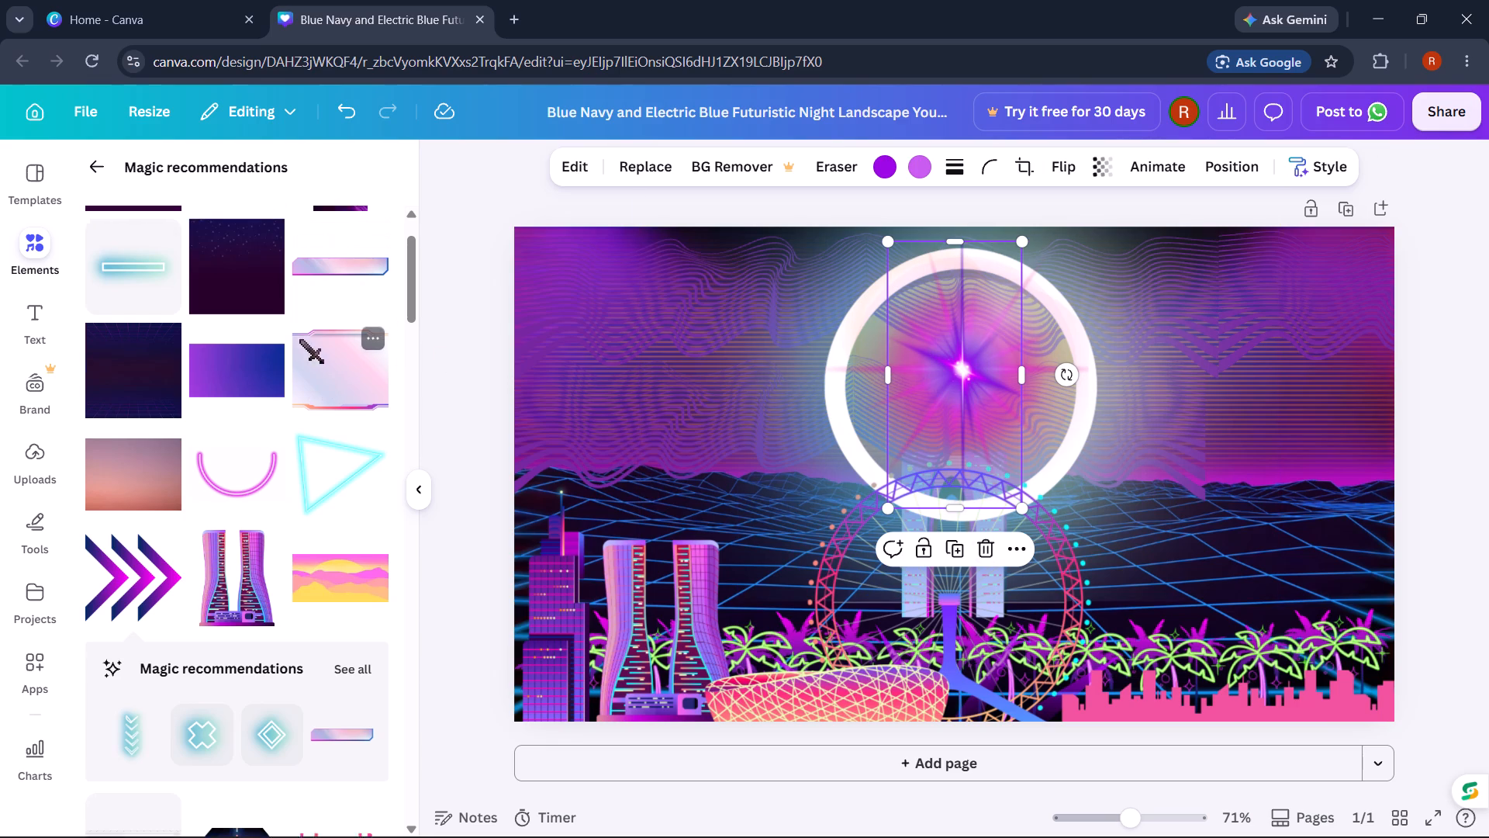
{"action": "scroll", "coordinate": [300, 340], "scroll_direction": "up", "scroll_amount": 5}
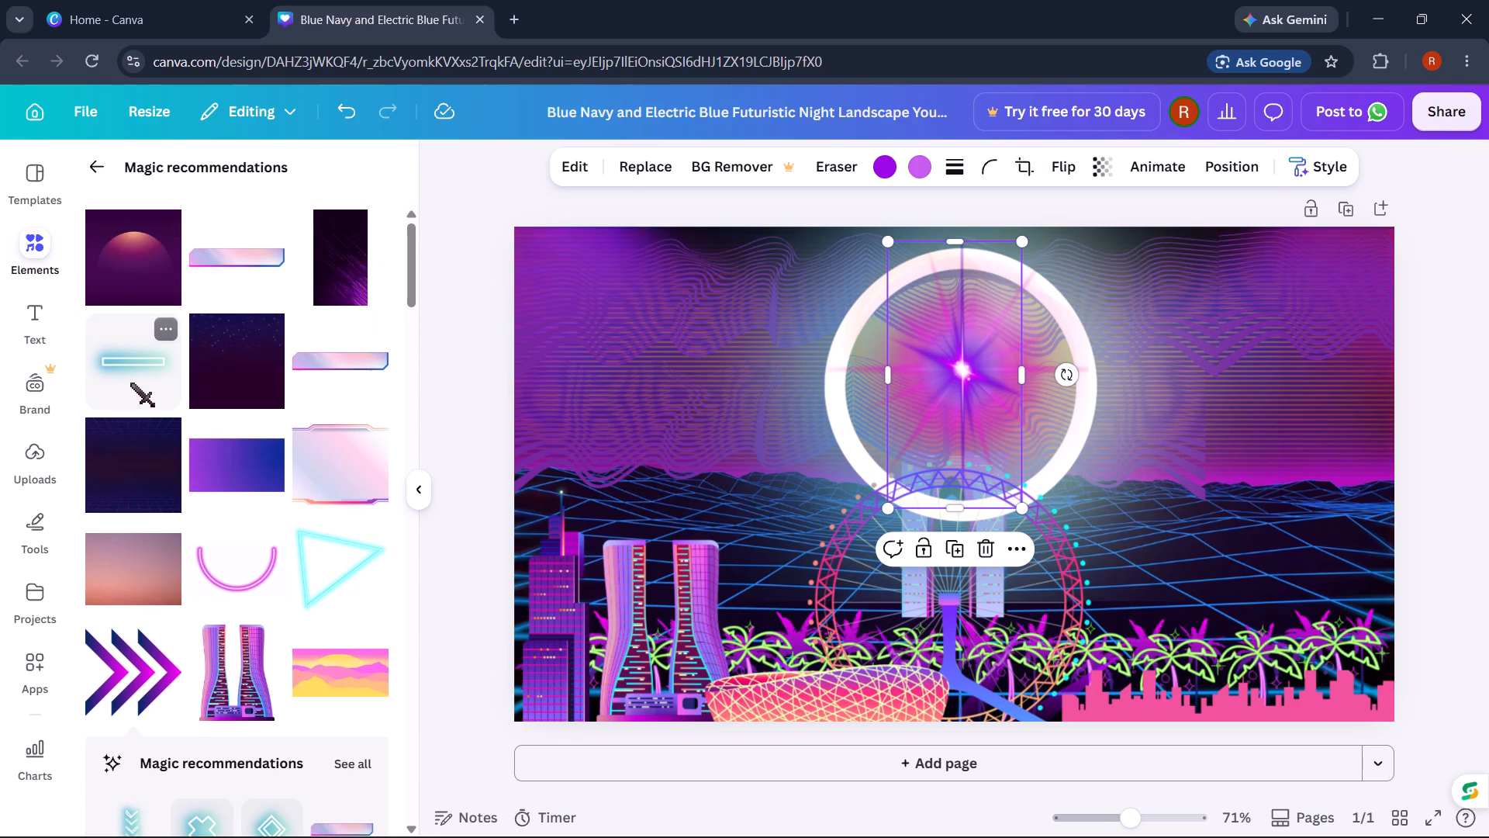
{"action": "scroll", "coordinate": [169, 487], "scroll_direction": "down", "scroll_amount": 7}
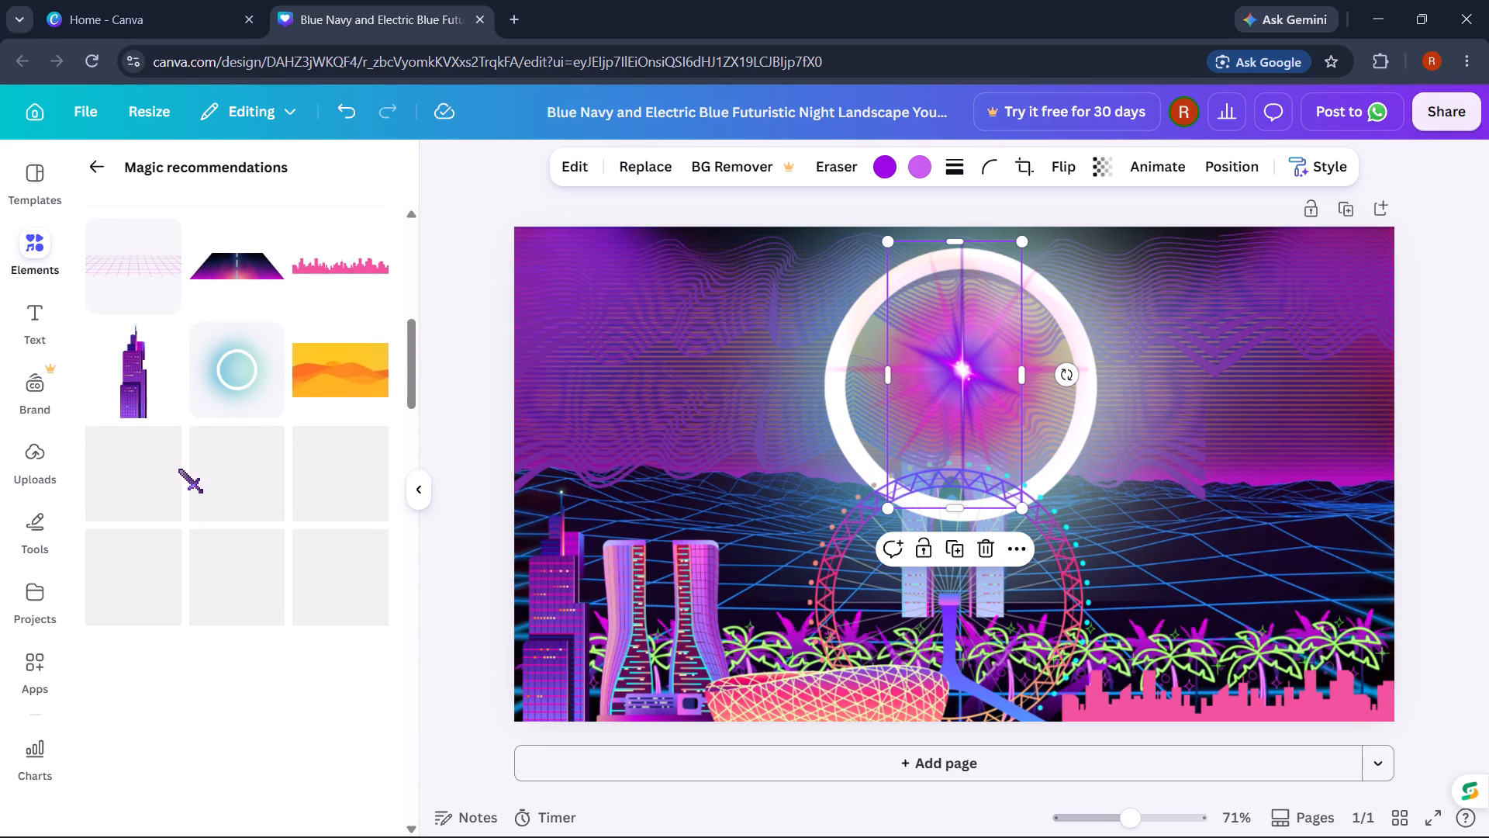
{"action": "scroll", "coordinate": [185, 459], "scroll_direction": "down", "scroll_amount": 2}
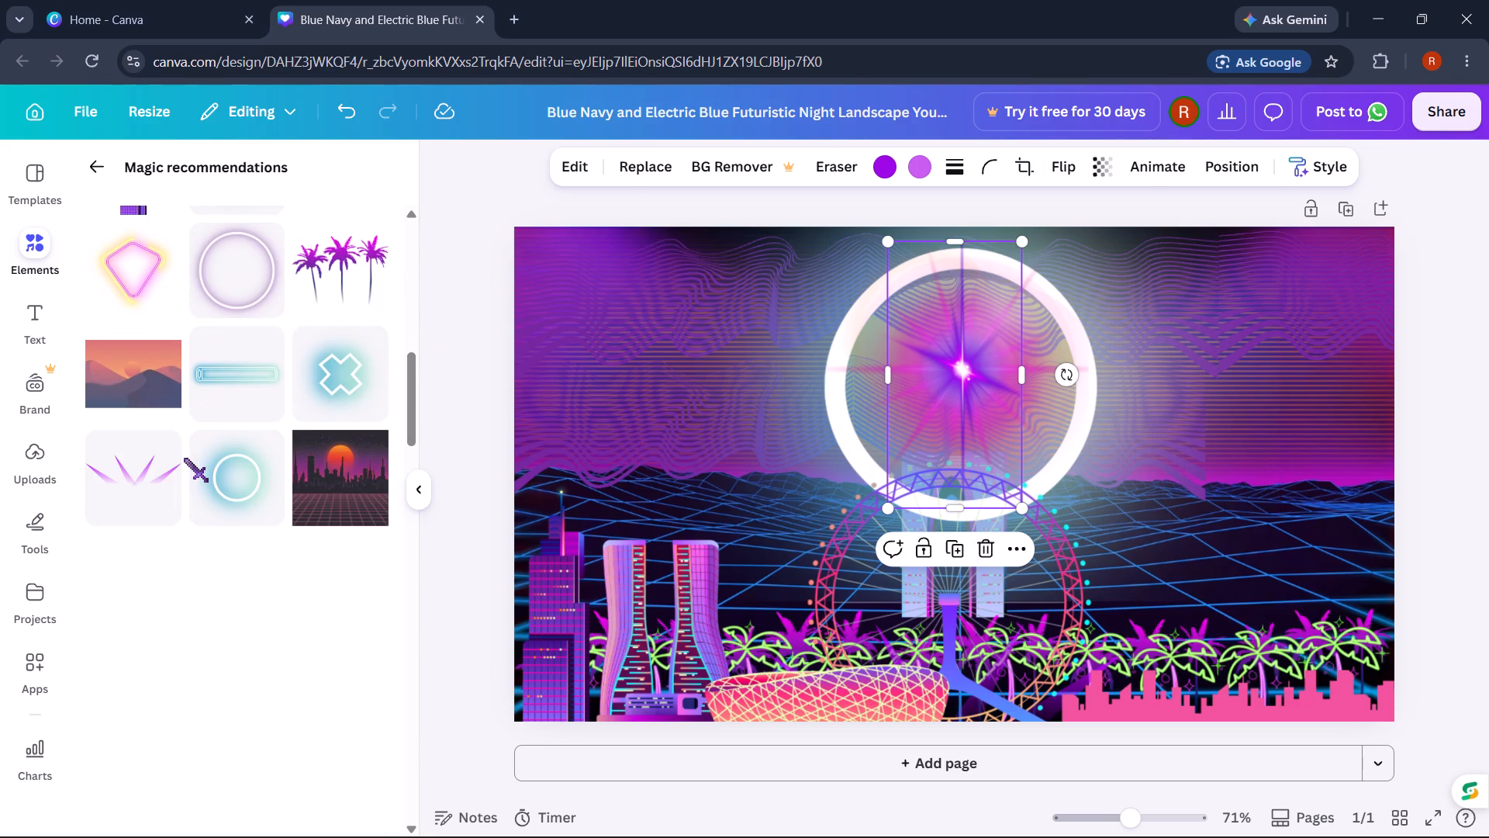
{"action": "scroll", "coordinate": [191, 444], "scroll_direction": "down", "scroll_amount": 2}
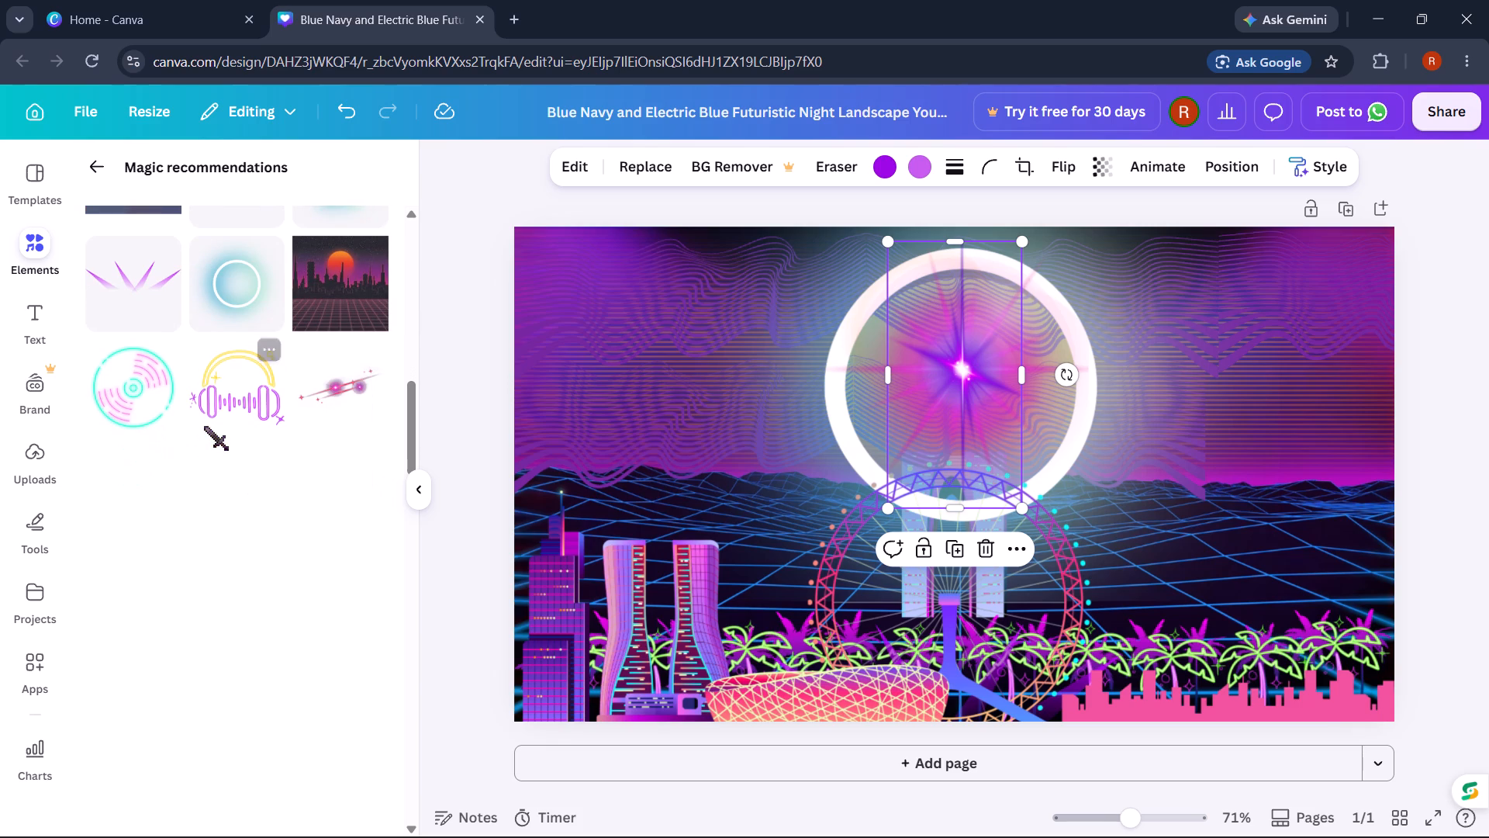
{"action": "left_click", "coordinate": [313, 379]}
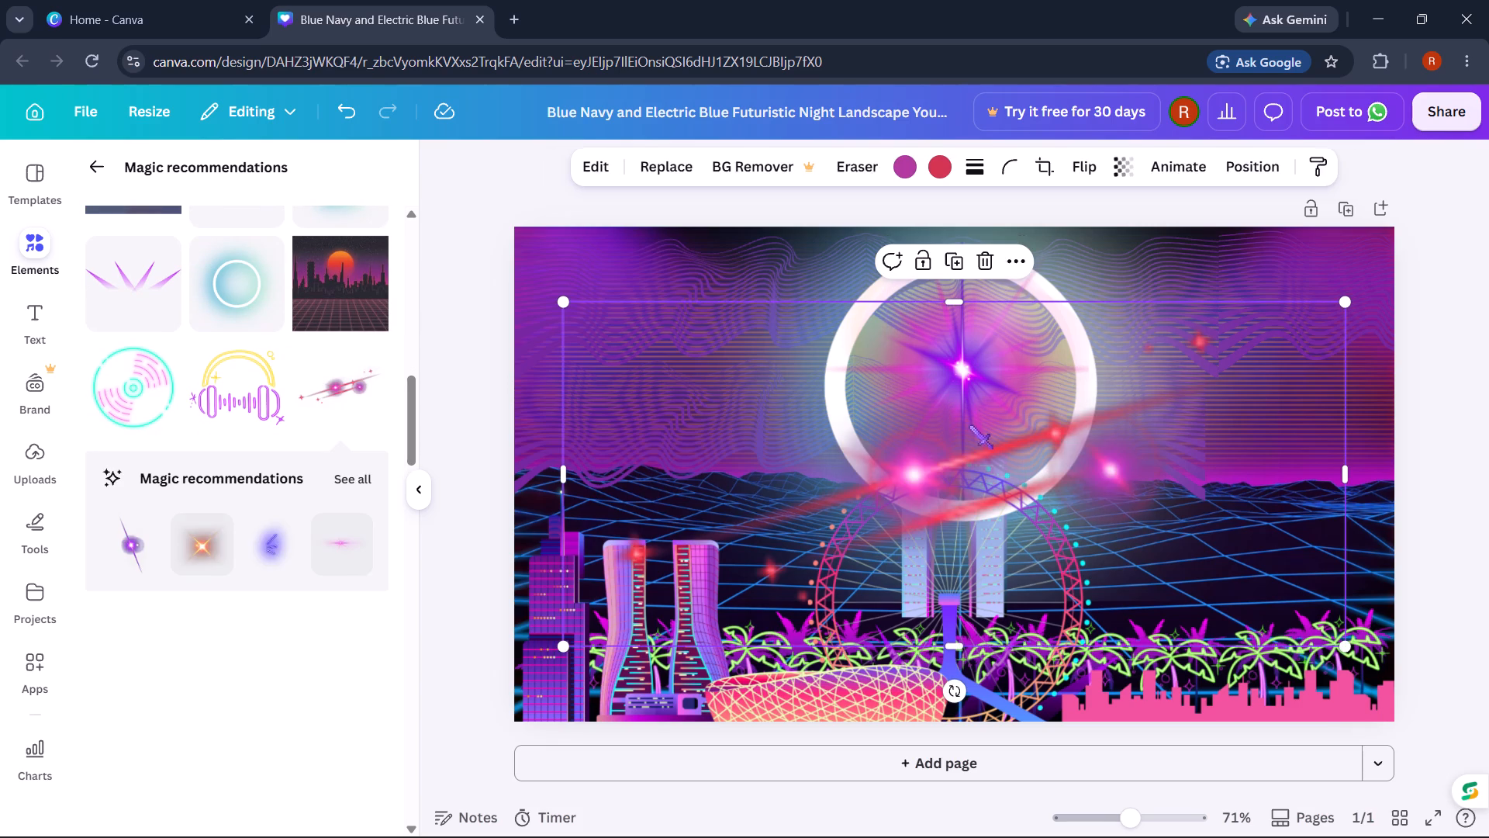
{"action": "left_click_drag", "start_coordinate": [969, 425], "coordinate": [803, 293]}
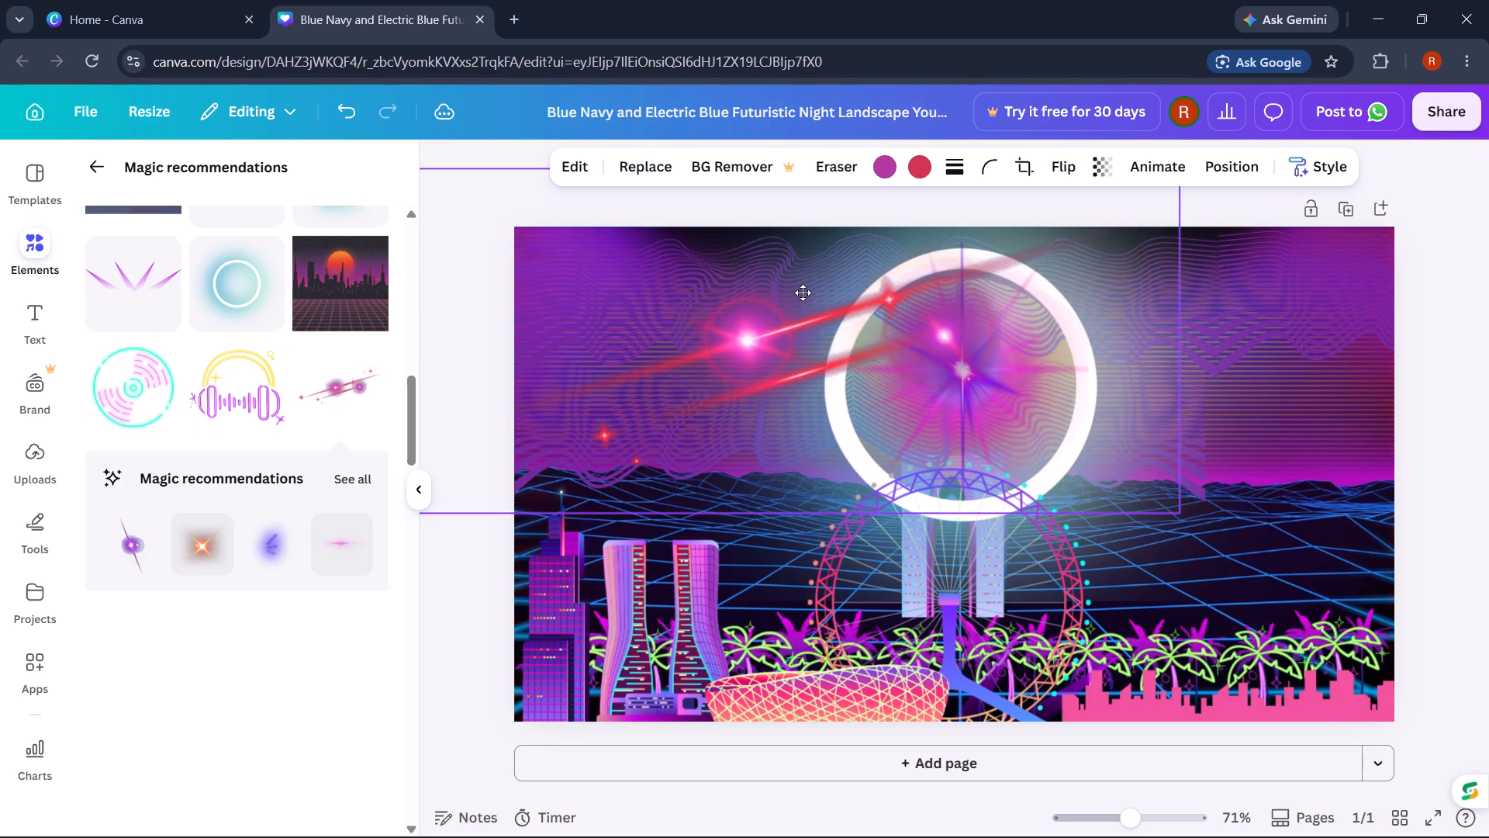
{"action": "left_click_drag", "start_coordinate": [803, 293], "coordinate": [800, 393]}
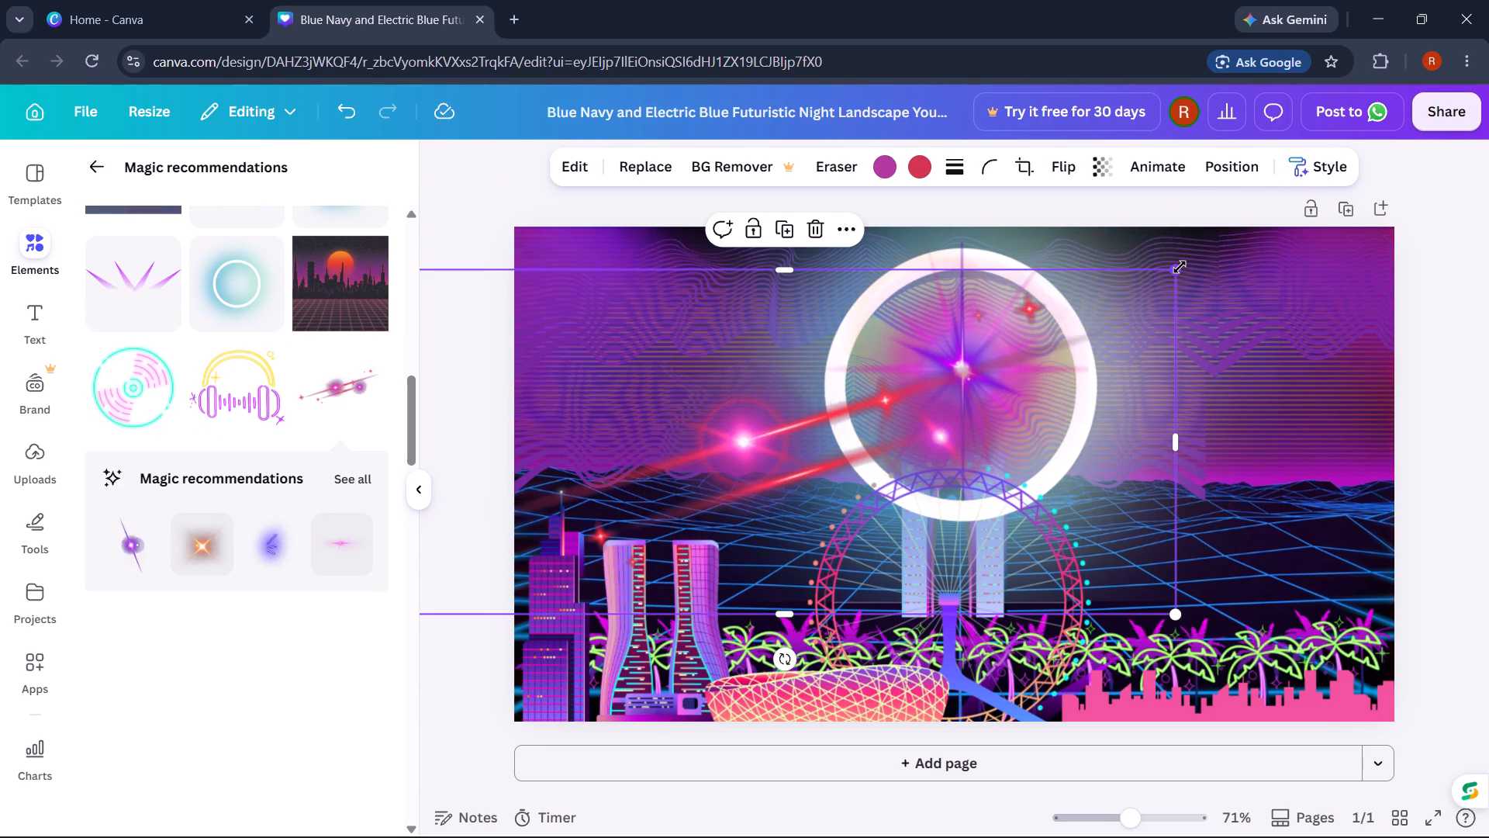
{"action": "left_click_drag", "start_coordinate": [1180, 267], "coordinate": [809, 513]}
{"action": "left_click_drag", "start_coordinate": [682, 512], "coordinate": [800, 306]}
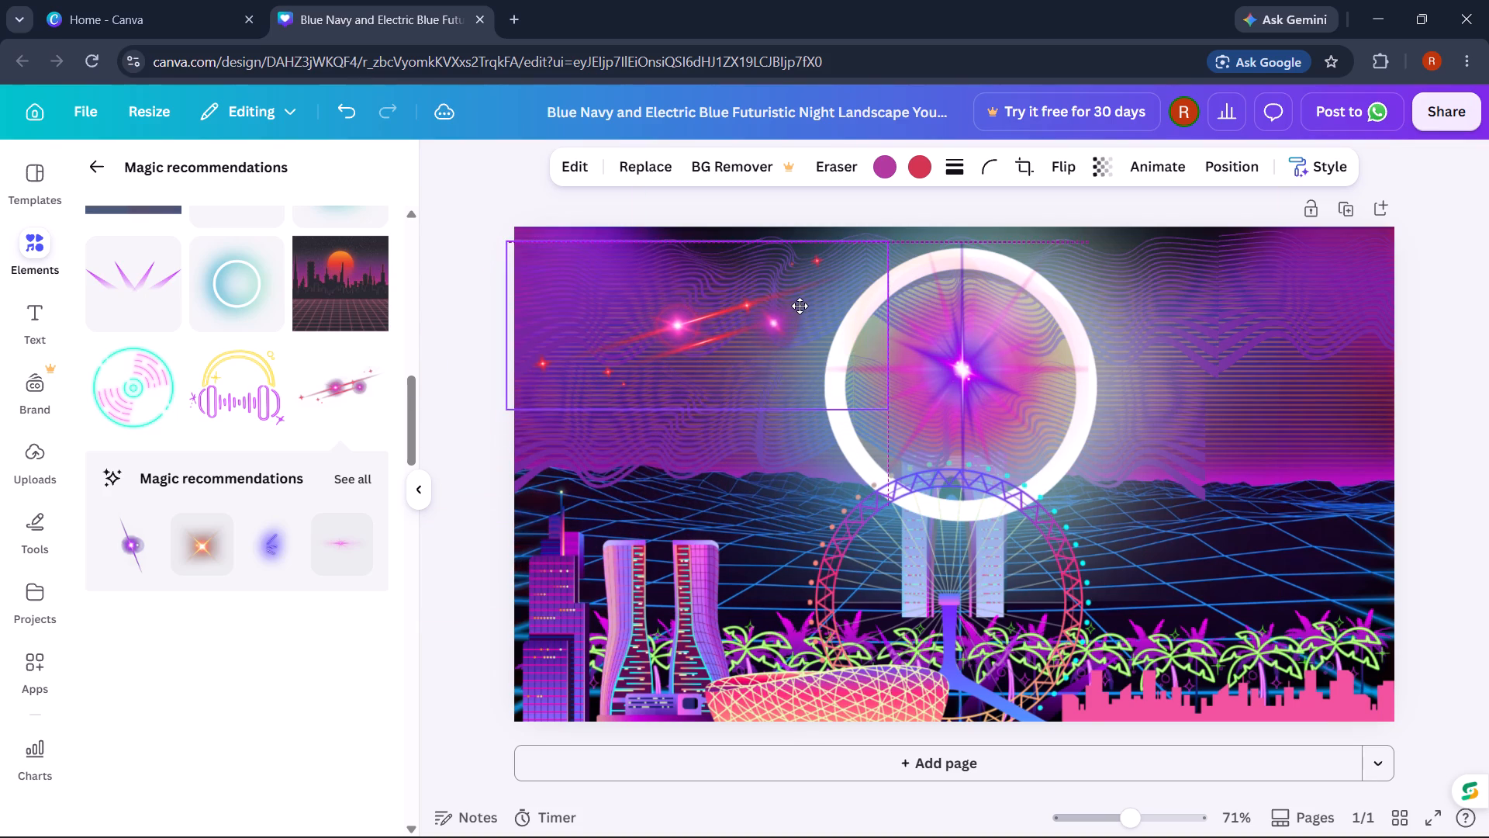
{"action": "left_click_drag", "start_coordinate": [800, 306], "coordinate": [810, 303]}
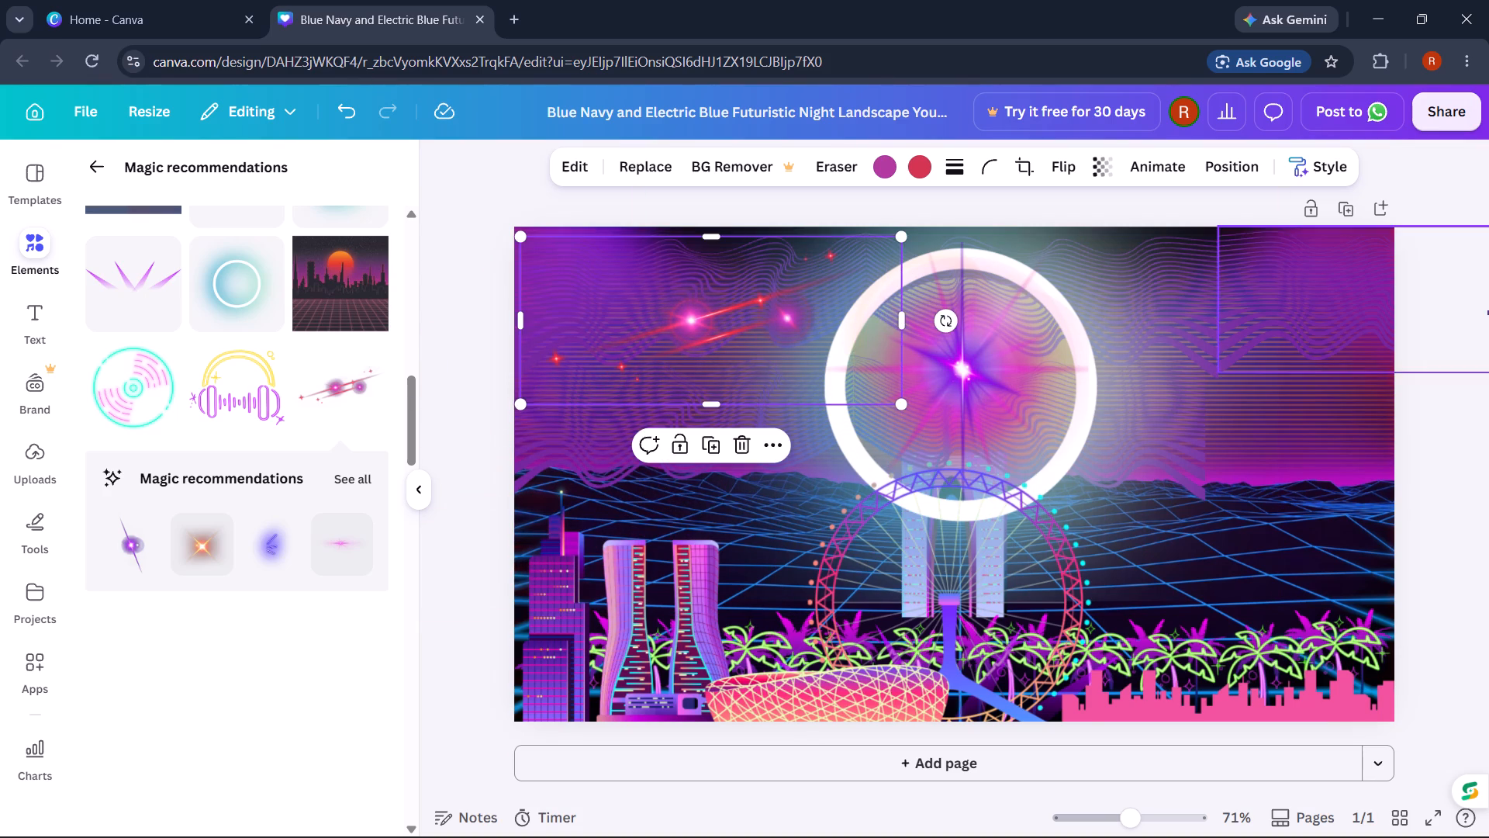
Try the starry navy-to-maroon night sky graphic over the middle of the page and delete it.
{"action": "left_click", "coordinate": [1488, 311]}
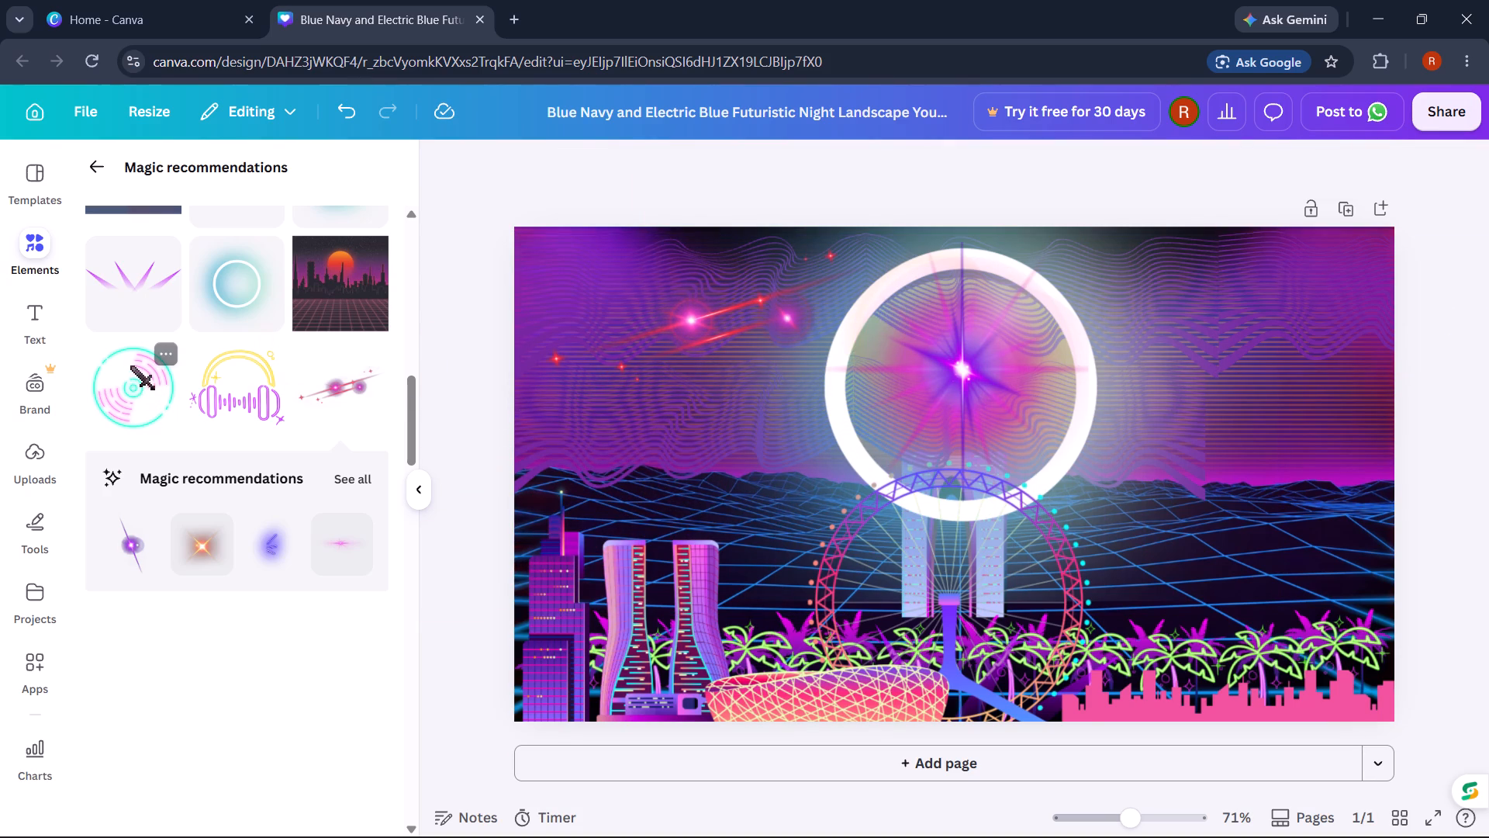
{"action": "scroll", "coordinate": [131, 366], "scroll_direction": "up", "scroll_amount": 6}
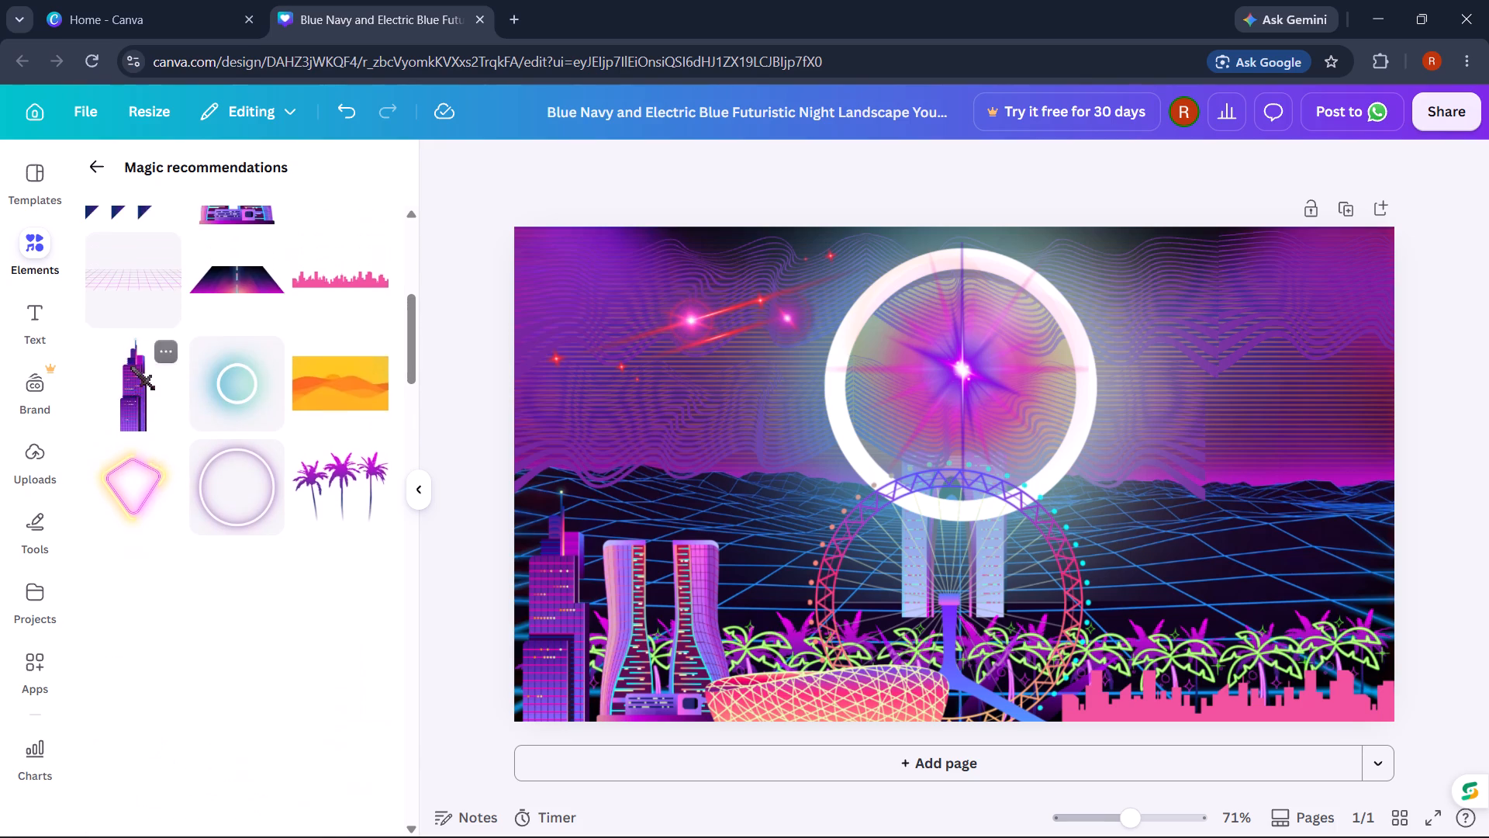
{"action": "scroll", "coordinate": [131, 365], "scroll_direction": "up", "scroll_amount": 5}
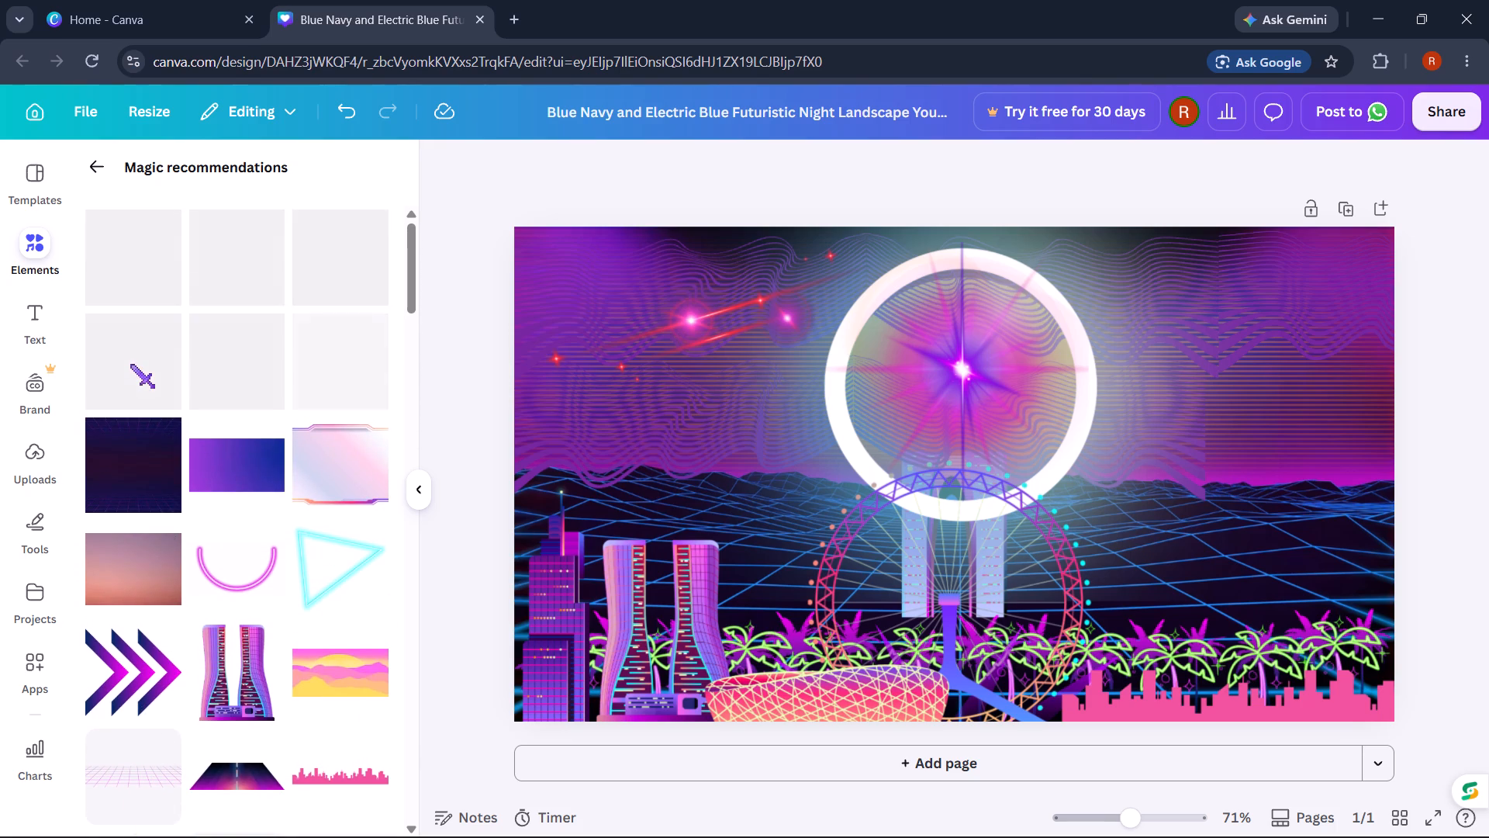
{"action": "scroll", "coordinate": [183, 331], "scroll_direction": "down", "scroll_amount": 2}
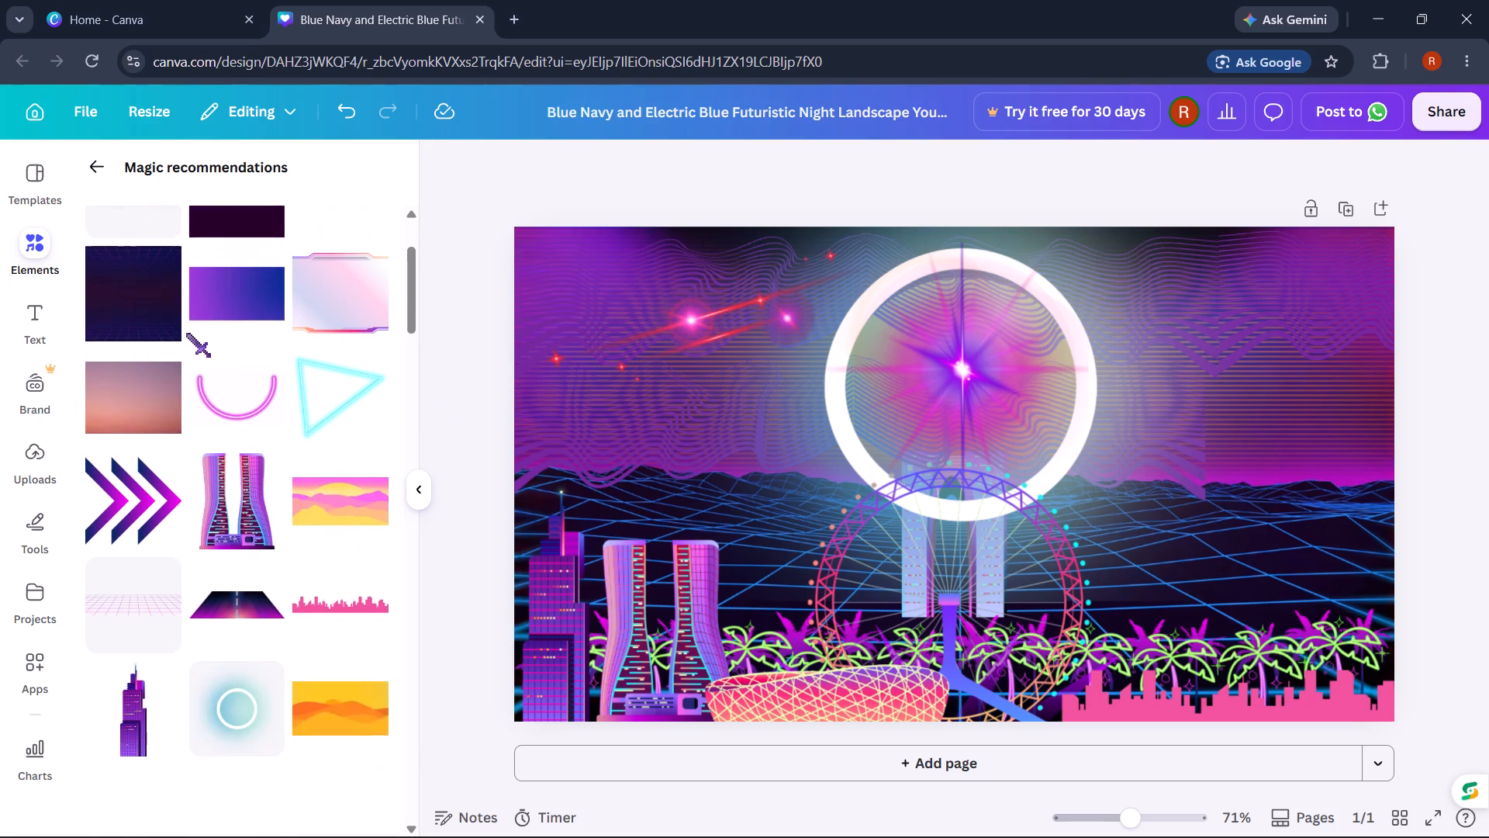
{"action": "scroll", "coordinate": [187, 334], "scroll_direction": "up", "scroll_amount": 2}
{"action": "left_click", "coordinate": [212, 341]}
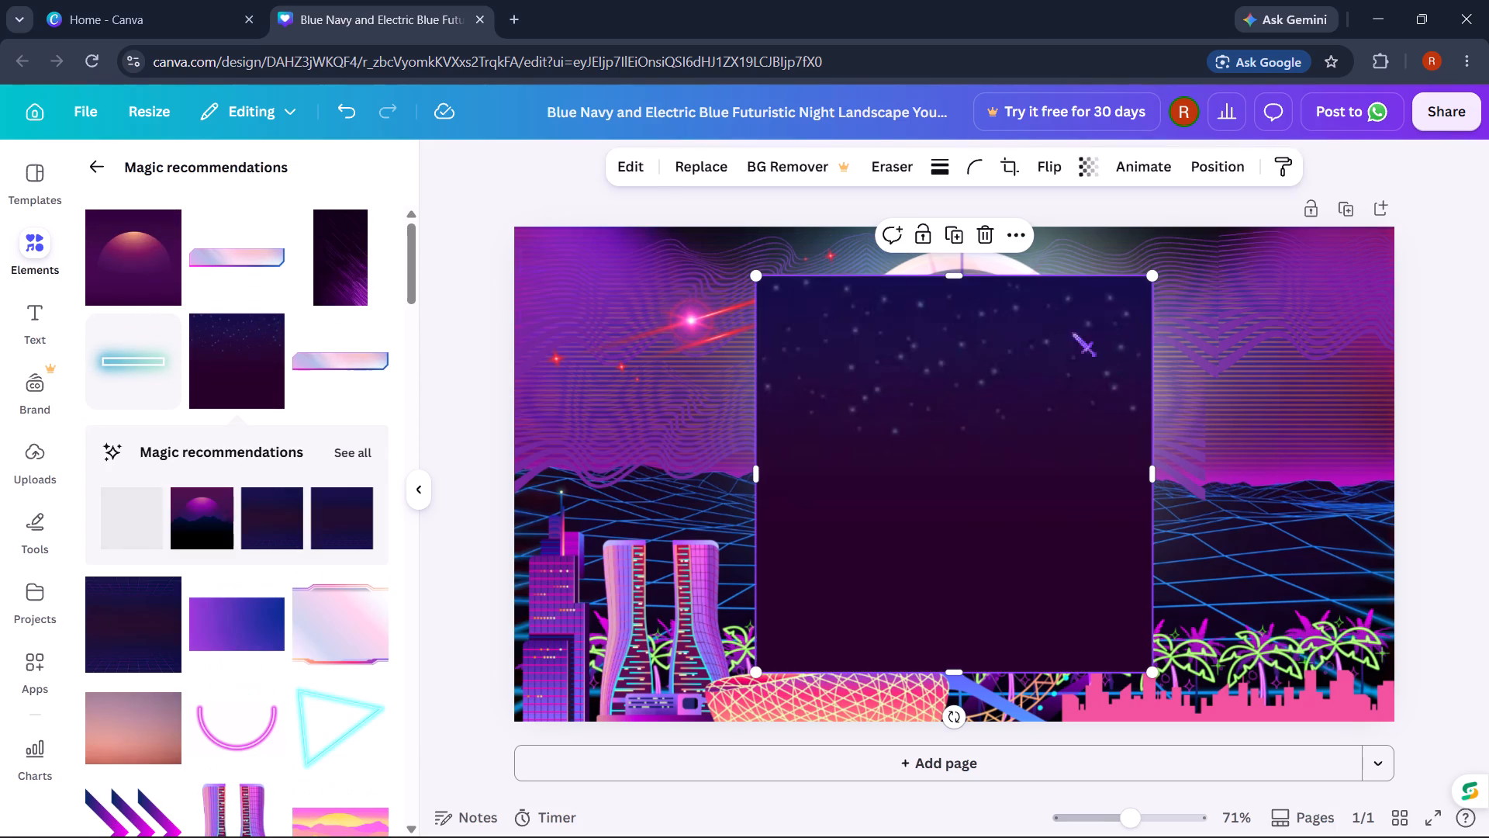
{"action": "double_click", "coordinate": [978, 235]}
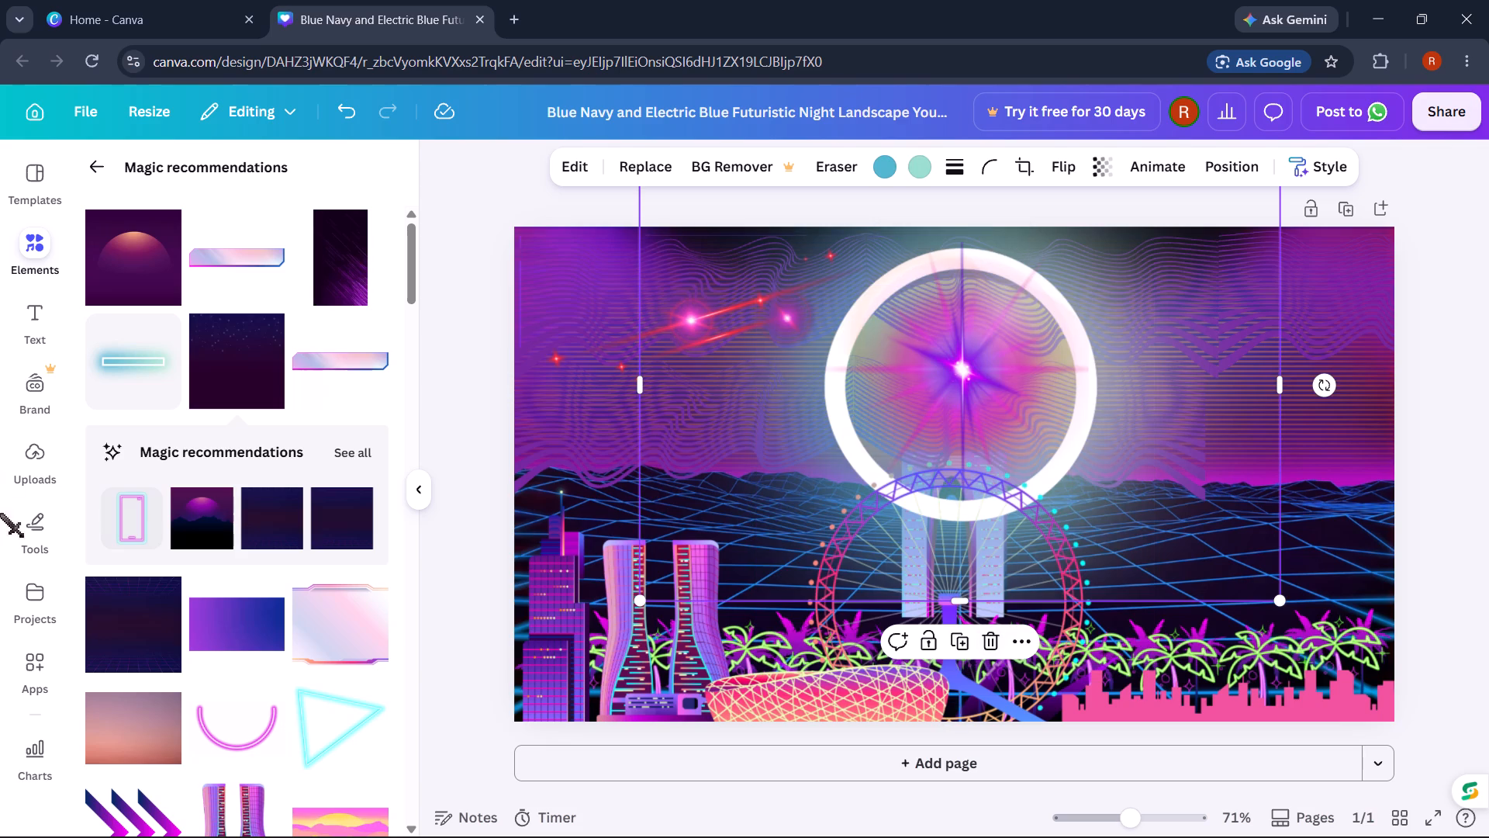
Find and add the pink-and-purple tiered pagoda tower, shrink it to about half size and stand it in the page's lower-right corner.
{"action": "scroll", "coordinate": [189, 529], "scroll_direction": "down", "scroll_amount": 5}
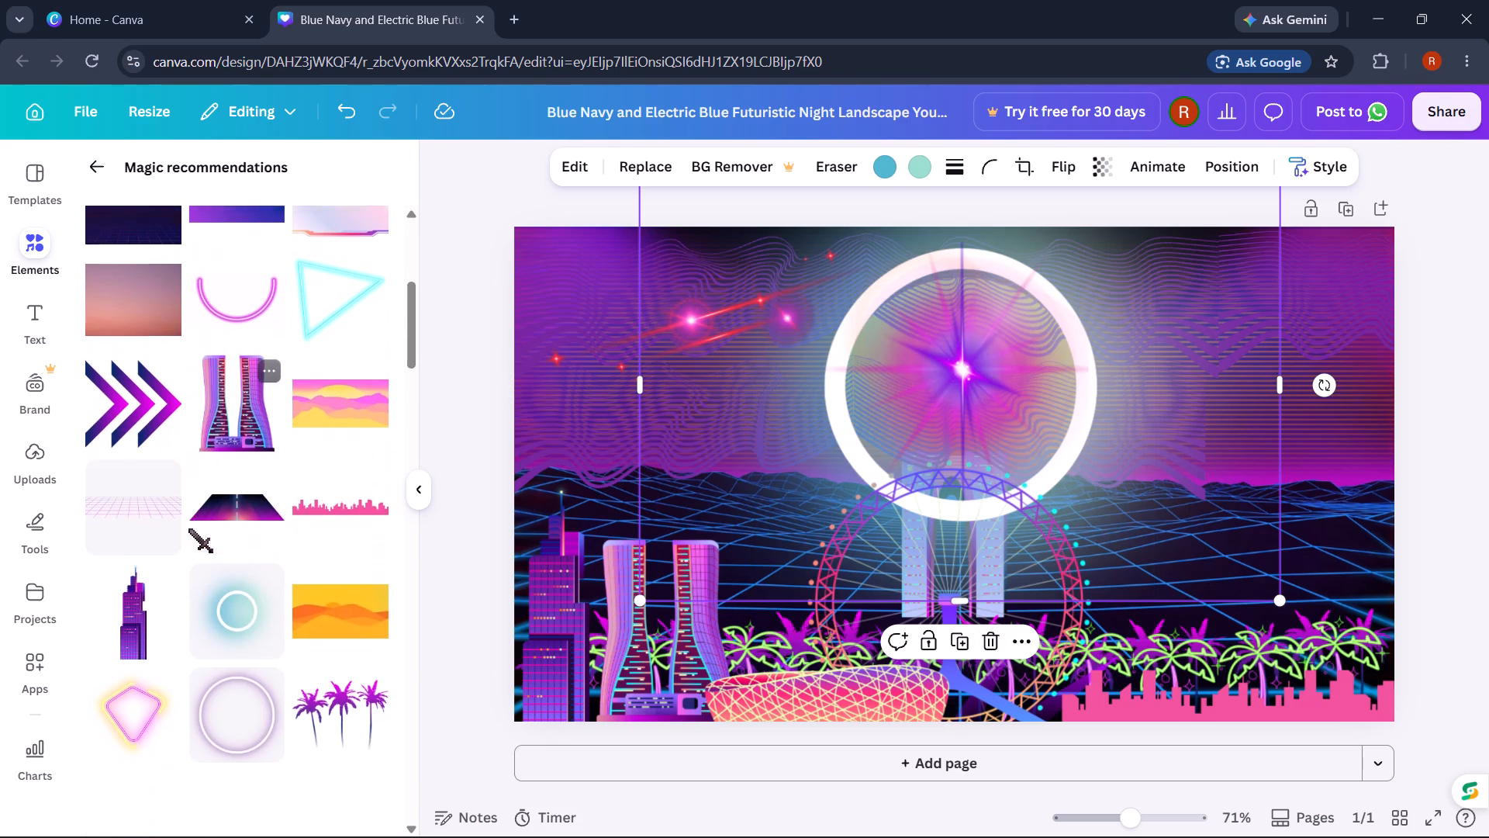
{"action": "scroll", "coordinate": [189, 529], "scroll_direction": "down", "scroll_amount": 3}
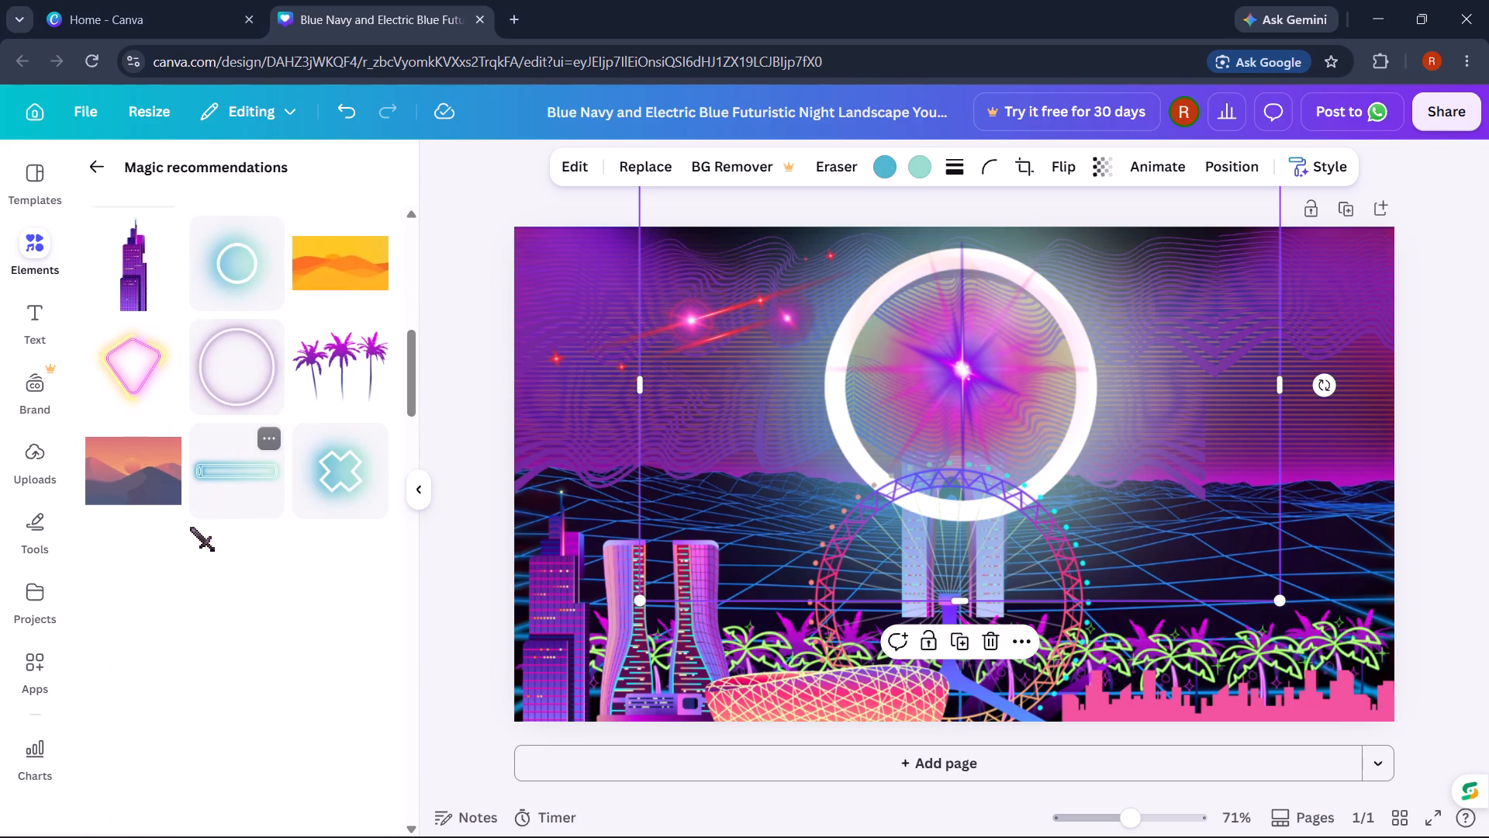
{"action": "scroll", "coordinate": [191, 528], "scroll_direction": "down", "scroll_amount": 1}
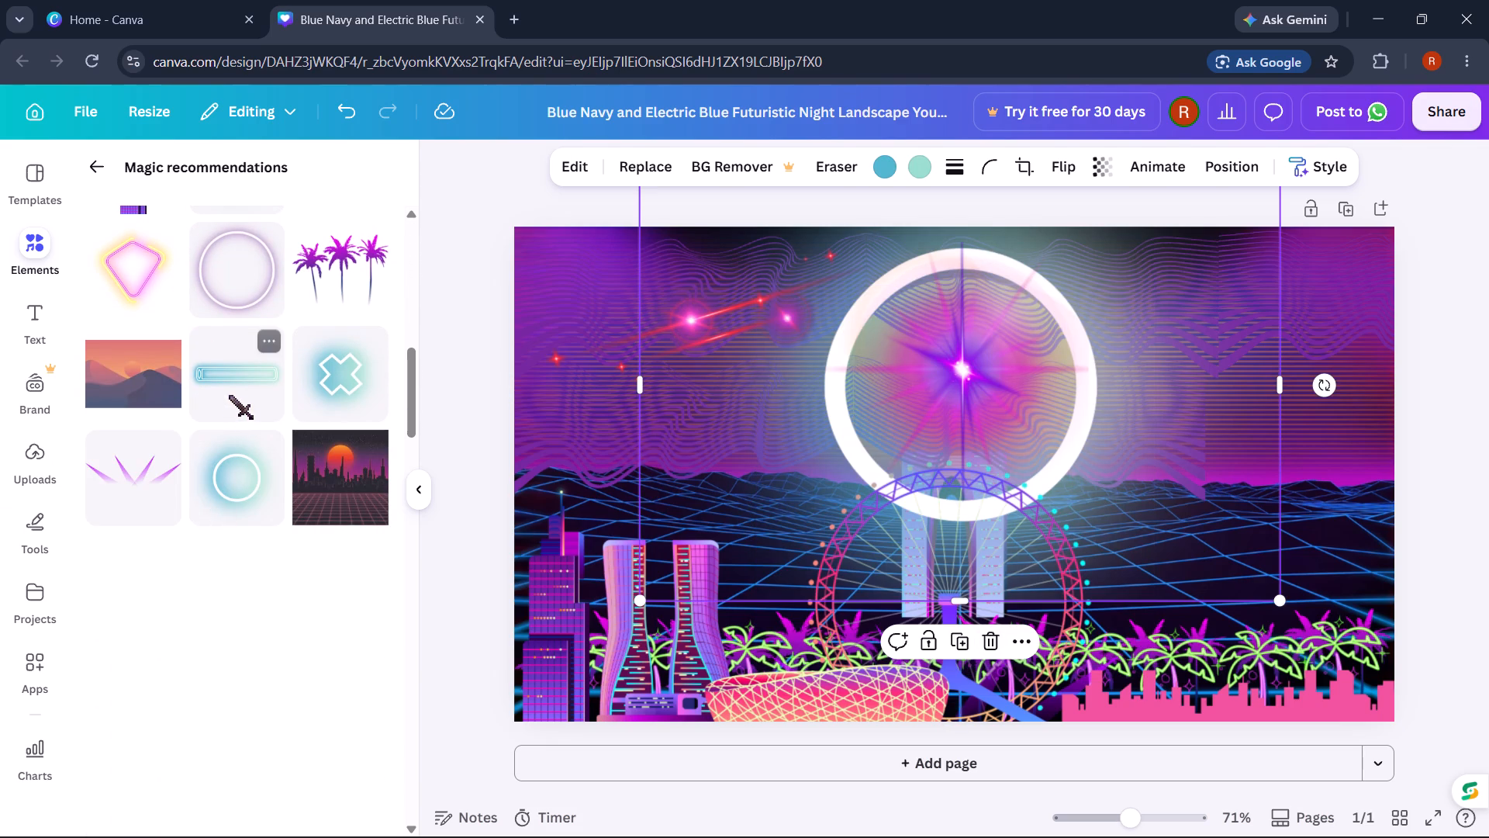
{"action": "scroll", "coordinate": [230, 396], "scroll_direction": "down", "scroll_amount": 2}
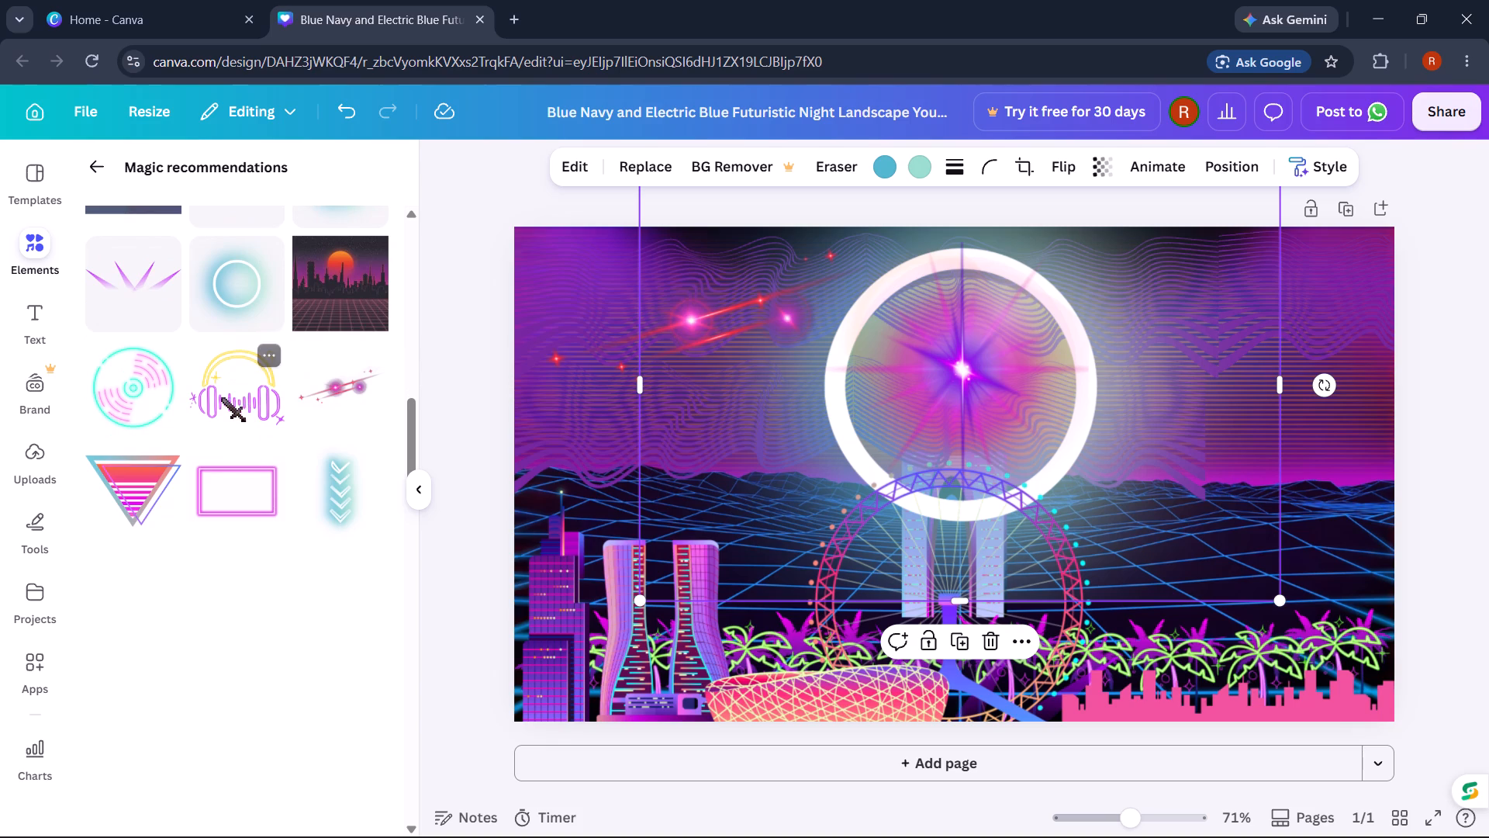
{"action": "scroll", "coordinate": [221, 394], "scroll_direction": "down", "scroll_amount": 3}
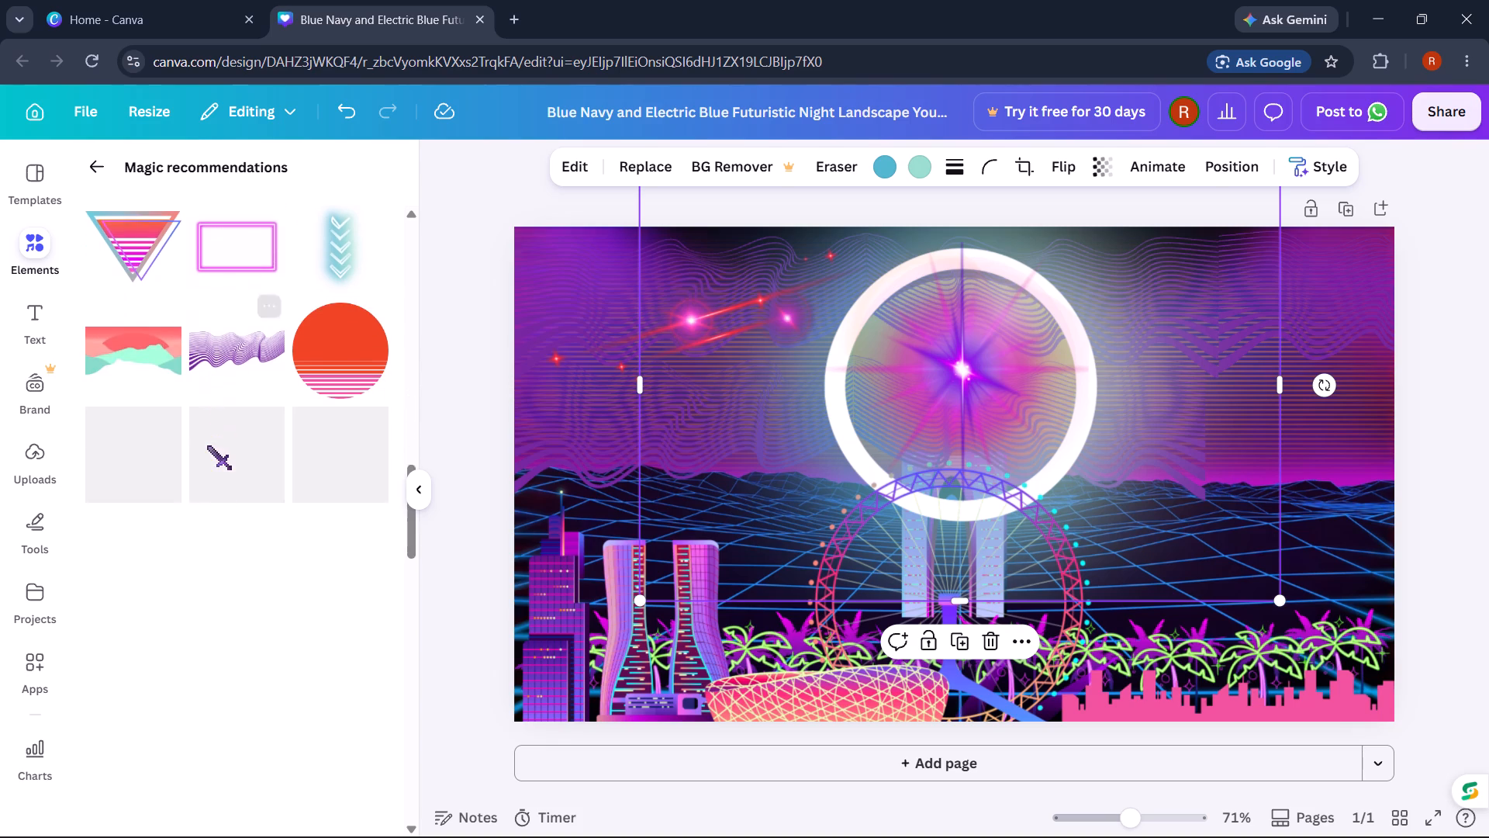
{"action": "scroll", "coordinate": [206, 443], "scroll_direction": "down", "scroll_amount": 1}
{"action": "left_click", "coordinate": [209, 437]}
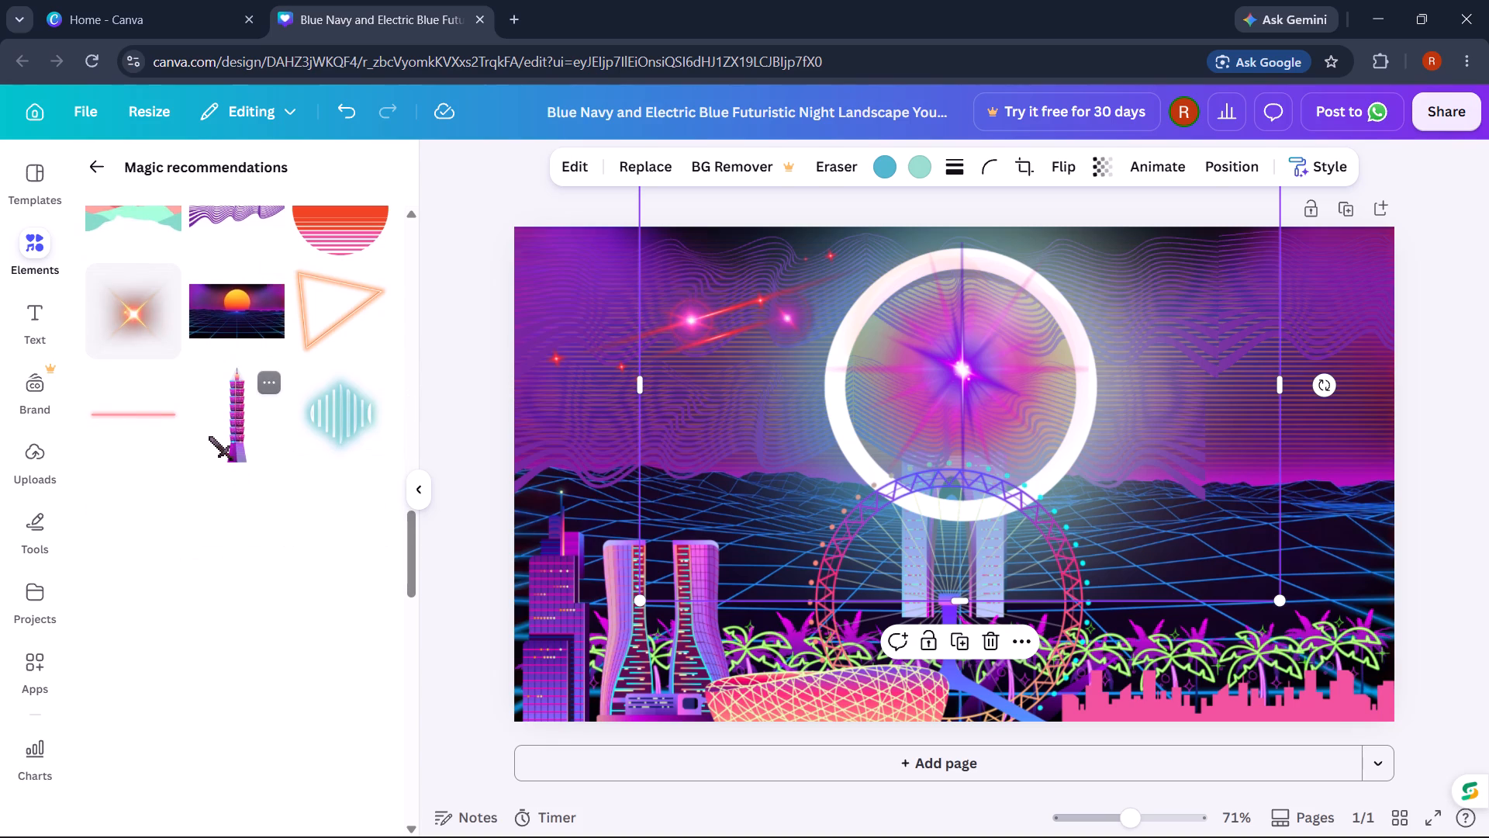
{"action": "left_click_drag", "start_coordinate": [962, 543], "coordinate": [1144, 642]}
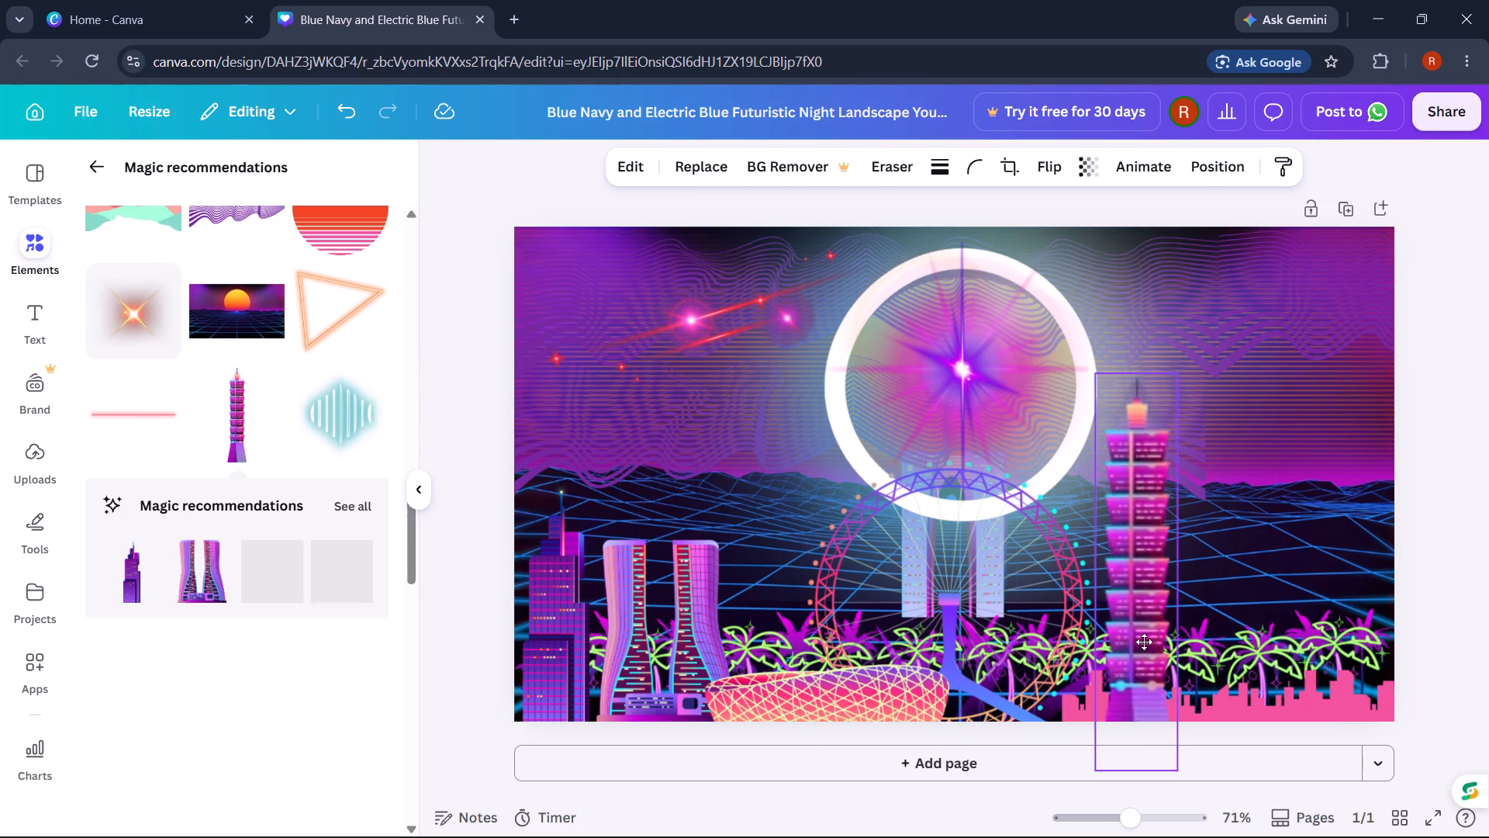
{"action": "left_click_drag", "start_coordinate": [1144, 642], "coordinate": [1277, 590]}
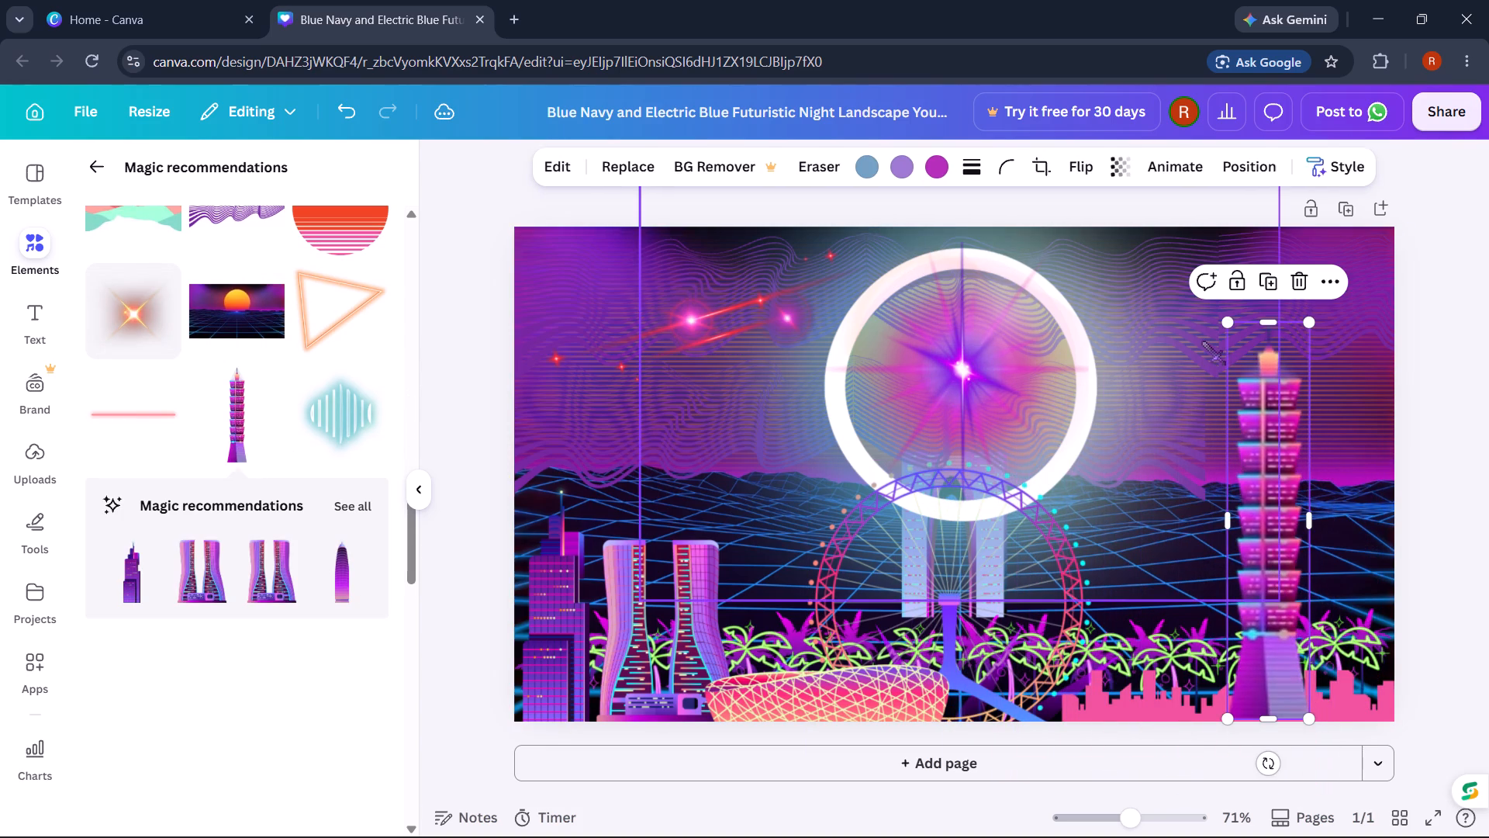
{"action": "left_click_drag", "start_coordinate": [1228, 326], "coordinate": [1270, 428]}
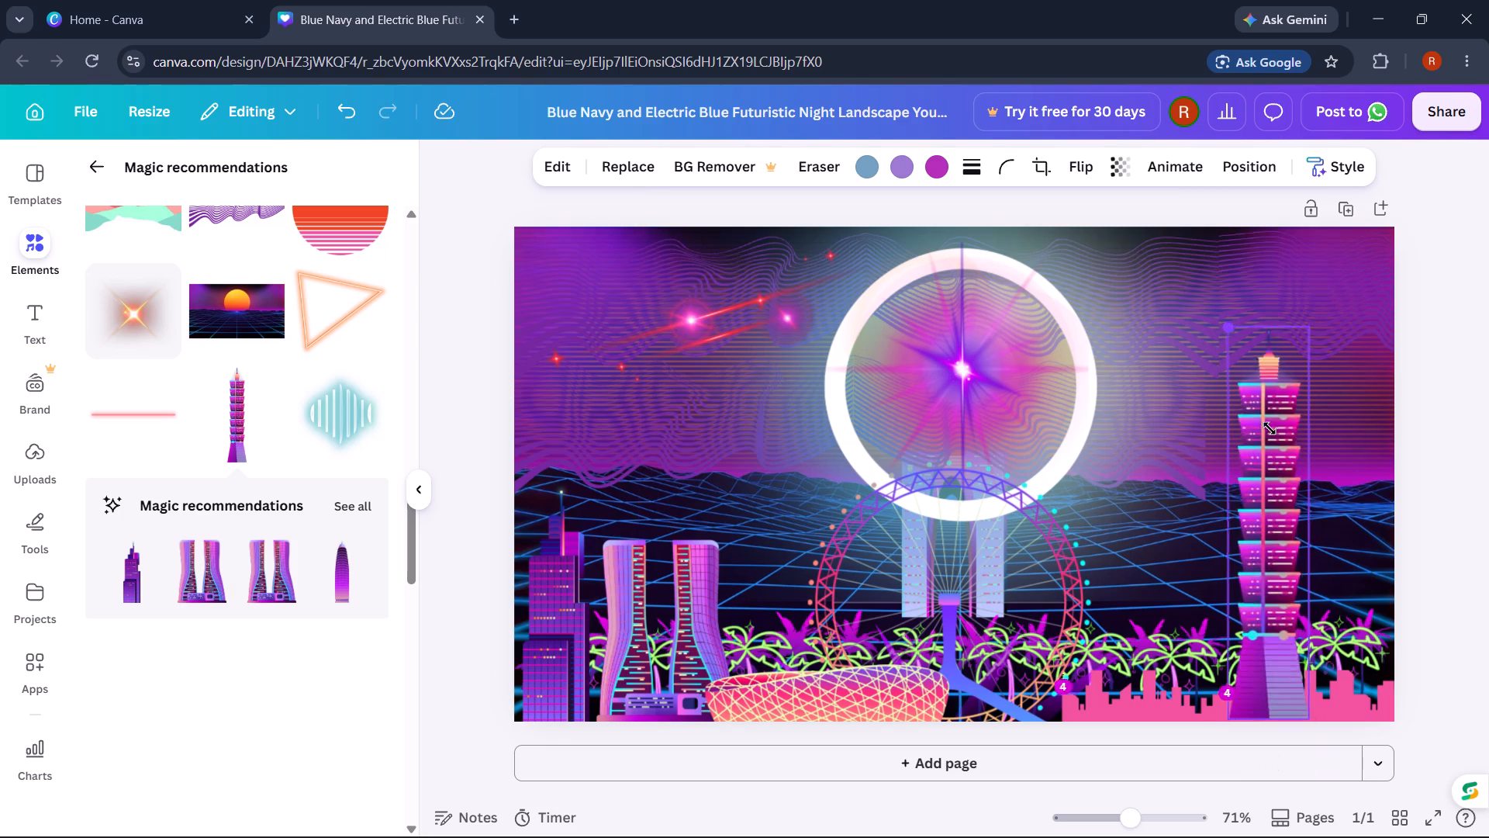
{"action": "left_click_drag", "start_coordinate": [1270, 428], "coordinate": [1297, 514]}
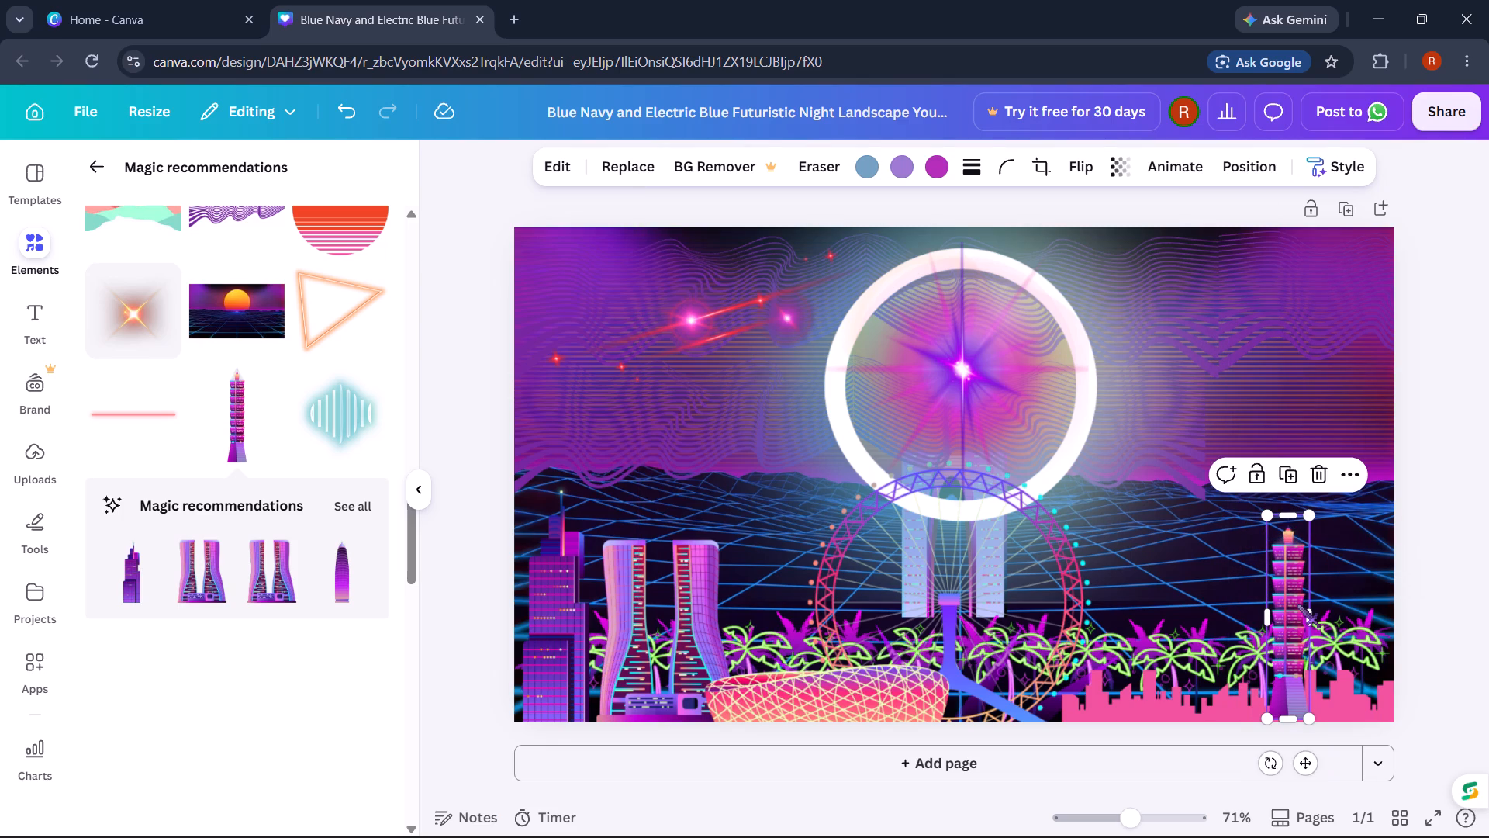
{"action": "left_click_drag", "start_coordinate": [1297, 604], "coordinate": [1331, 615]}
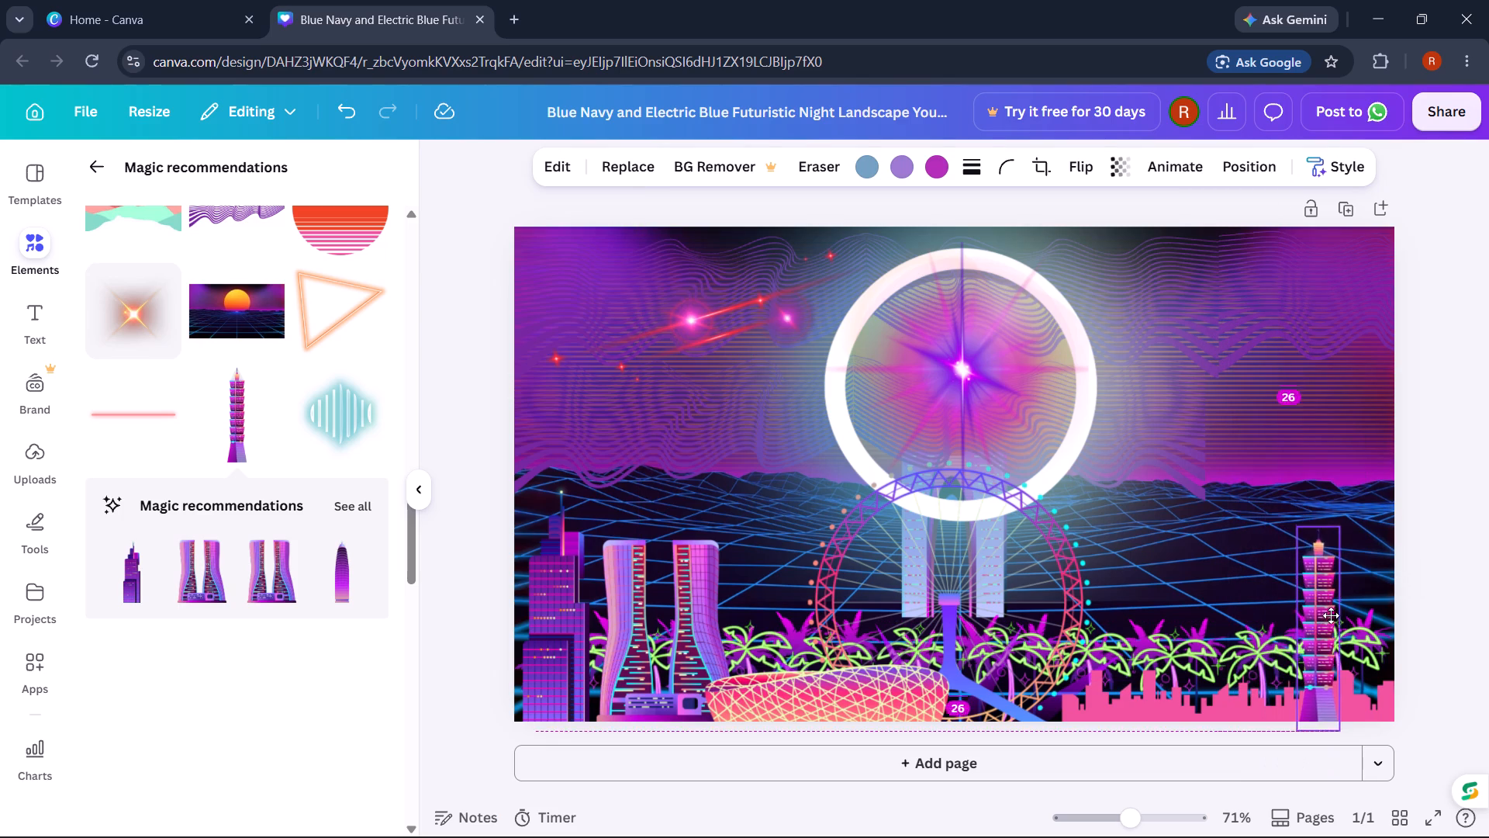
{"action": "left_click_drag", "start_coordinate": [1331, 615], "coordinate": [1383, 615]}
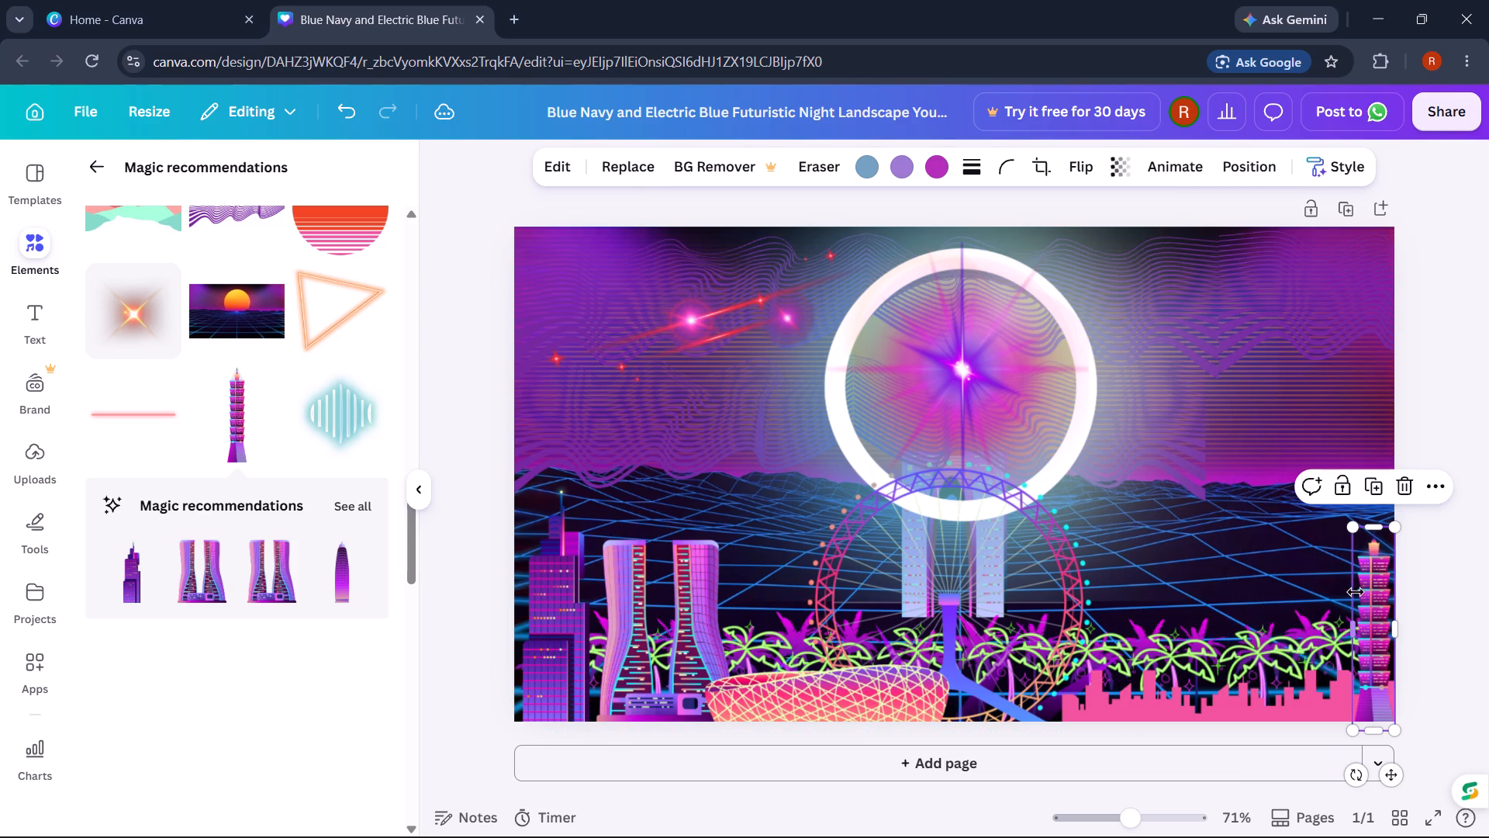
{"action": "left_click", "coordinate": [1420, 536]}
Add the rounded purple skyscraper with the pointed top, shrink it and stand it in front of the Ferris wheel's lower-right part.
{"action": "left_click", "coordinate": [316, 563]}
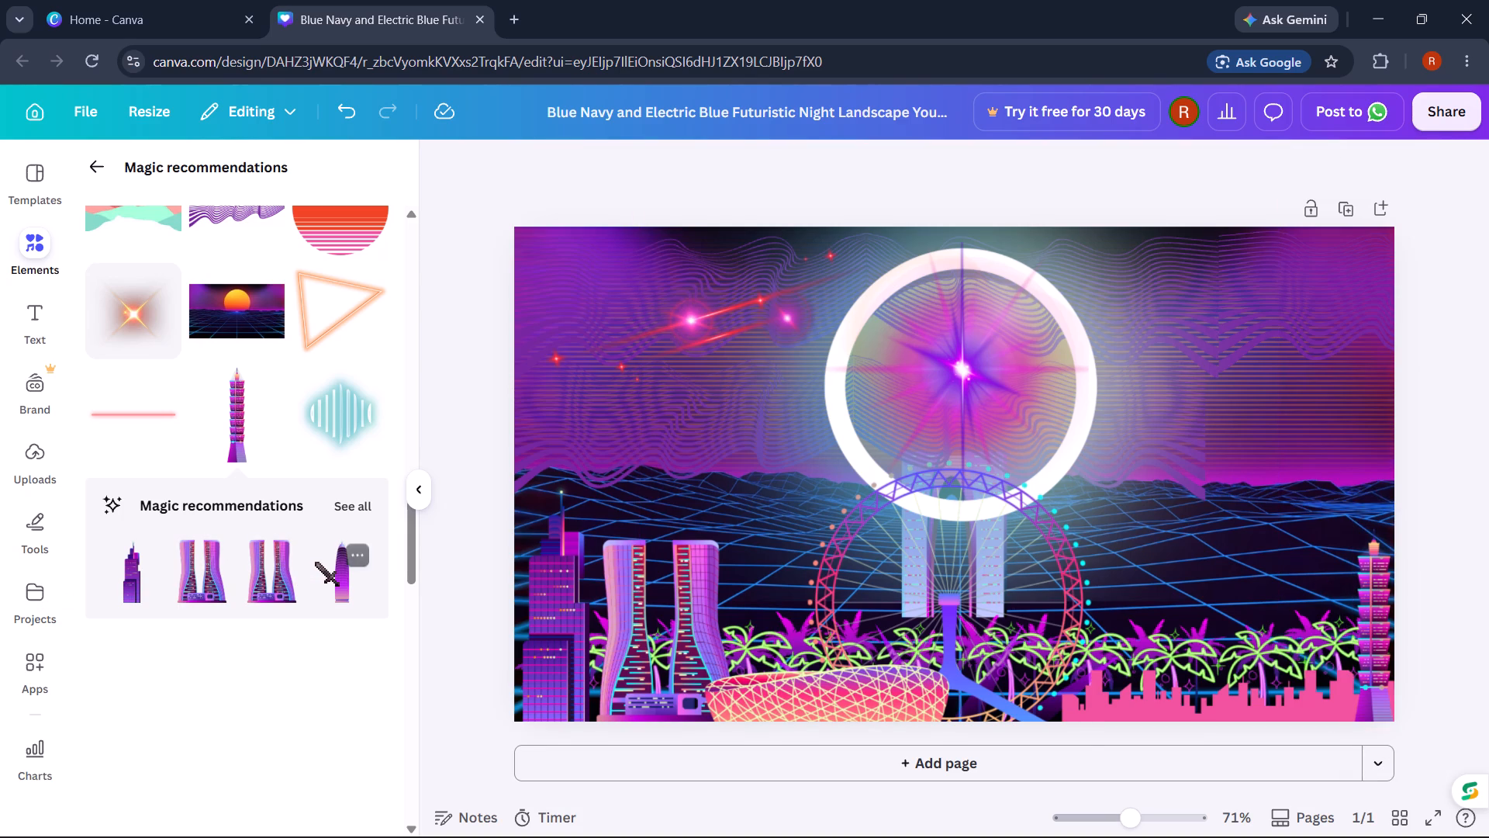
{"action": "left_click_drag", "start_coordinate": [933, 541], "coordinate": [952, 625]}
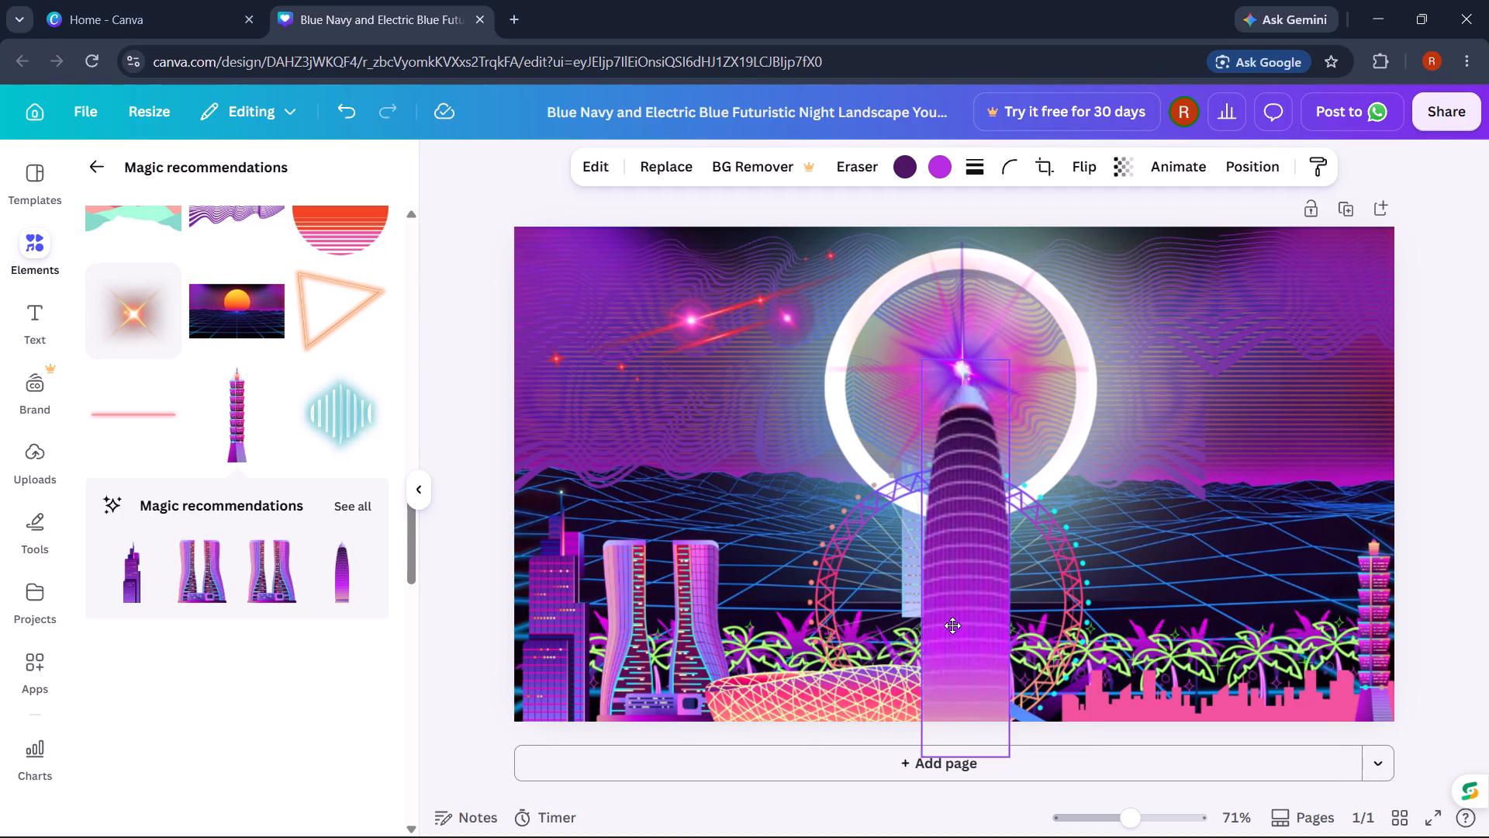
{"action": "left_click_drag", "start_coordinate": [952, 625], "coordinate": [953, 625]}
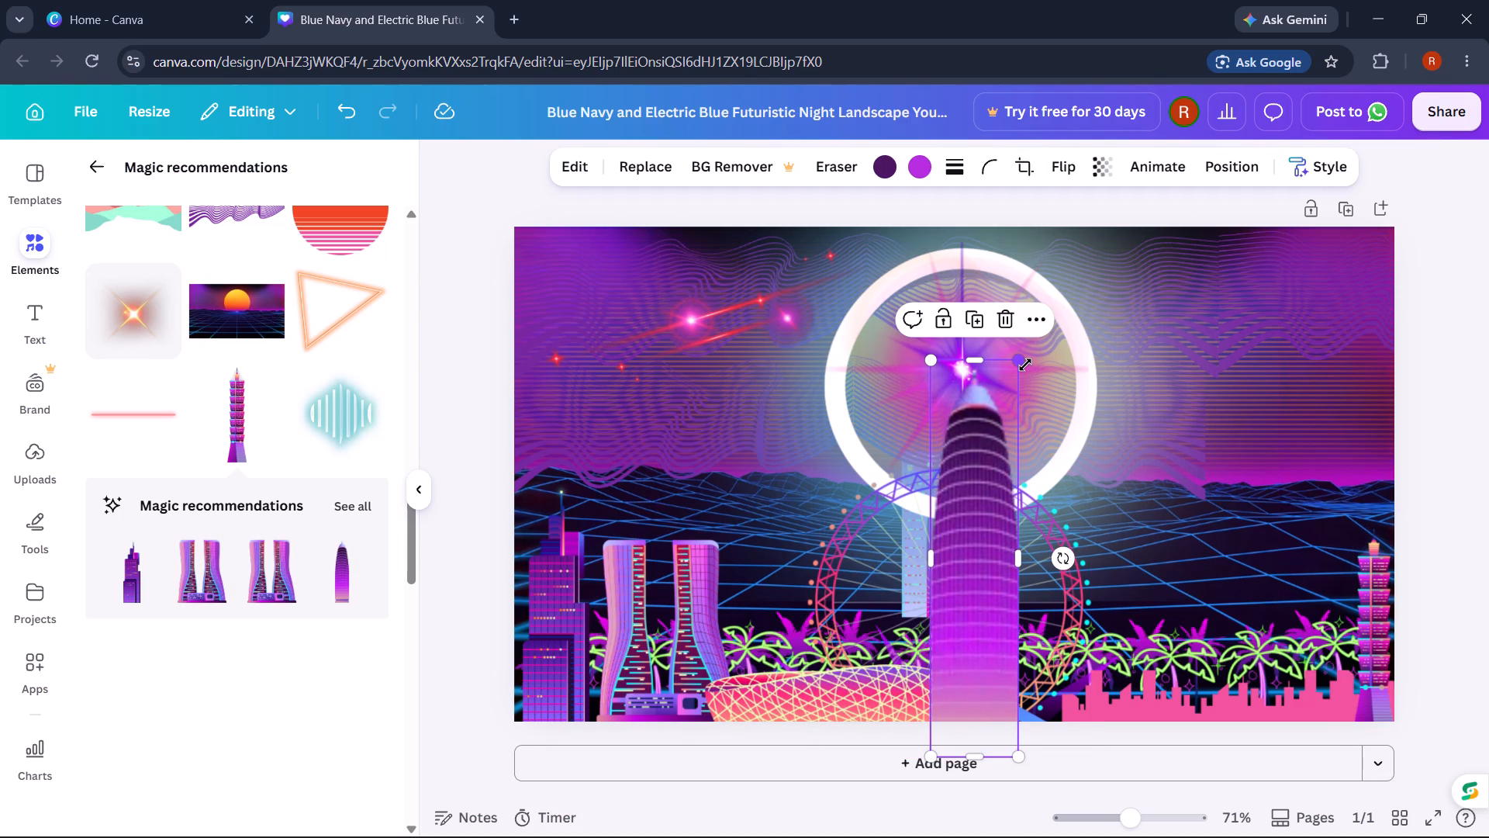
{"action": "left_click_drag", "start_coordinate": [1025, 365], "coordinate": [956, 536]}
{"action": "left_click_drag", "start_coordinate": [962, 592], "coordinate": [1034, 587]}
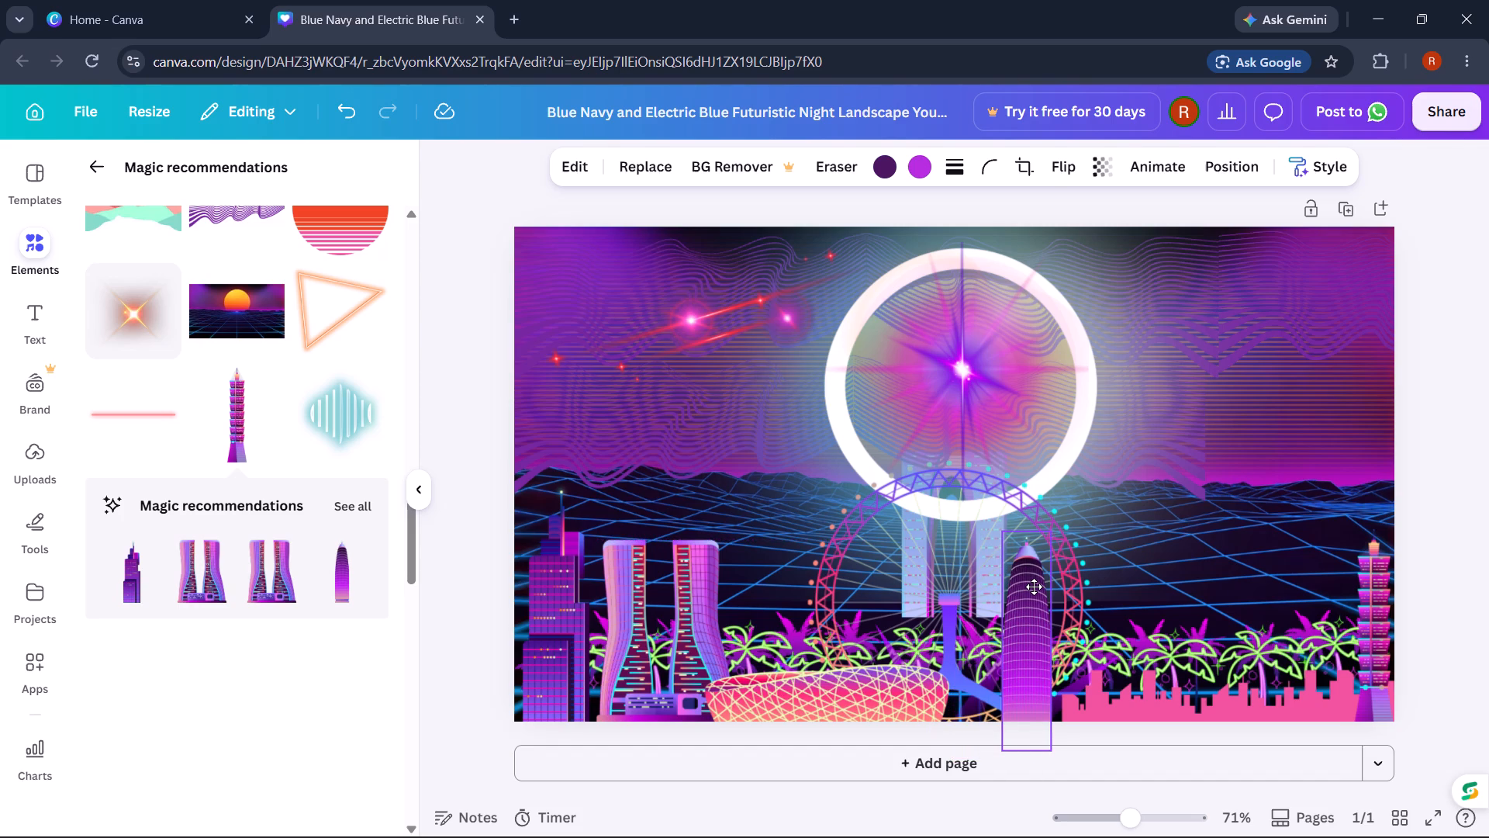
{"action": "left_click_drag", "start_coordinate": [1034, 587], "coordinate": [1036, 584]}
{"action": "left_click", "coordinate": [1464, 406]}
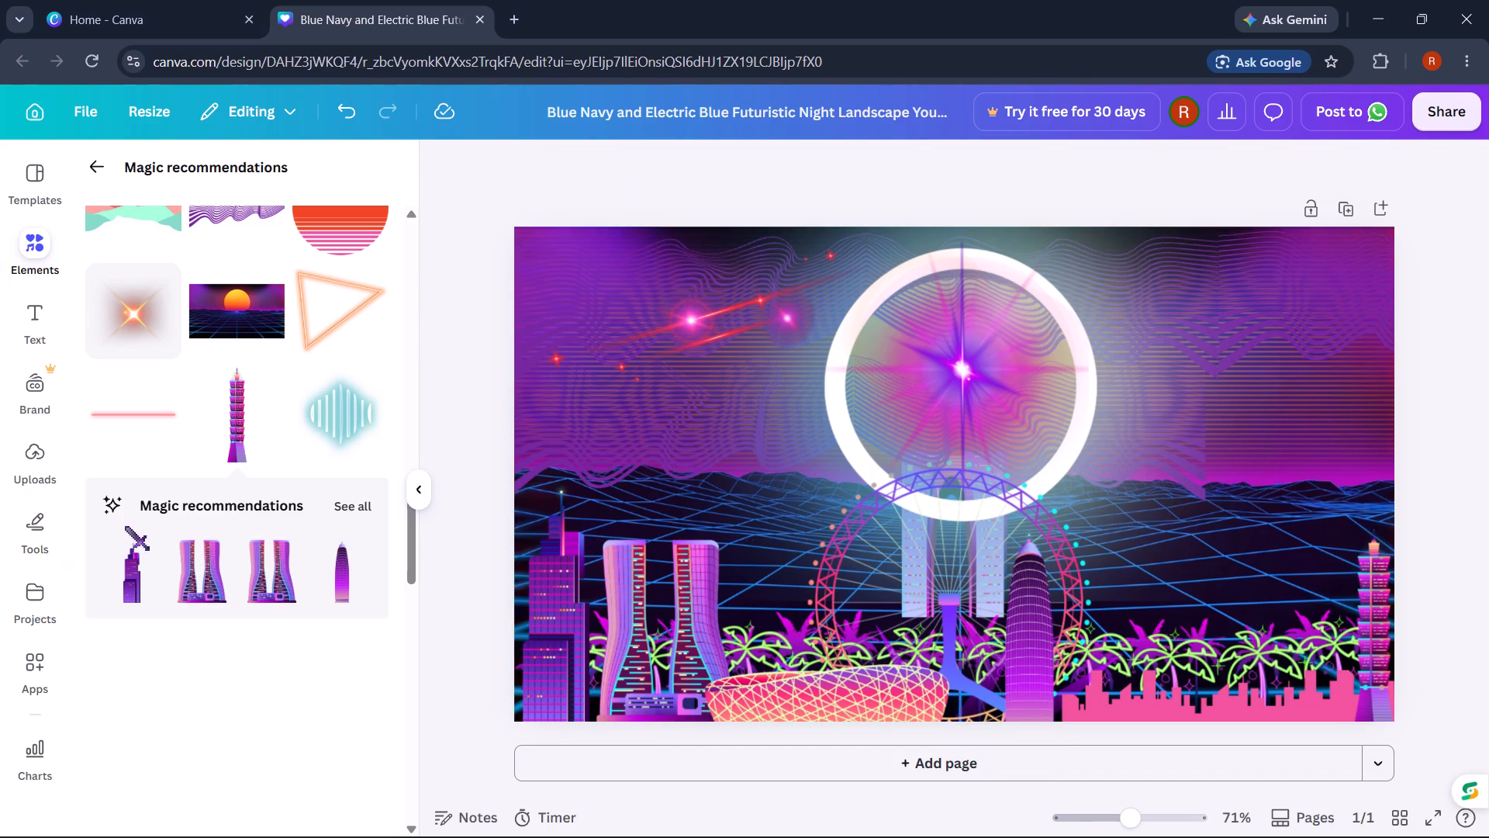
Find and add the magenta flared-top skyscraper, shrink it and place it between the stadium and the rounded purple tower.
{"action": "scroll", "coordinate": [210, 341], "scroll_direction": "up", "scroll_amount": 2}
{"action": "scroll", "coordinate": [214, 341], "scroll_direction": "down", "scroll_amount": 1}
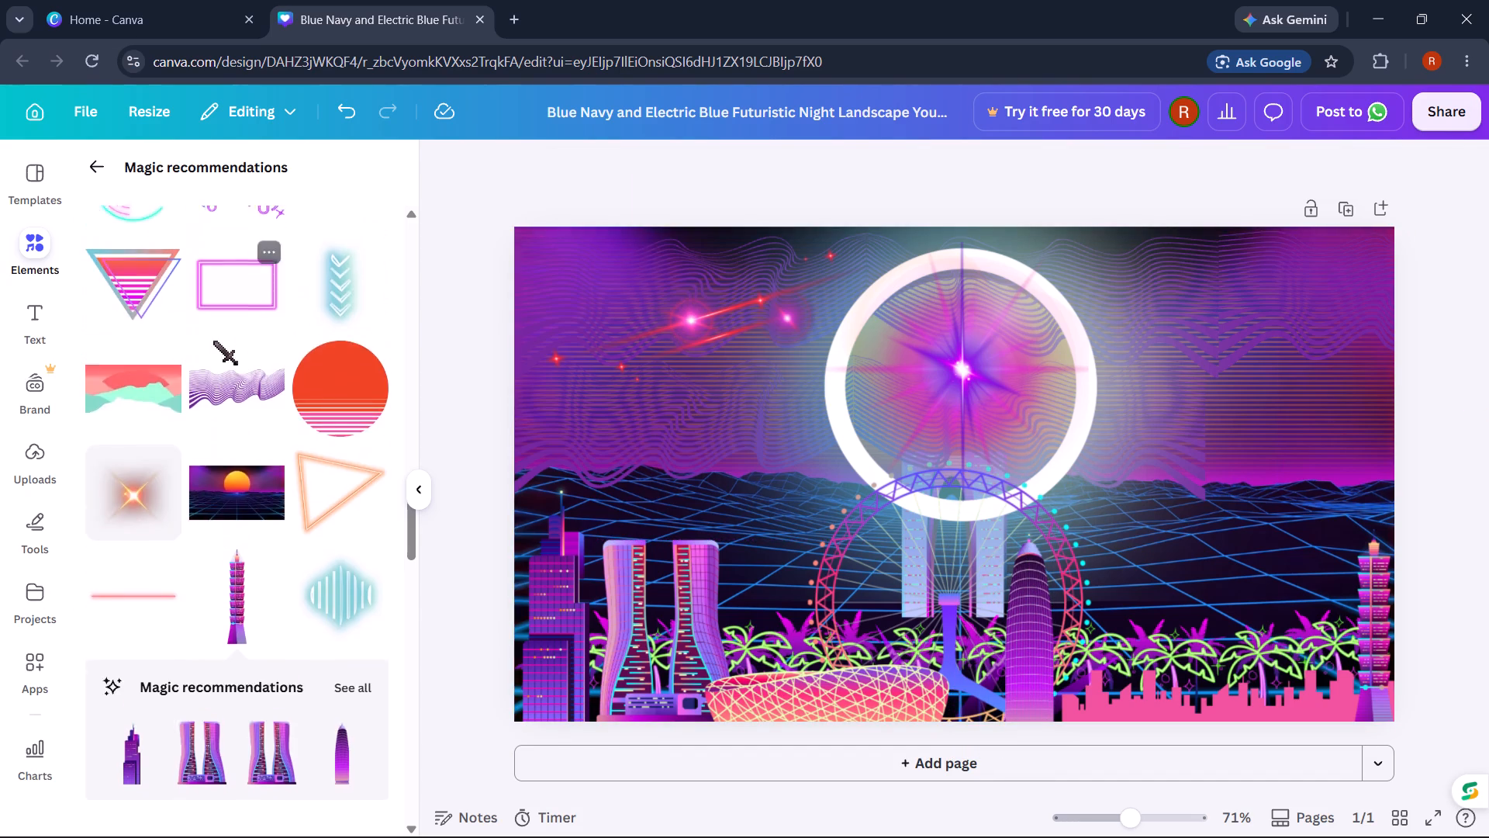
{"action": "scroll", "coordinate": [214, 341], "scroll_direction": "down", "scroll_amount": 5}
{"action": "left_click", "coordinate": [215, 361]}
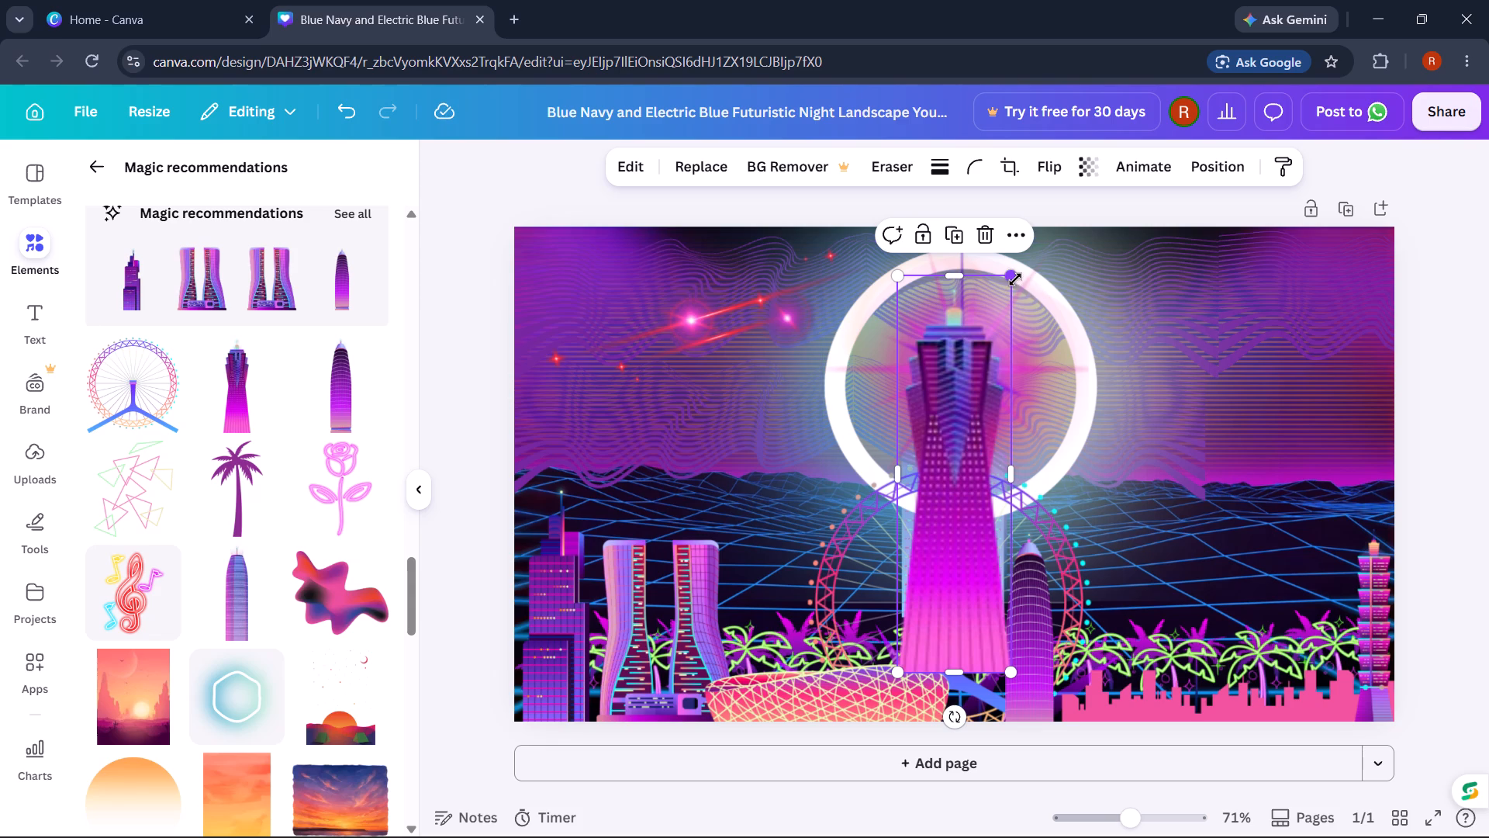
{"action": "left_click_drag", "start_coordinate": [1015, 279], "coordinate": [948, 384]}
{"action": "left_click_drag", "start_coordinate": [908, 478], "coordinate": [931, 546]}
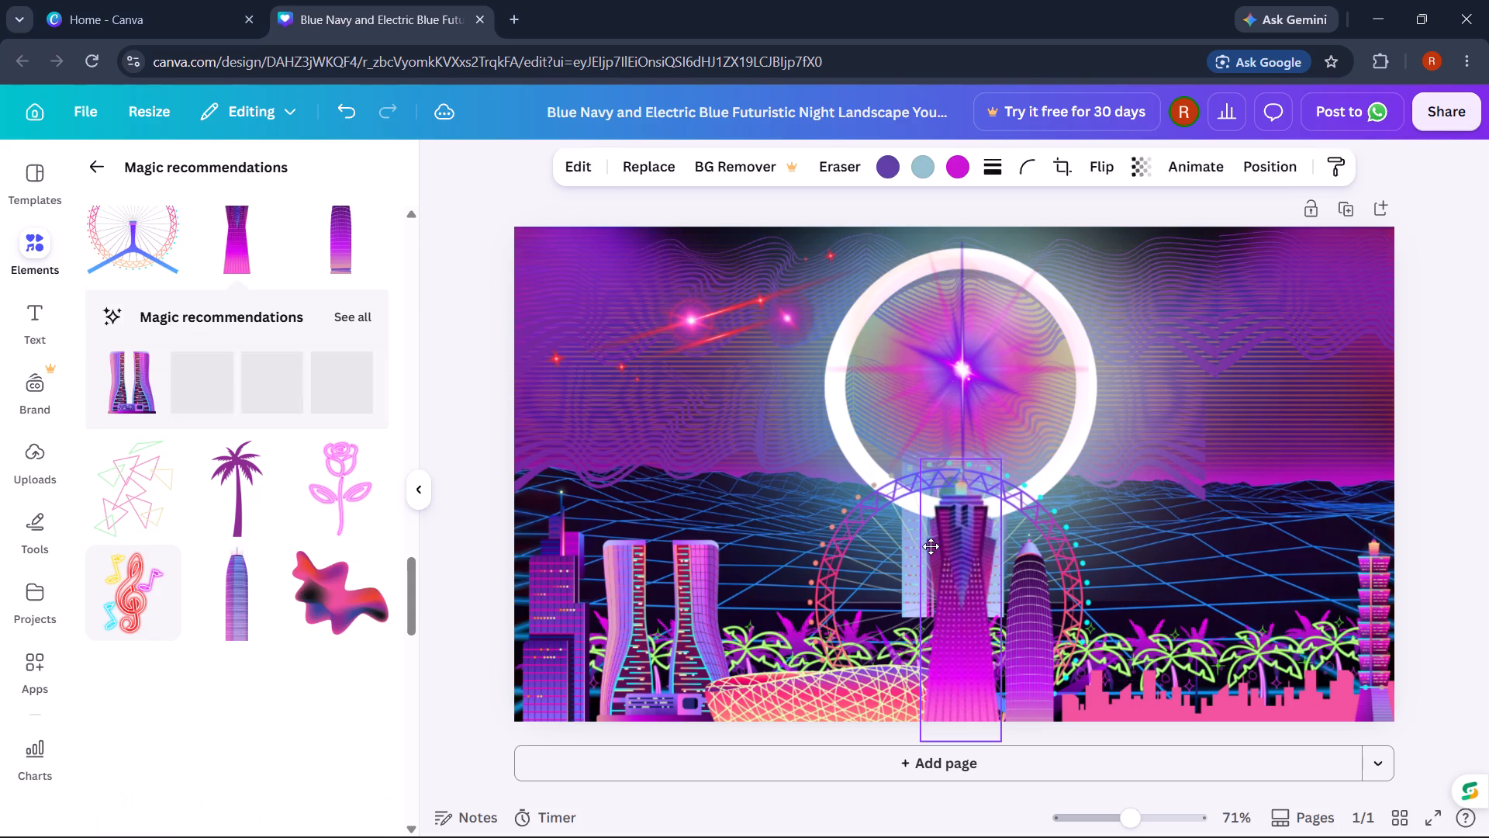
{"action": "left_click_drag", "start_coordinate": [931, 546], "coordinate": [933, 549]}
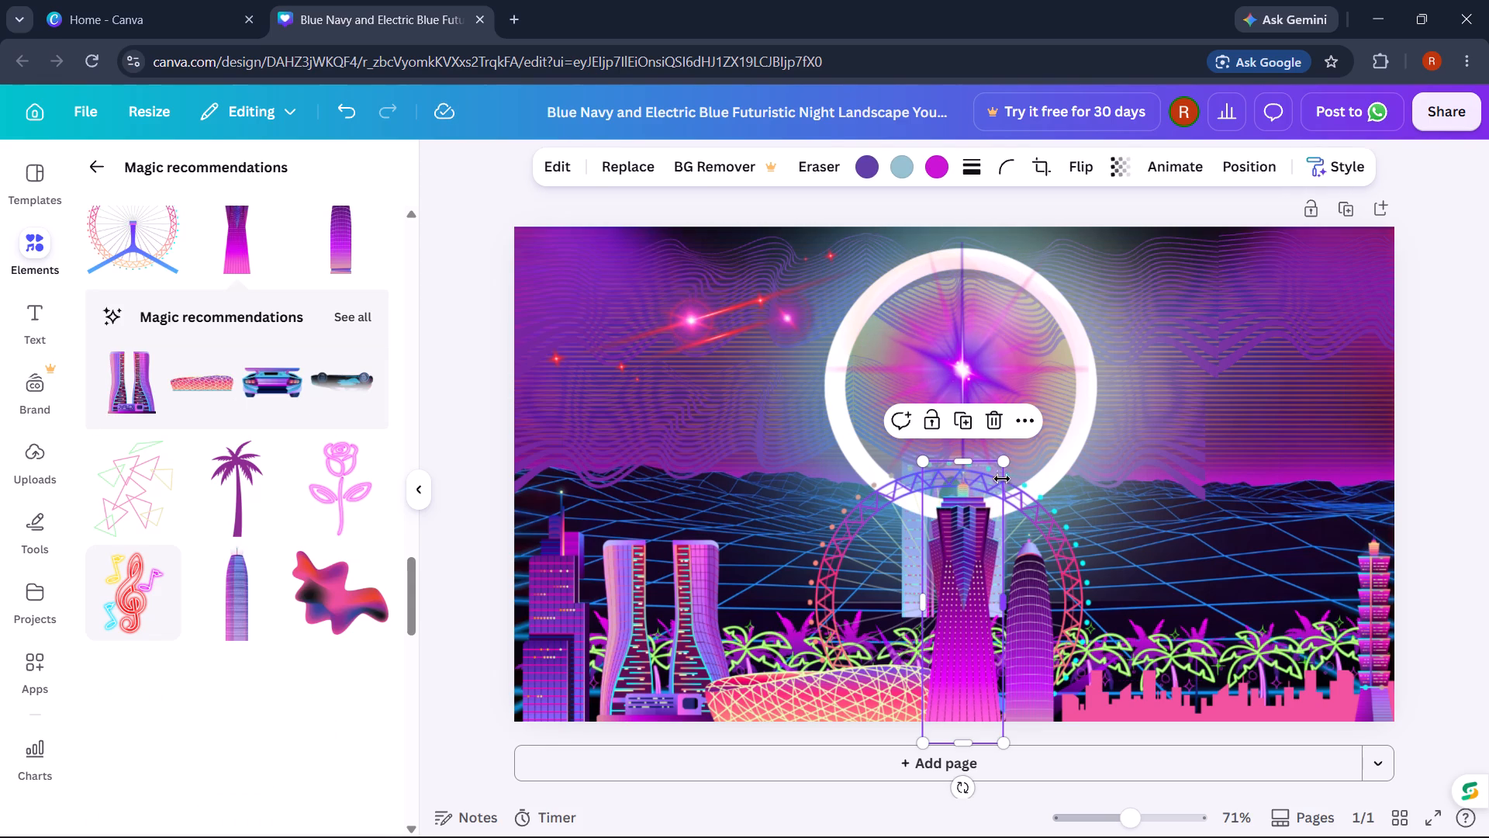
{"action": "left_click_drag", "start_coordinate": [1004, 459], "coordinate": [993, 512]}
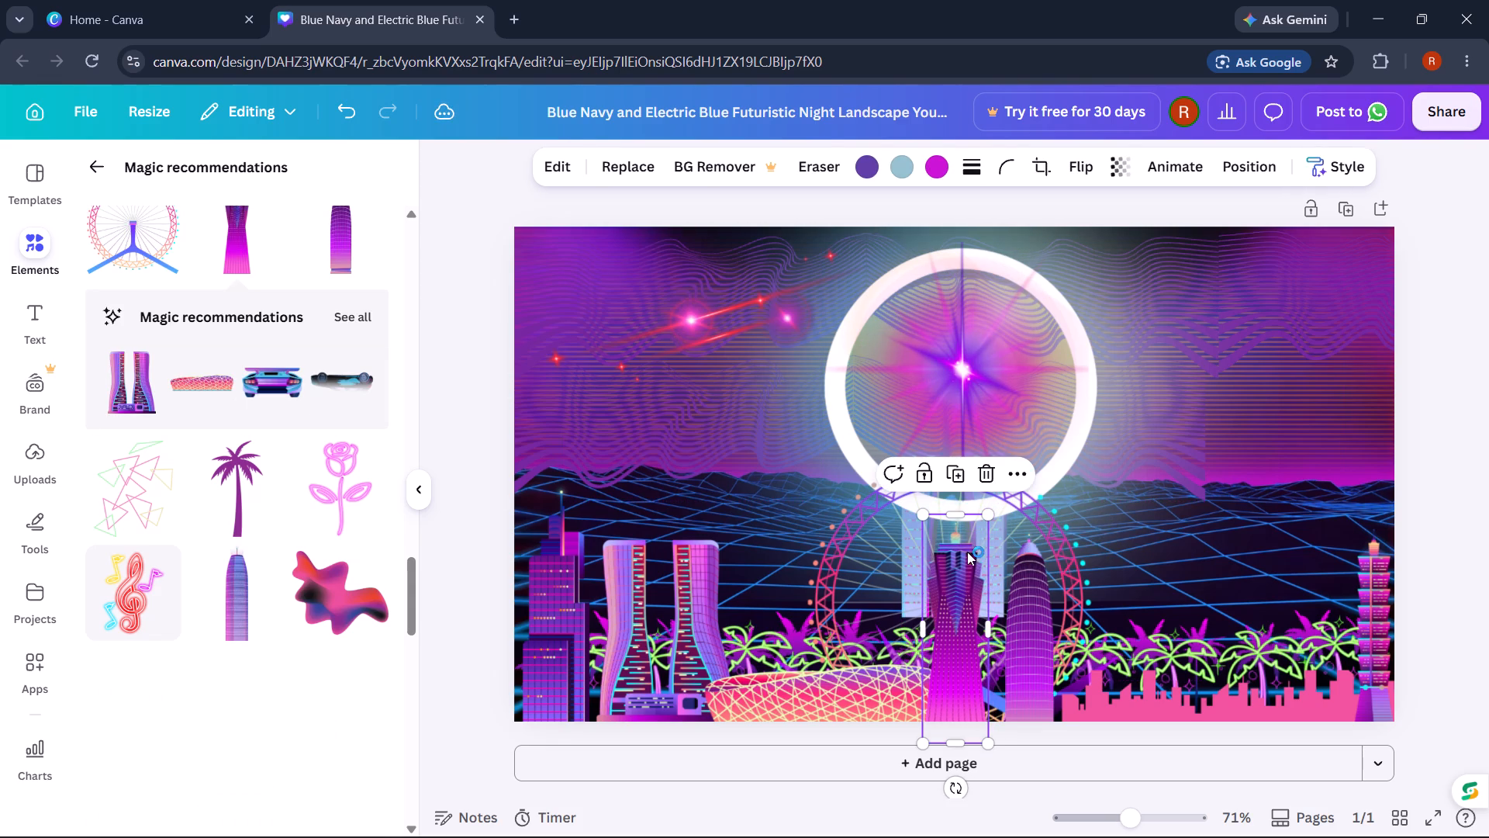
{"action": "left_click_drag", "start_coordinate": [962, 567], "coordinate": [977, 571]}
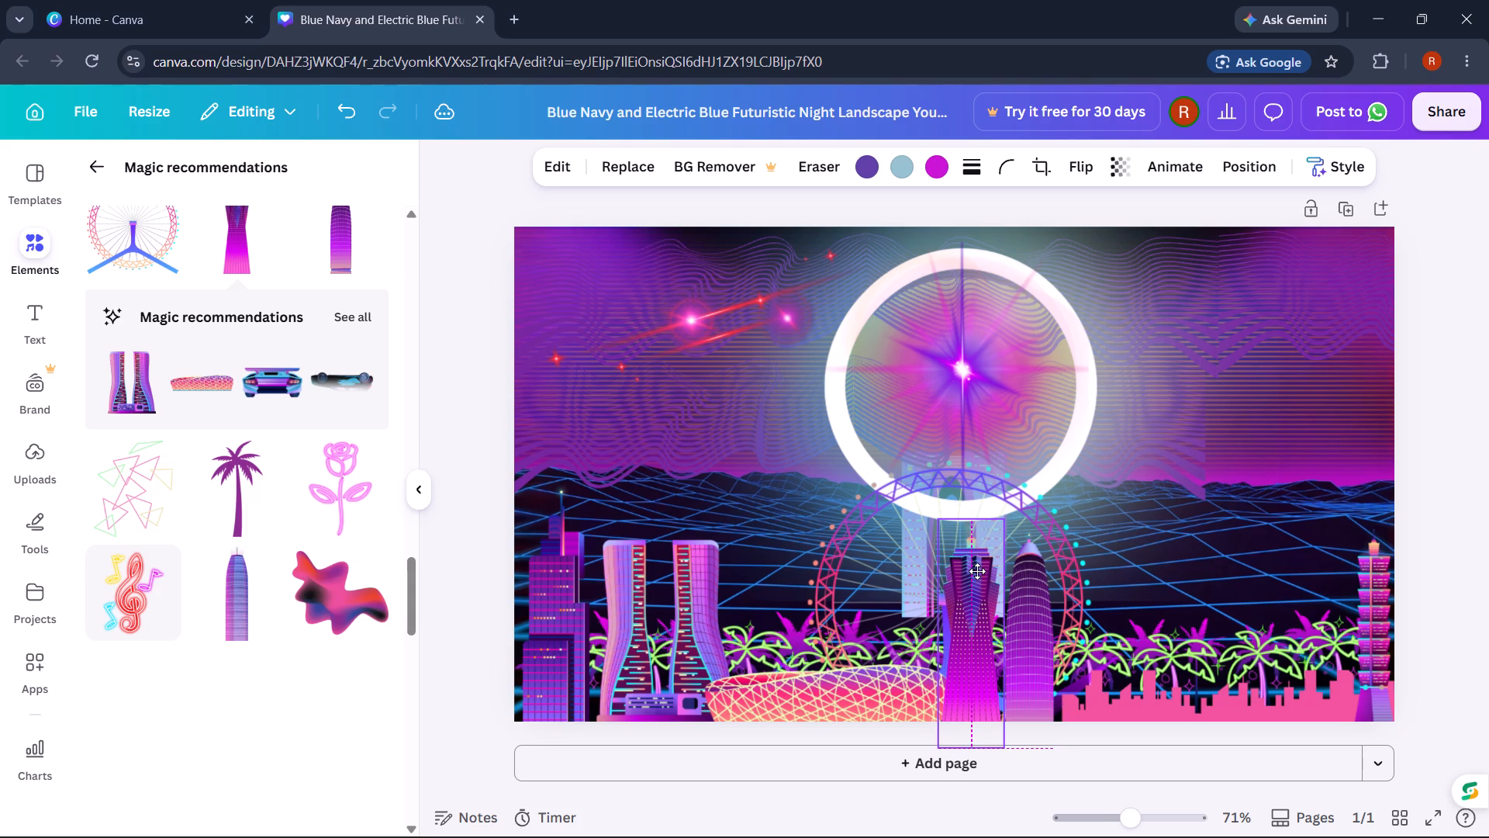
{"action": "left_click_drag", "start_coordinate": [977, 571], "coordinate": [972, 570]}
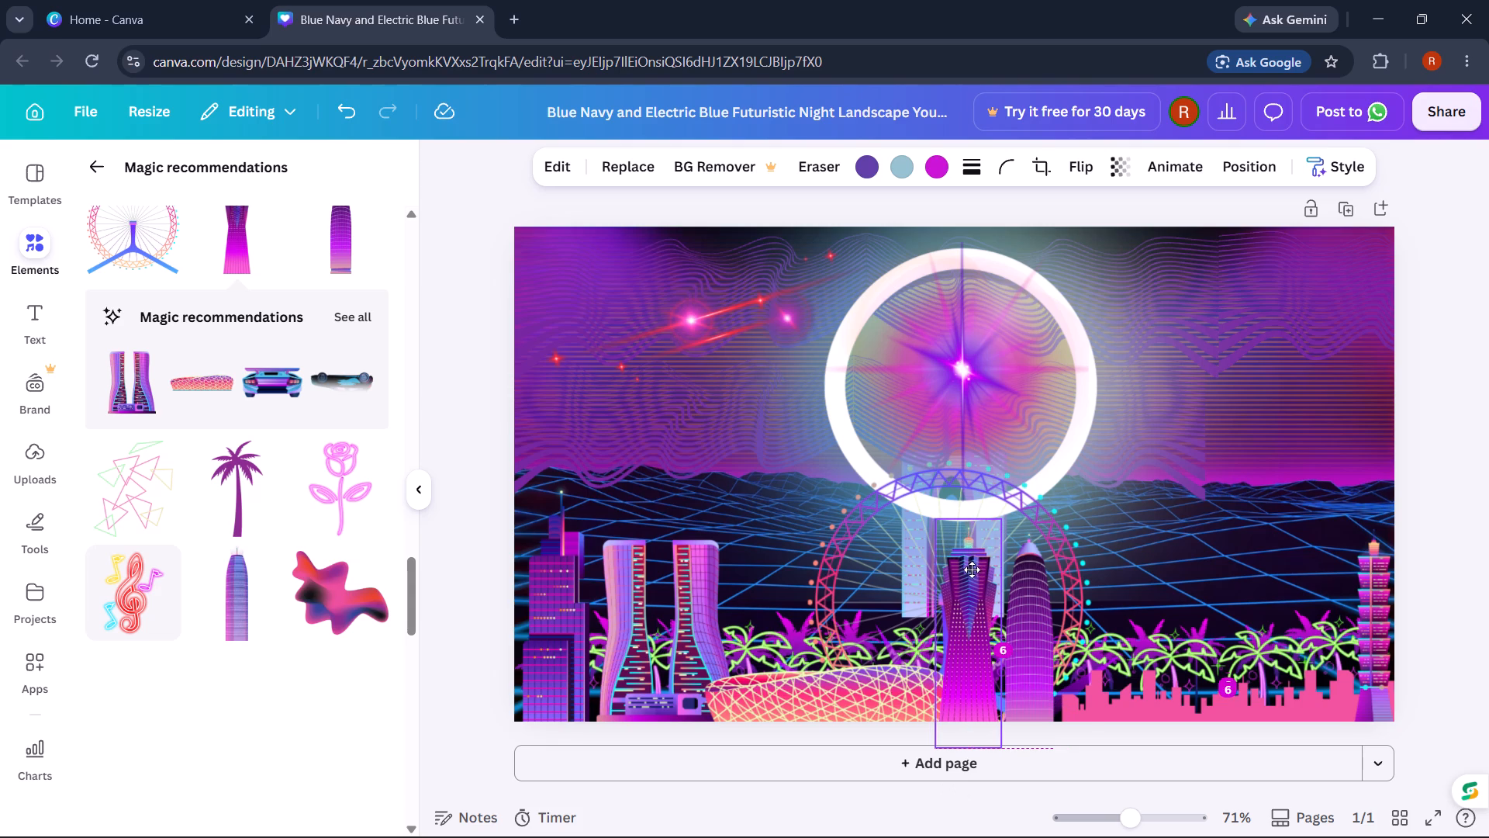
{"action": "left_click_drag", "start_coordinate": [972, 570], "coordinate": [973, 570]}
{"action": "left_click", "coordinate": [1488, 319]}
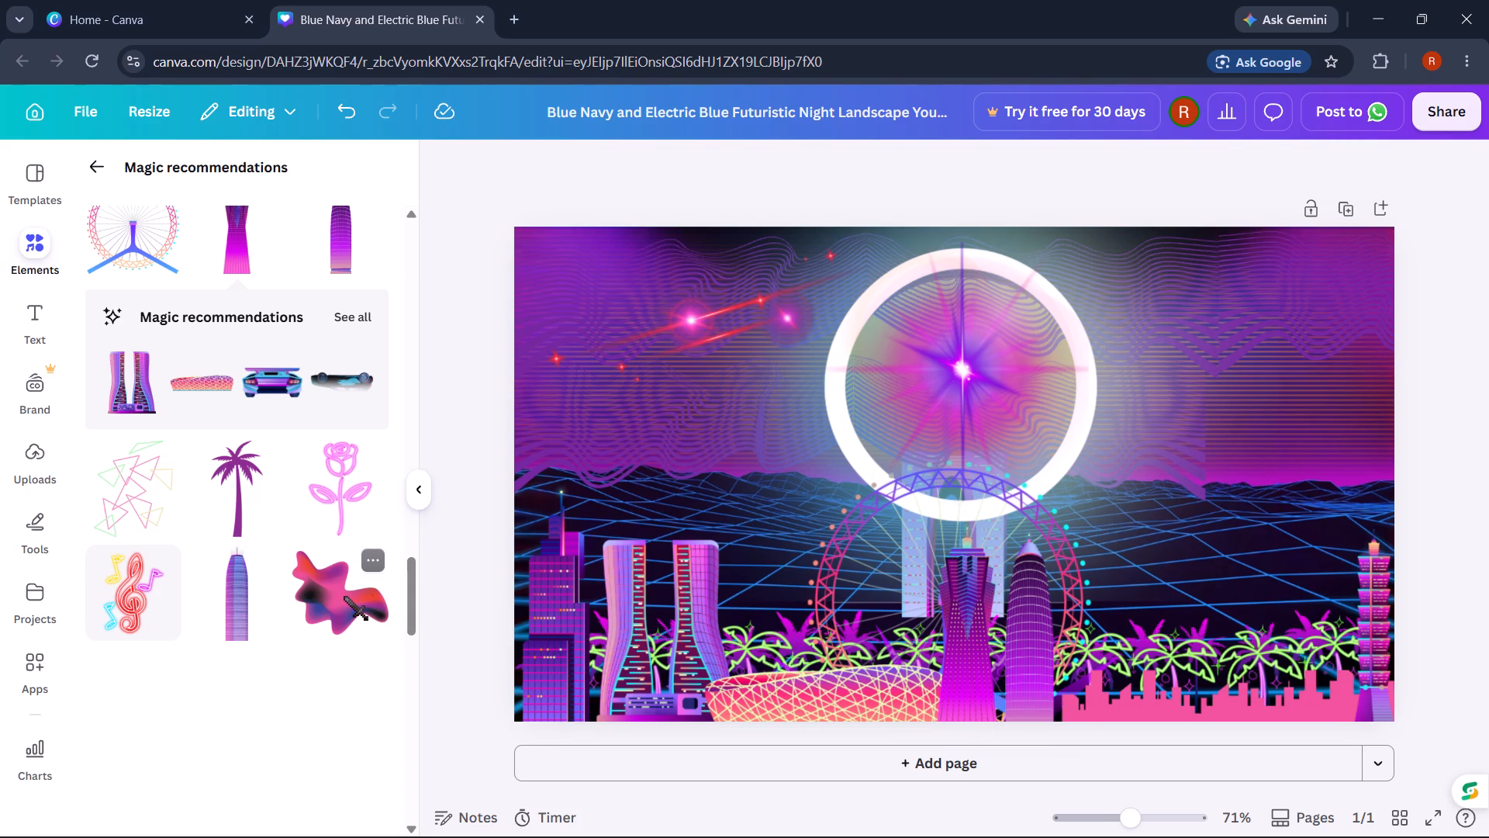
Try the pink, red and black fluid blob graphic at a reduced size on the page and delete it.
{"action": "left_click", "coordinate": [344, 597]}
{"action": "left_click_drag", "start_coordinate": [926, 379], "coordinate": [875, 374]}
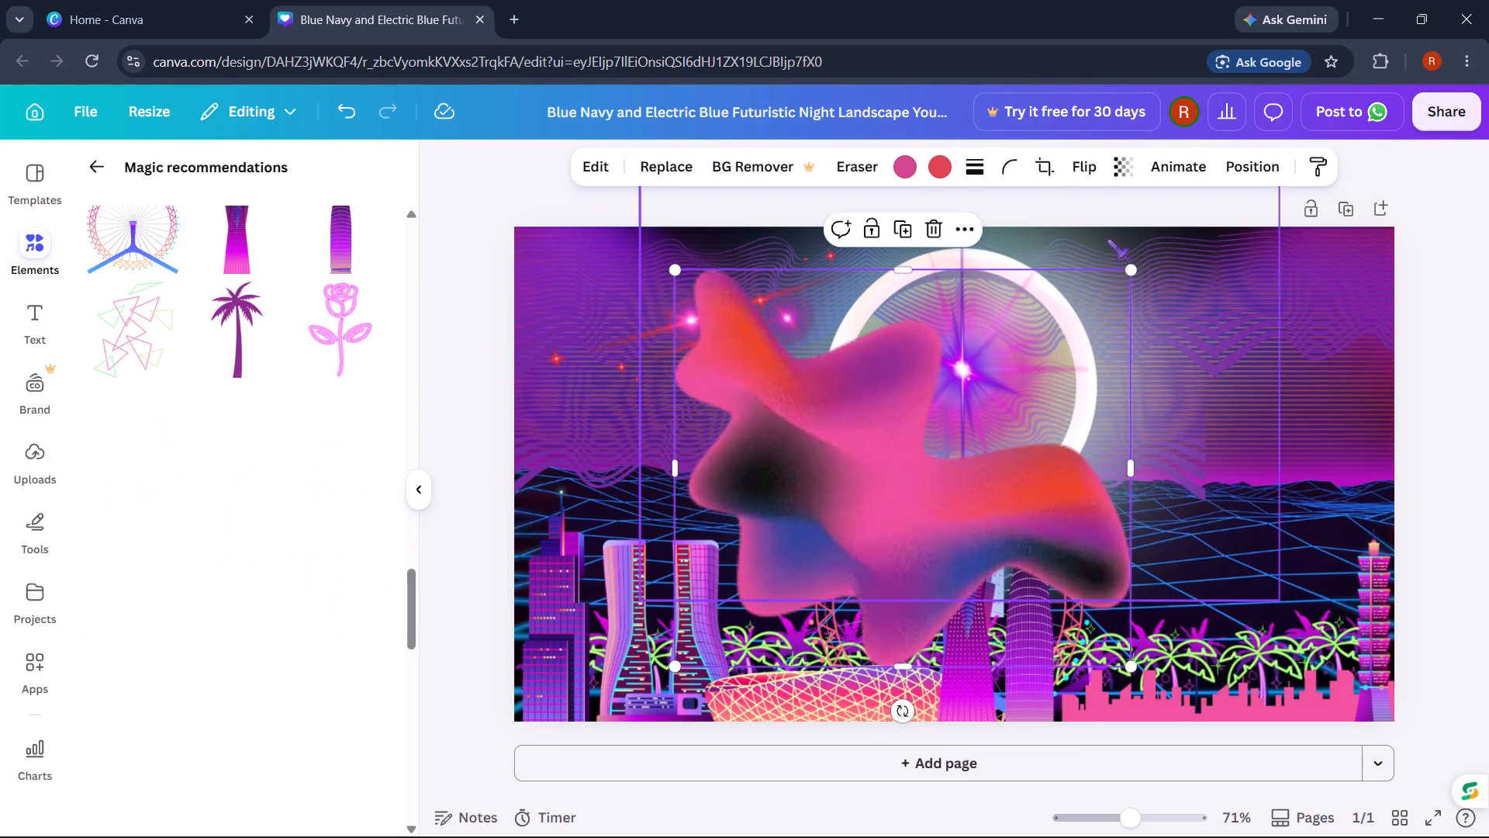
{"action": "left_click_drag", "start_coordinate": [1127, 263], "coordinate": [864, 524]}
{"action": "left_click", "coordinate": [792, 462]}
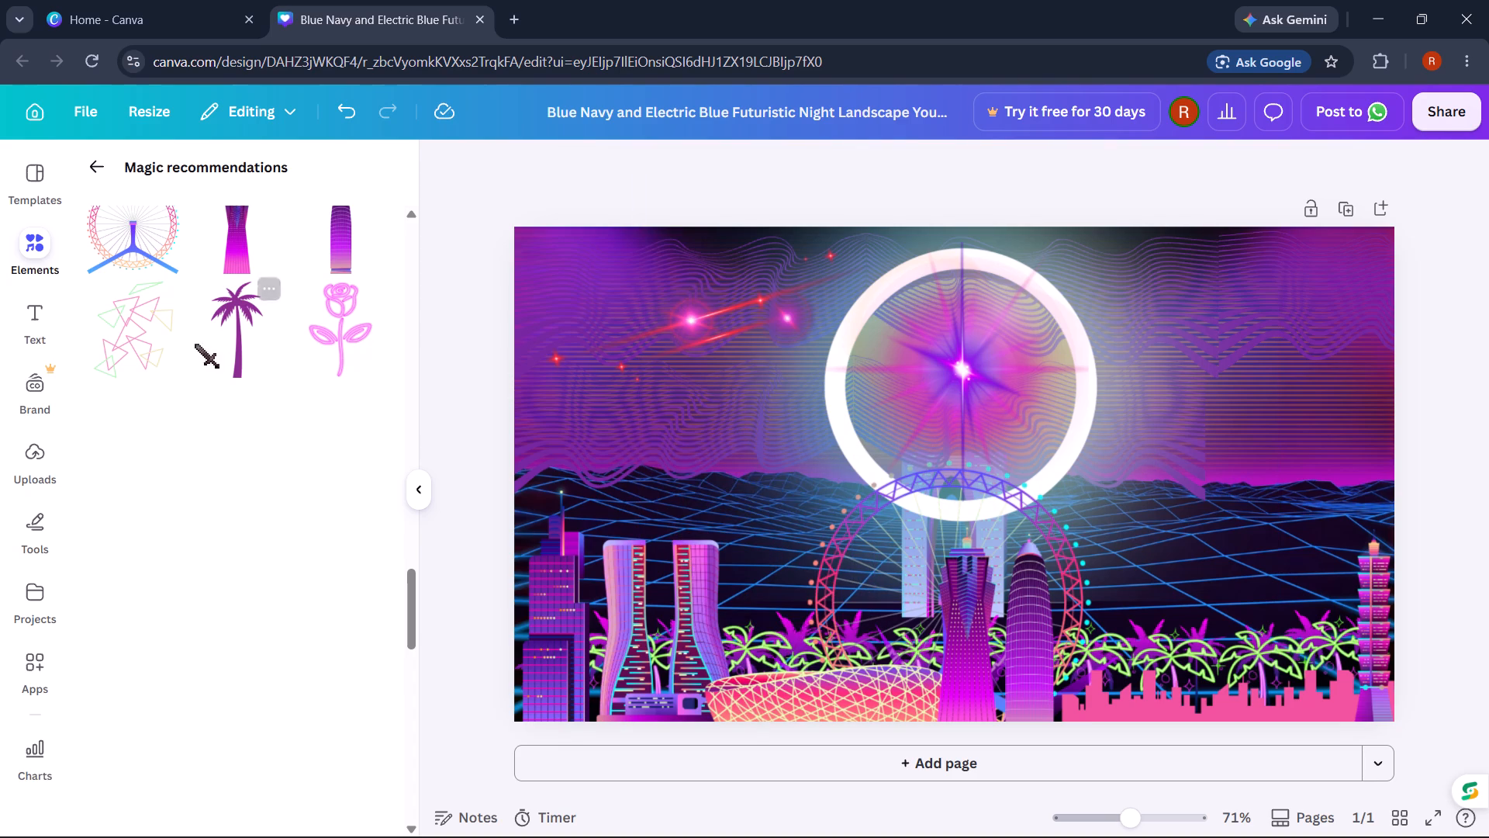
Add the pink neon rose graphic, shrink it to a tiny size and set it on top of the magenta flared-top skyscraper.
{"action": "scroll", "coordinate": [253, 311], "scroll_direction": "down", "scroll_amount": 3}
{"action": "scroll", "coordinate": [254, 315], "scroll_direction": "up", "scroll_amount": 4}
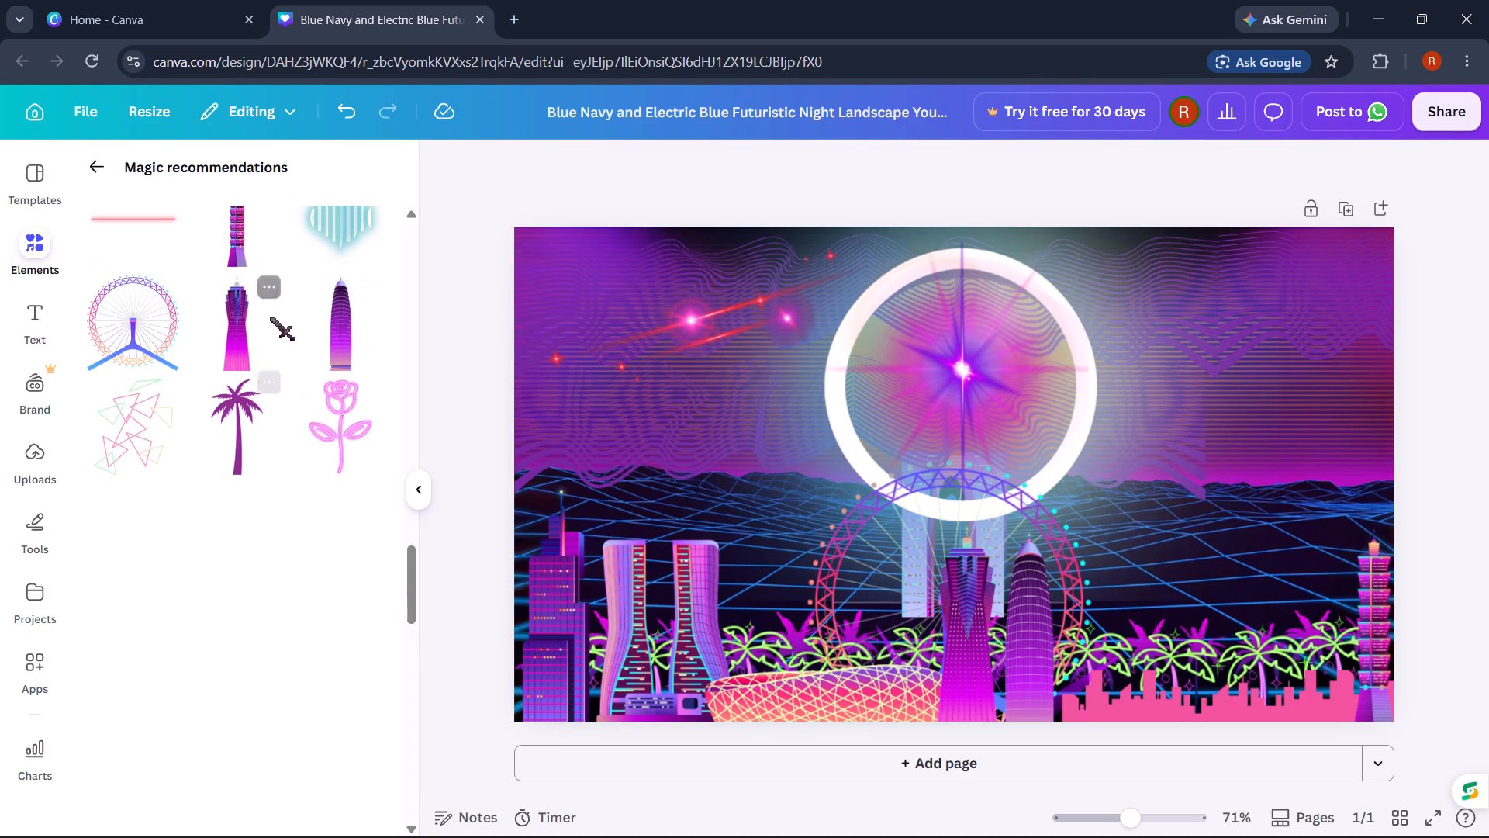
{"action": "left_click", "coordinate": [344, 385]}
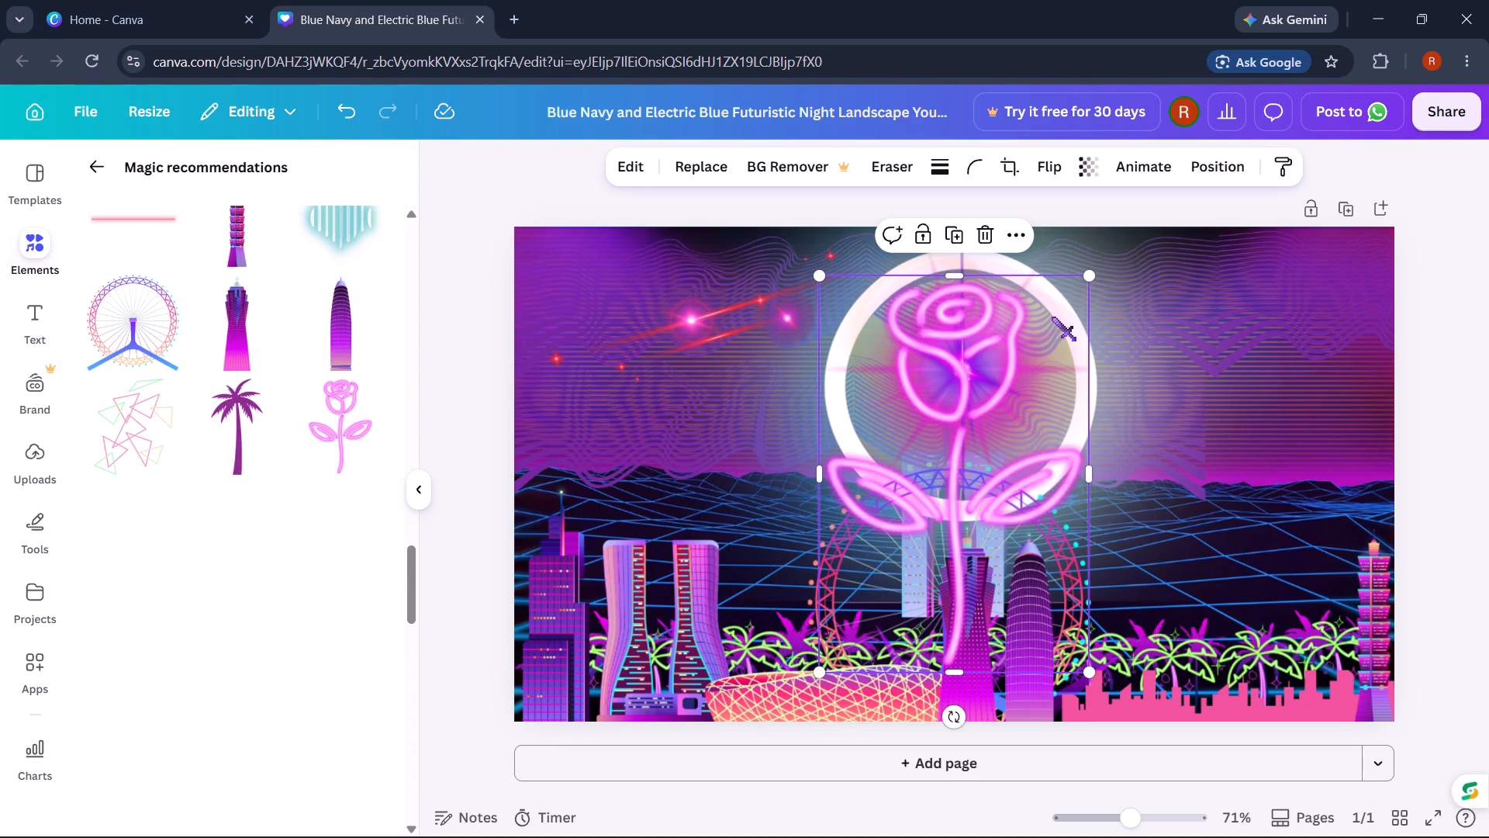
{"action": "left_click_drag", "start_coordinate": [1089, 272], "coordinate": [922, 590]}
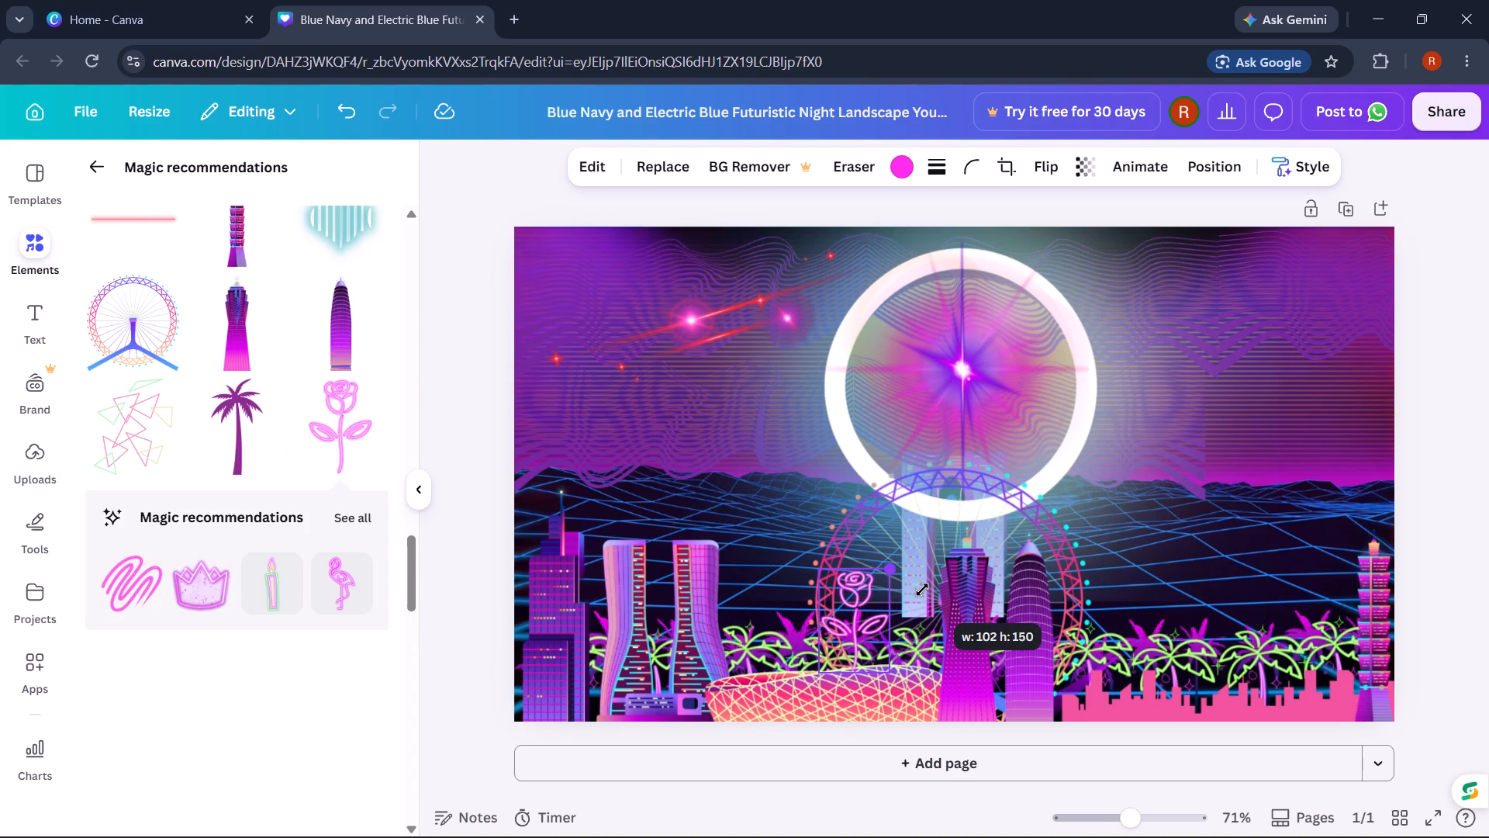
{"action": "left_click_drag", "start_coordinate": [922, 590], "coordinate": [911, 604]}
{"action": "left_click_drag", "start_coordinate": [857, 617], "coordinate": [758, 643]}
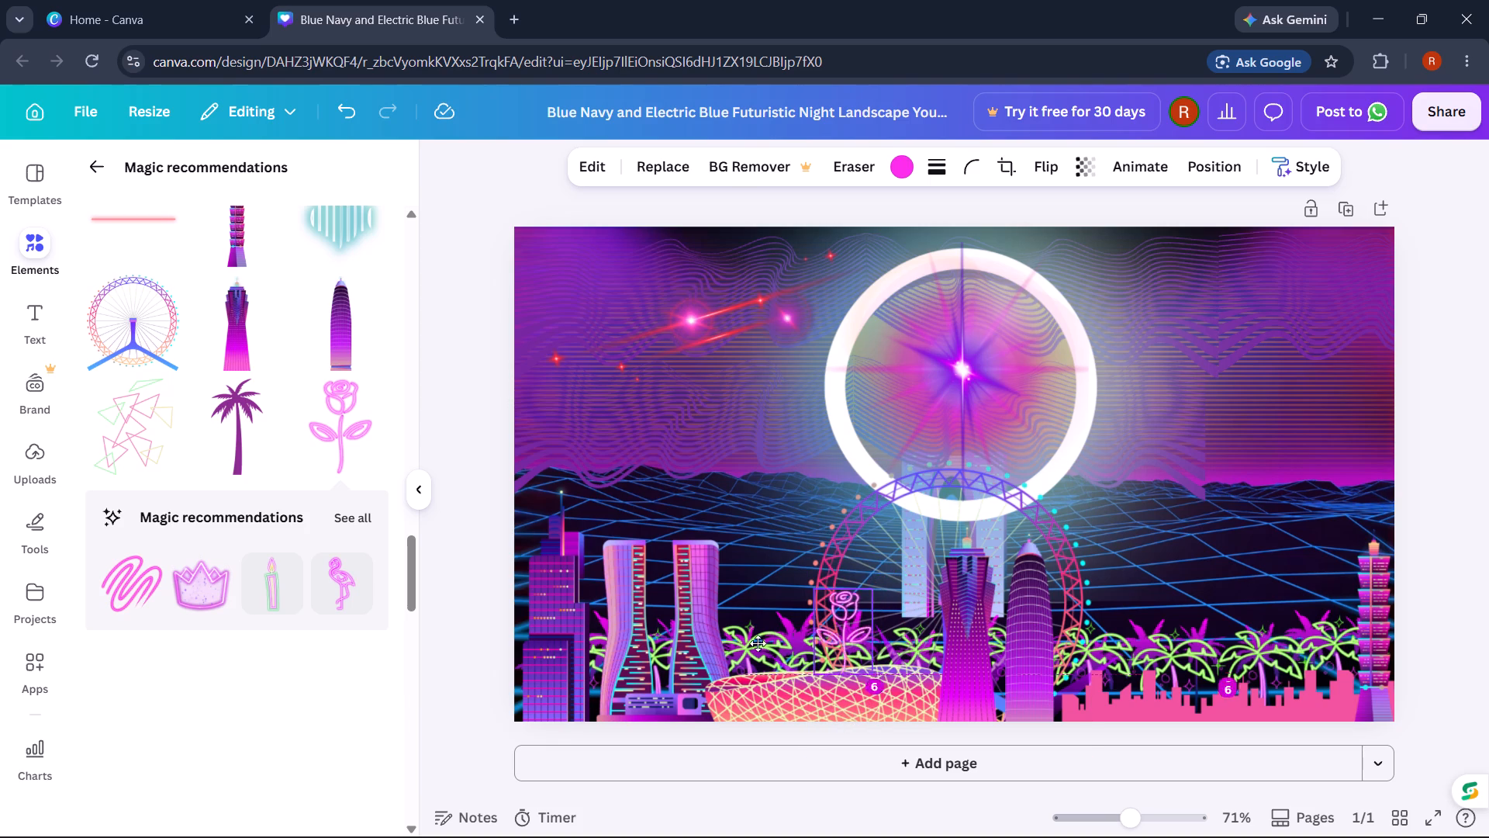
{"action": "left_click_drag", "start_coordinate": [758, 643], "coordinate": [592, 685]}
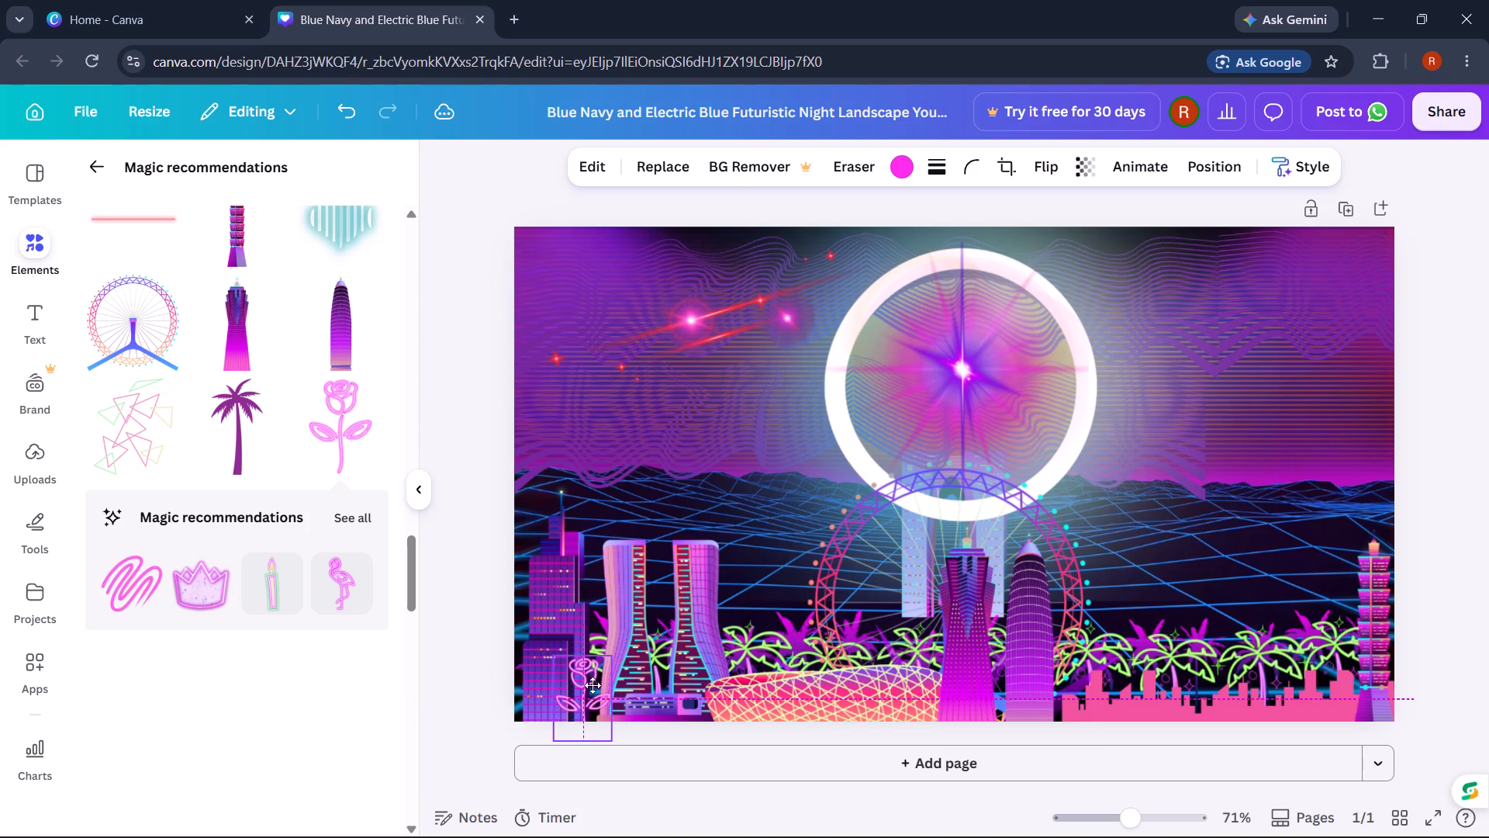
{"action": "left_click_drag", "start_coordinate": [592, 685], "coordinate": [966, 352]}
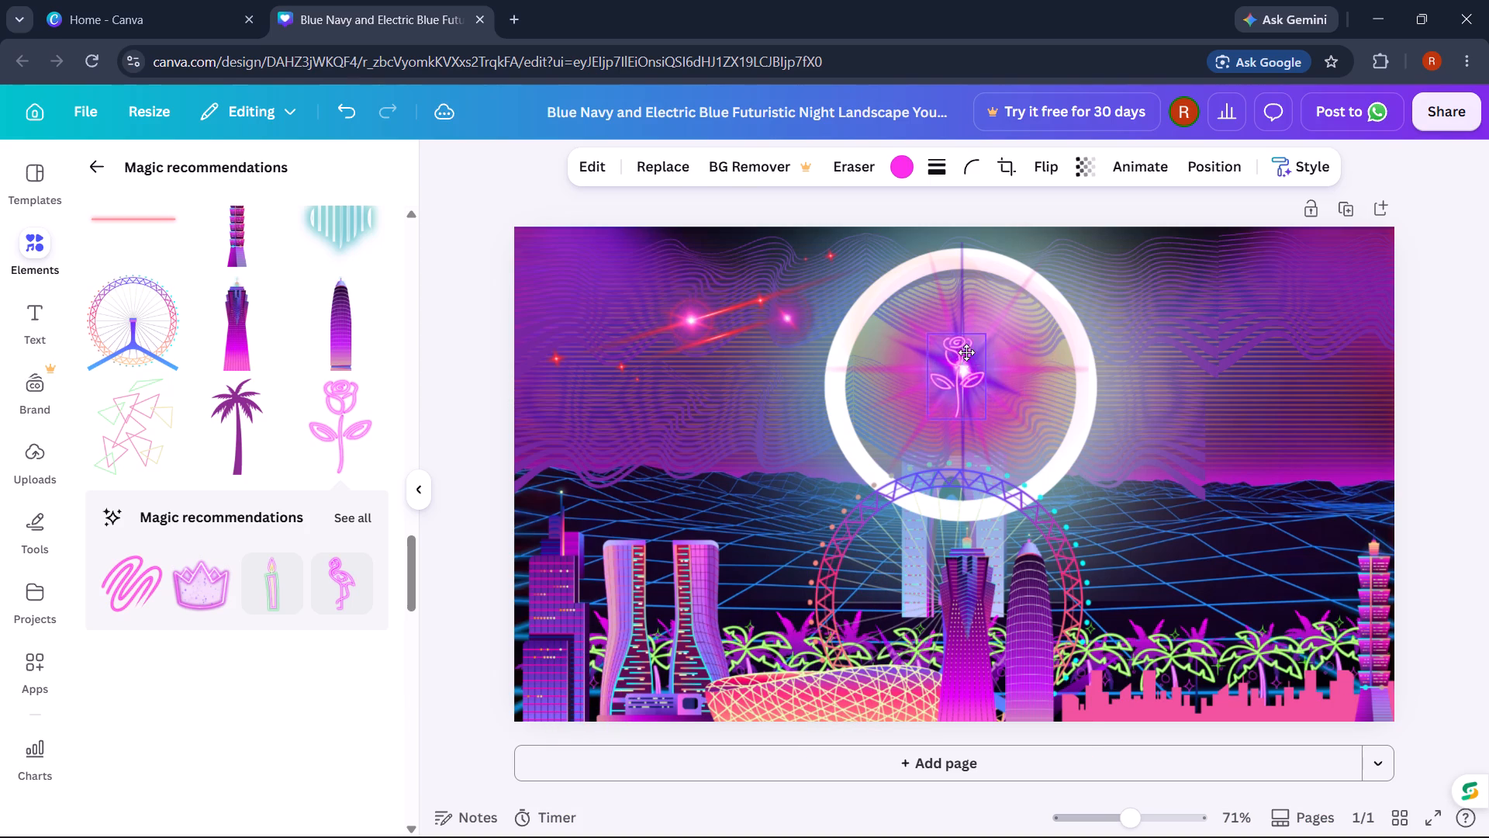
{"action": "left_click_drag", "start_coordinate": [966, 352], "coordinate": [980, 498]}
{"action": "left_click_drag", "start_coordinate": [1005, 462], "coordinate": [976, 529]}
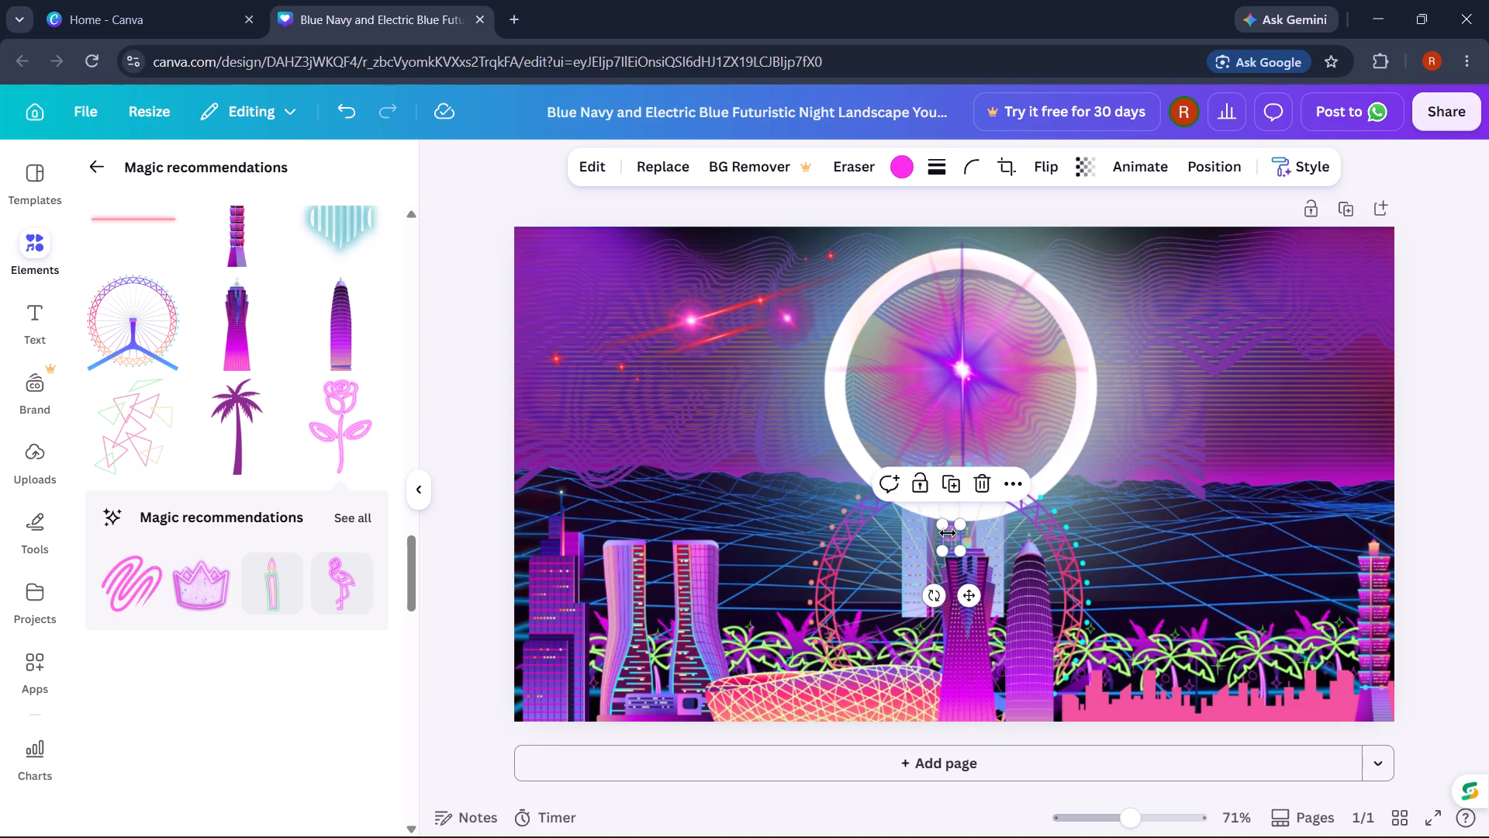
{"action": "left_click_drag", "start_coordinate": [951, 534], "coordinate": [963, 535]}
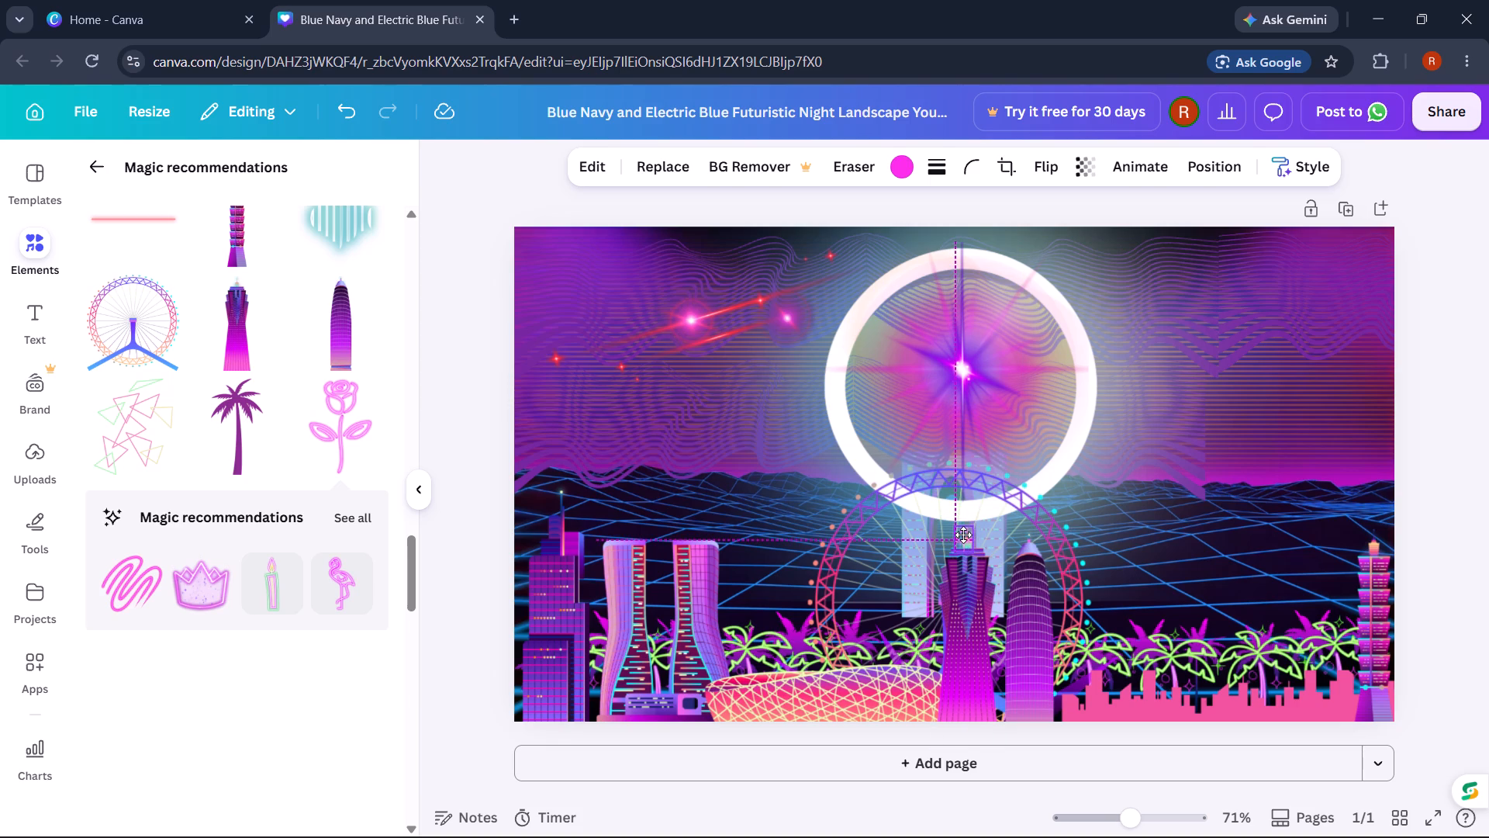
{"action": "left_click_drag", "start_coordinate": [963, 535], "coordinate": [964, 532]}
{"action": "left_click", "coordinate": [1455, 254]}
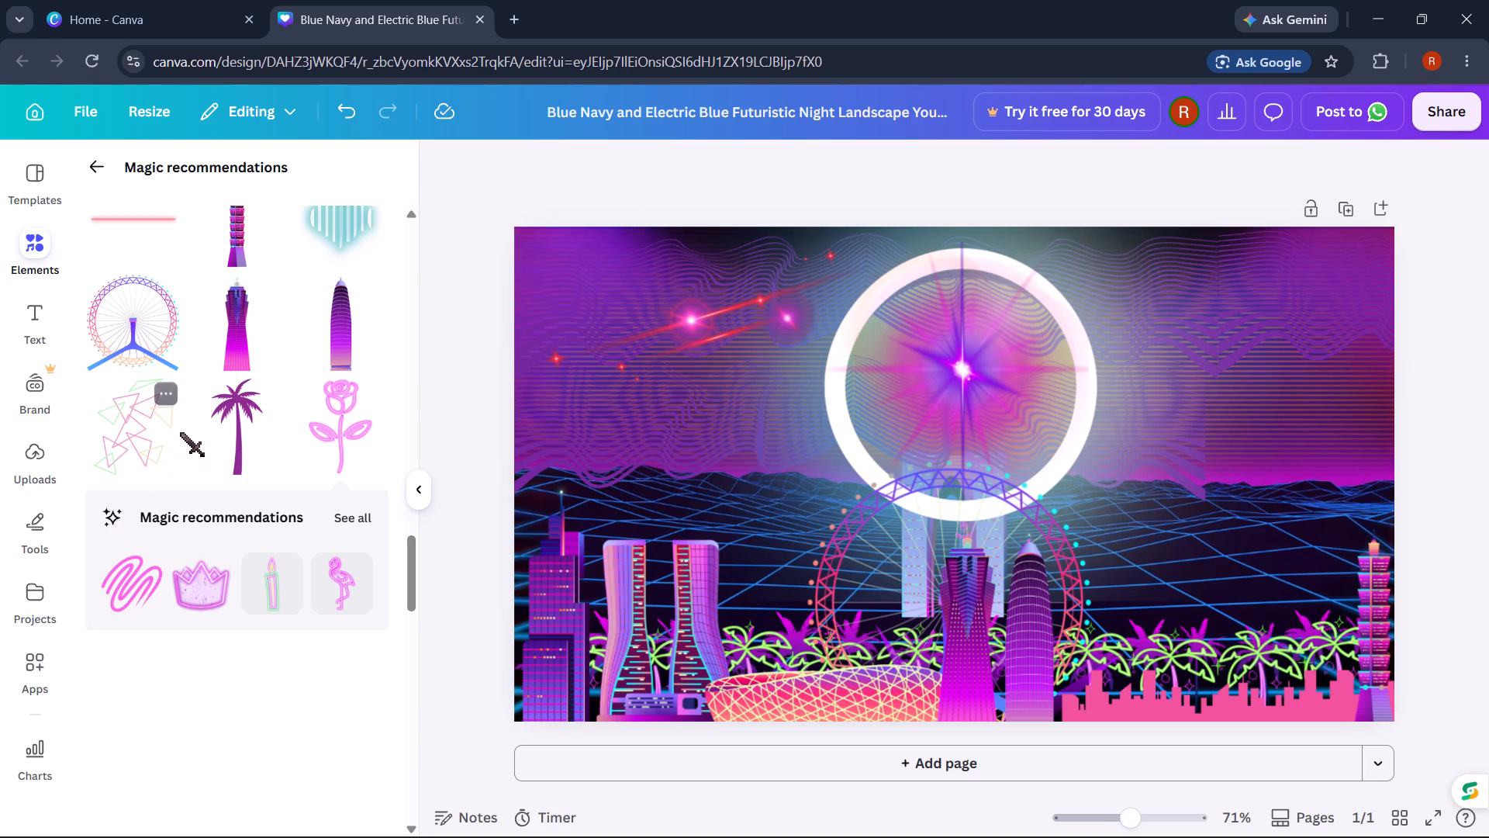
Find and add the pink light flare with the white star-shaped core and place it in the page's upper-right corner.
{"action": "scroll", "coordinate": [181, 433], "scroll_direction": "down", "scroll_amount": 4}
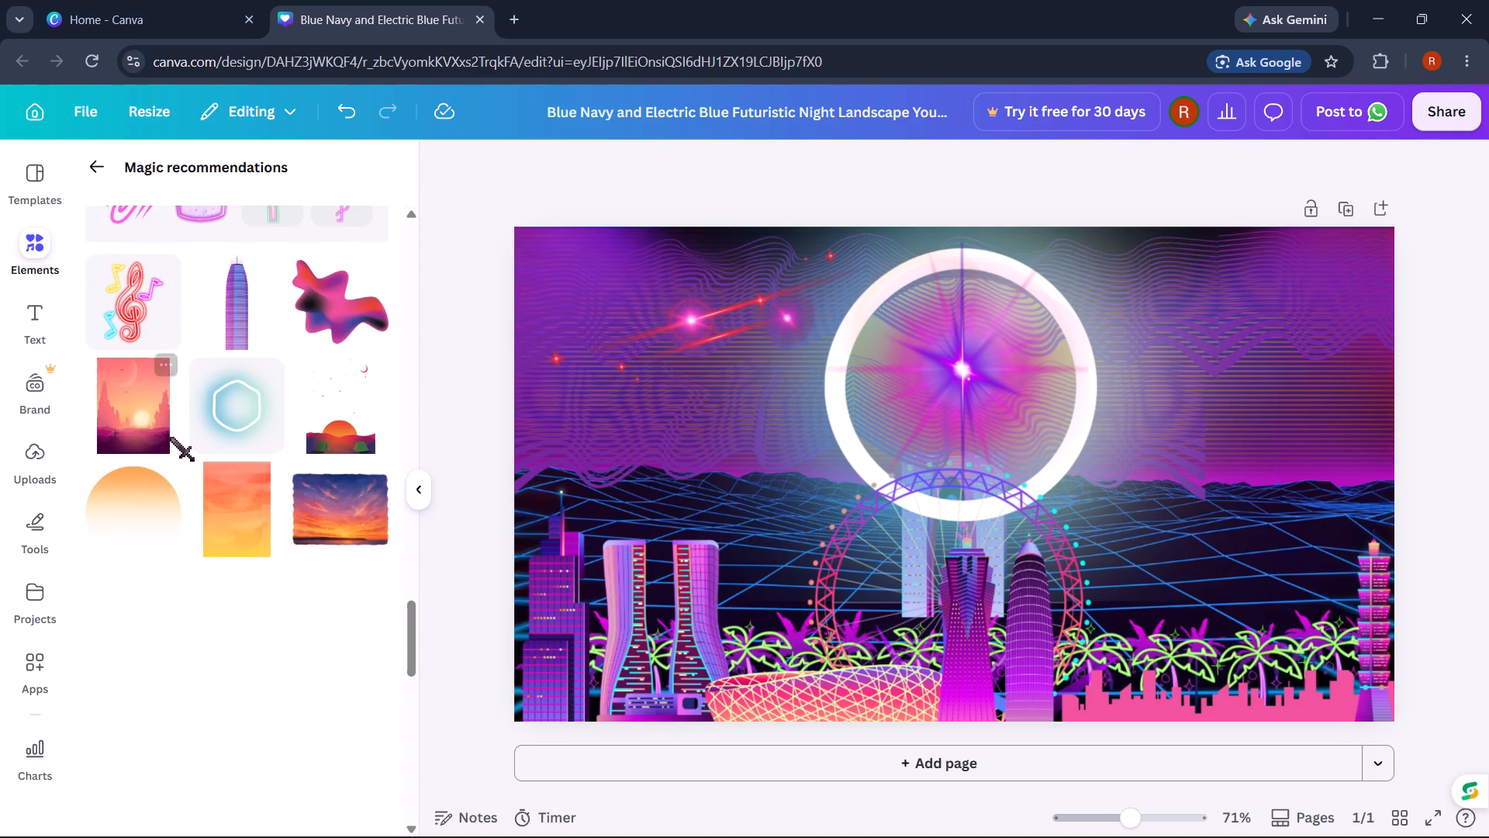
{"action": "scroll", "coordinate": [171, 449], "scroll_direction": "down", "scroll_amount": 2}
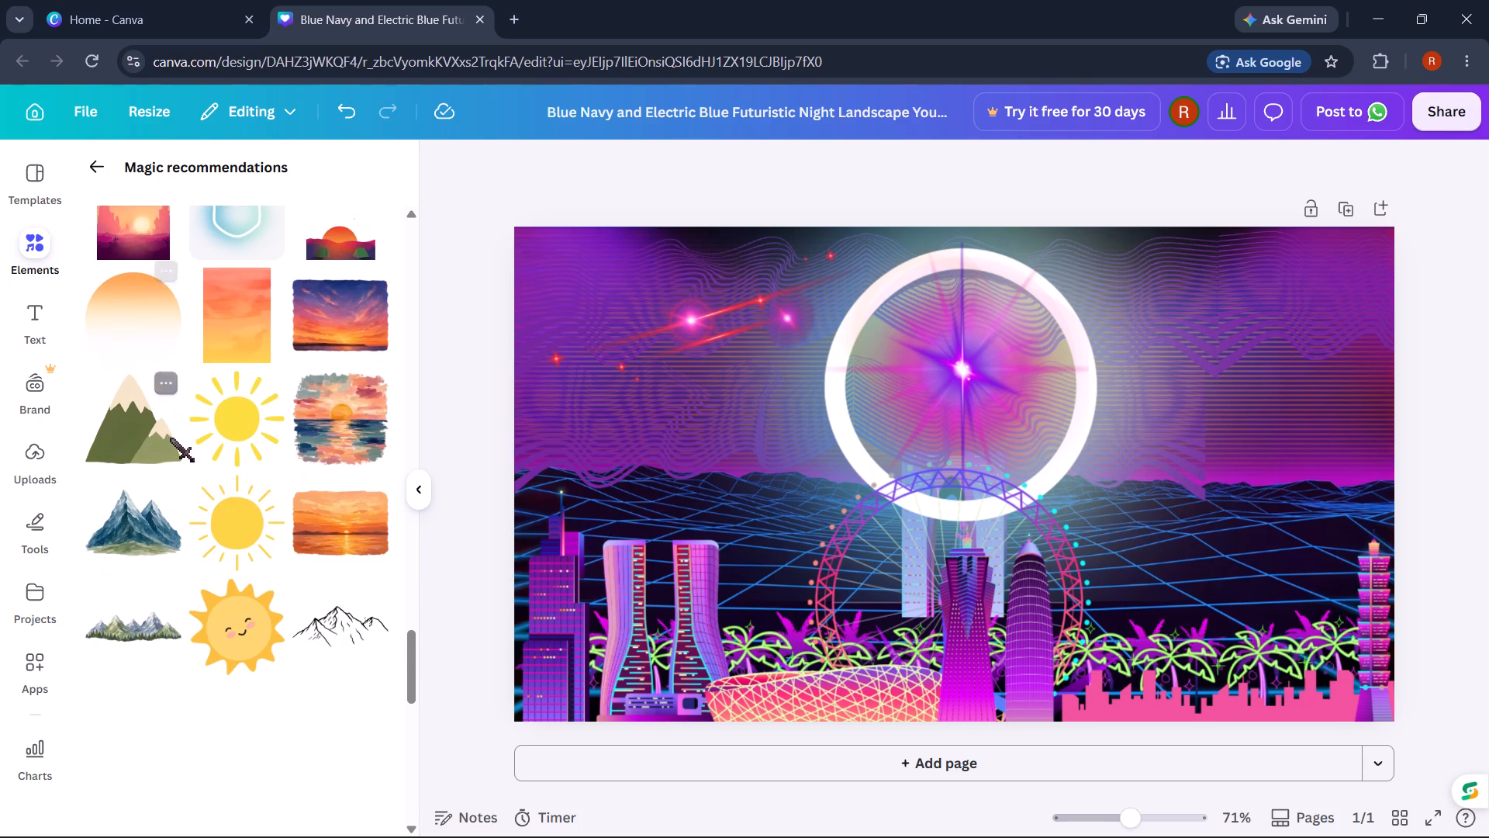
{"action": "scroll", "coordinate": [171, 431], "scroll_direction": "down", "scroll_amount": 2}
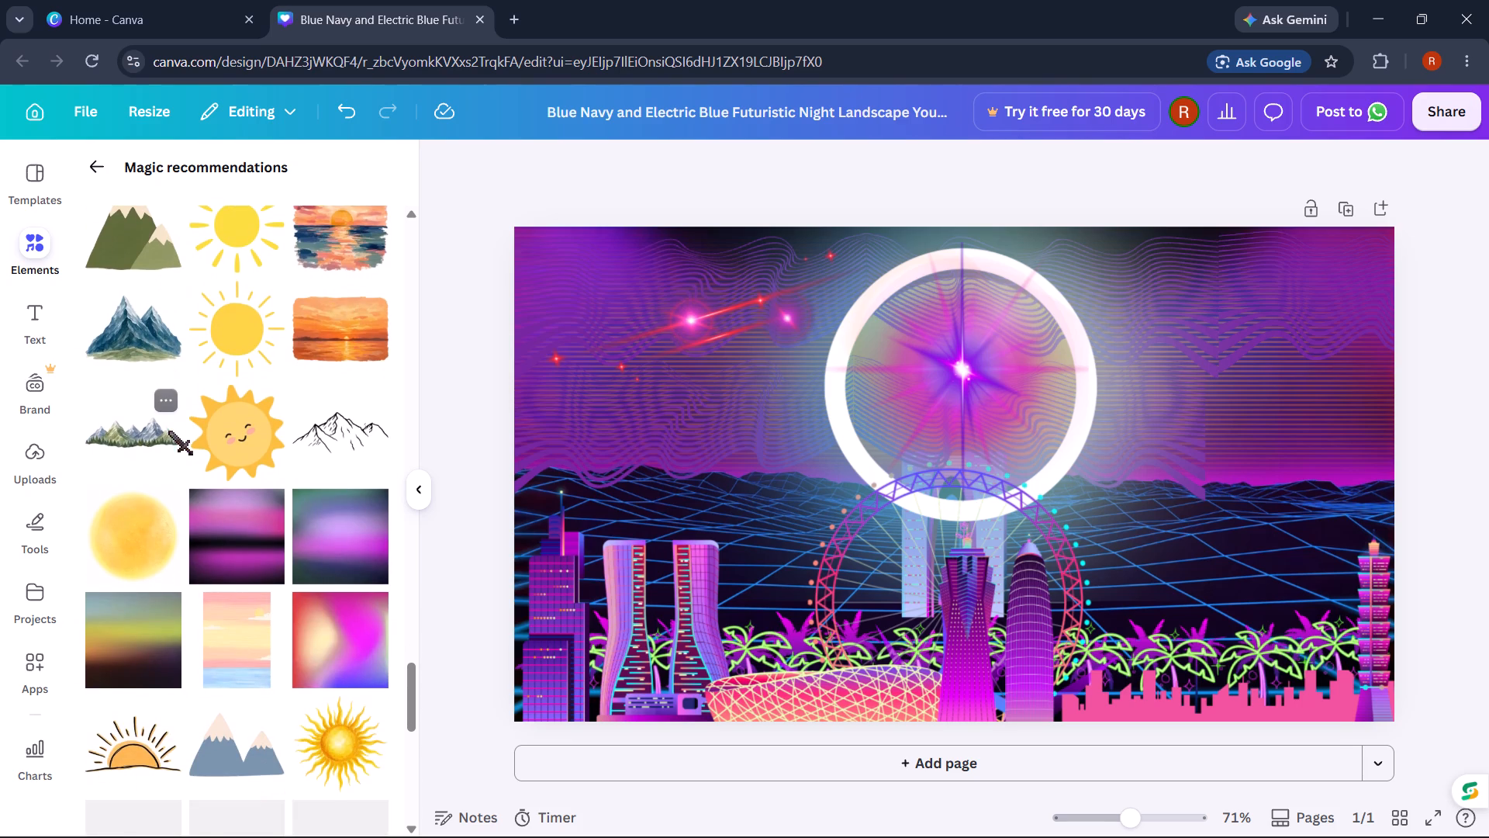
{"action": "scroll", "coordinate": [168, 431], "scroll_direction": "down", "scroll_amount": 6}
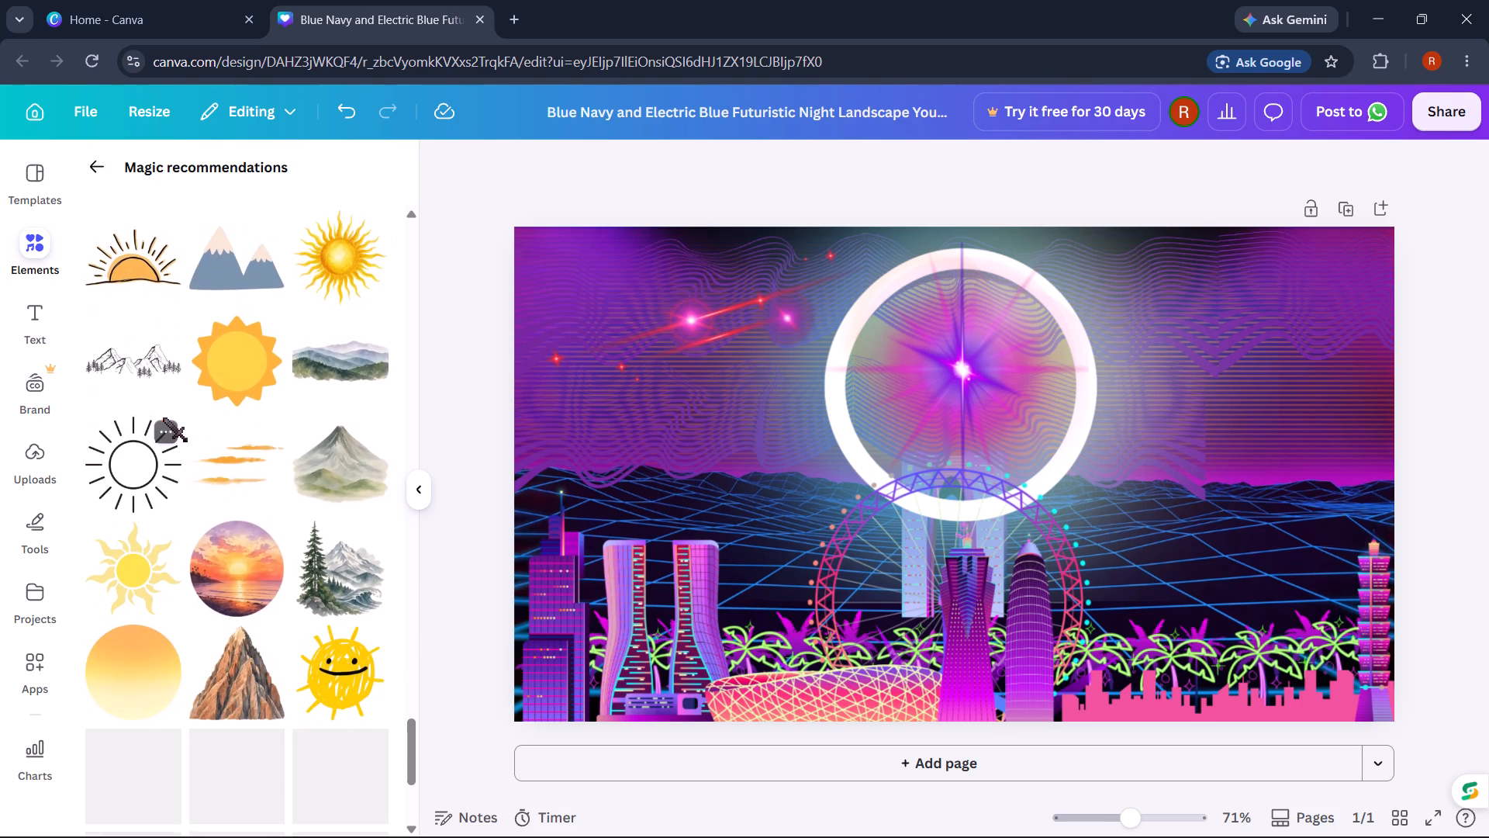
{"action": "scroll", "coordinate": [164, 418], "scroll_direction": "down", "scroll_amount": 4}
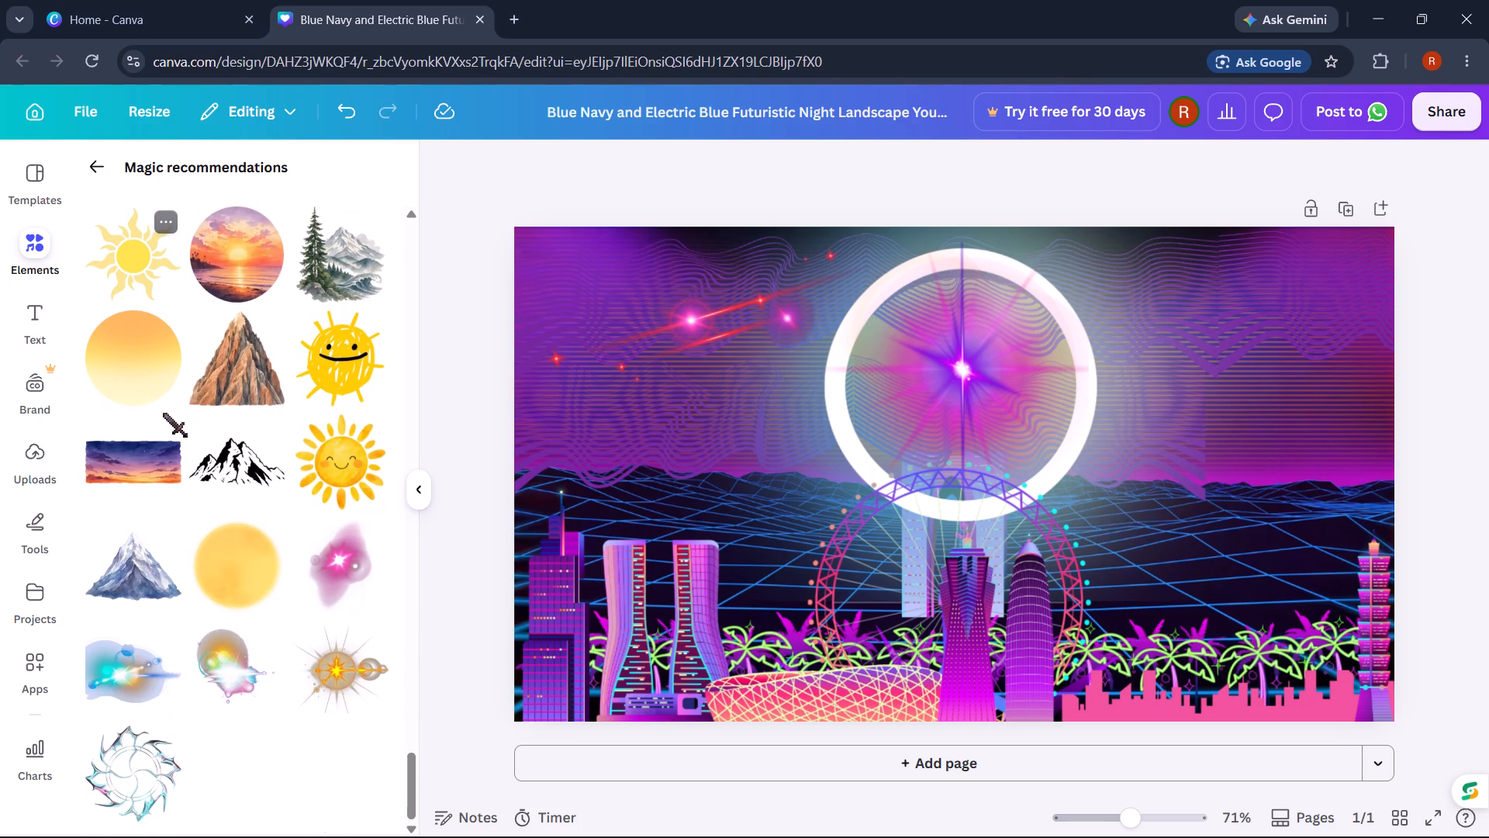
{"action": "scroll", "coordinate": [164, 414], "scroll_direction": "down", "scroll_amount": 1}
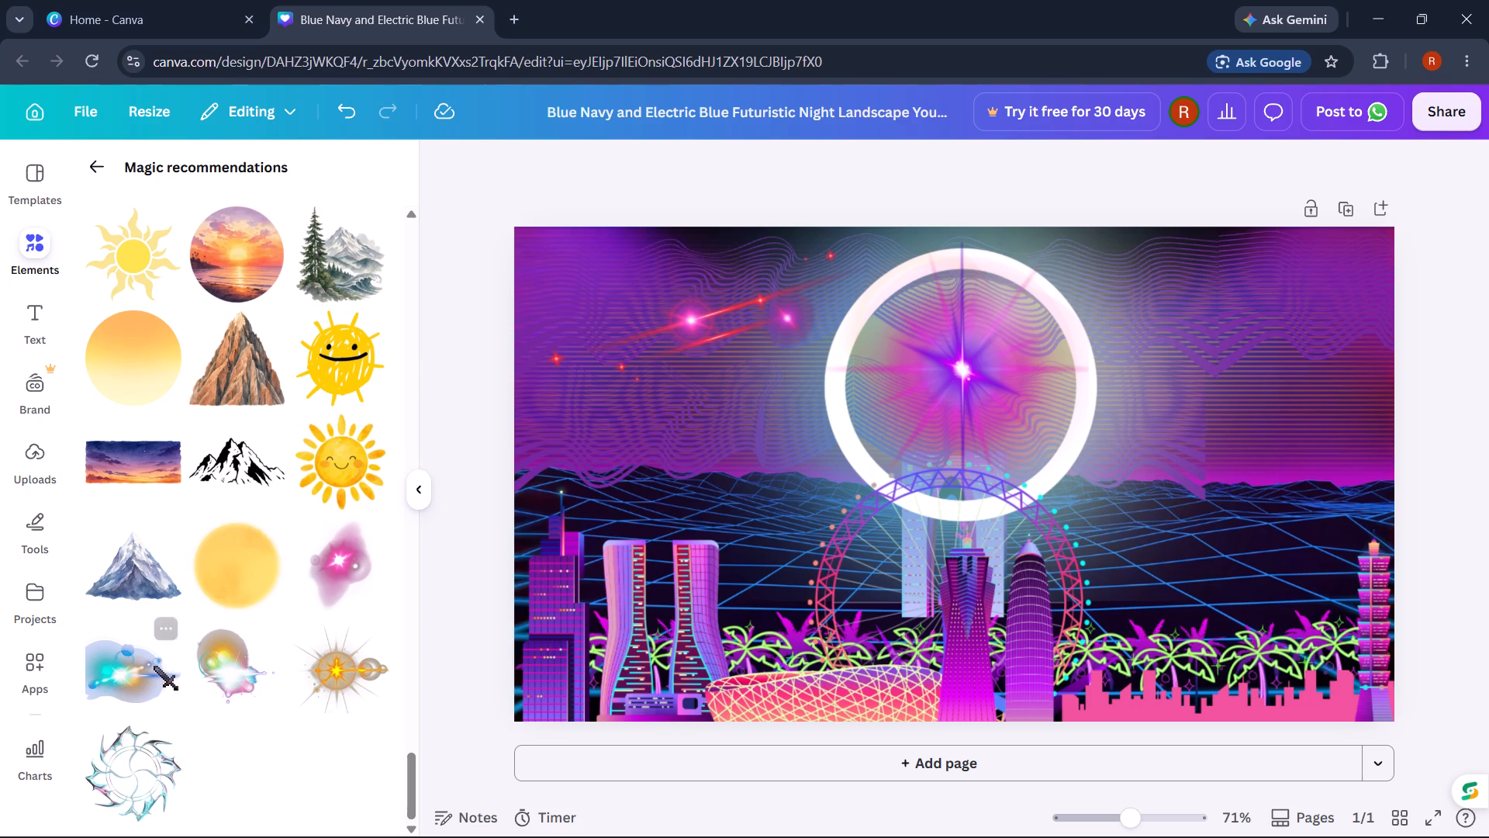
{"action": "left_click", "coordinate": [353, 583]}
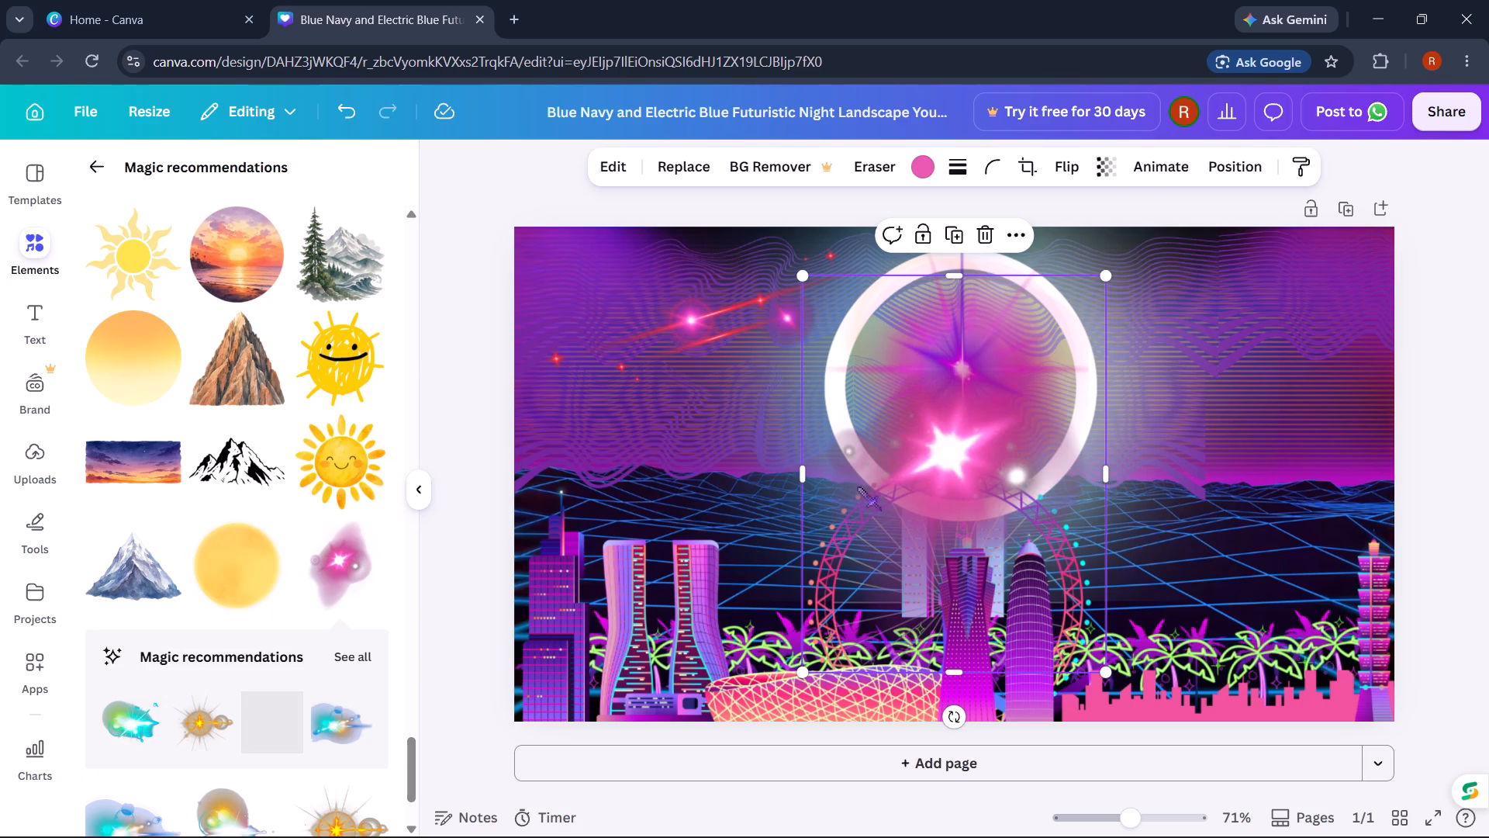
{"action": "left_click_drag", "start_coordinate": [967, 461], "coordinate": [1093, 363]}
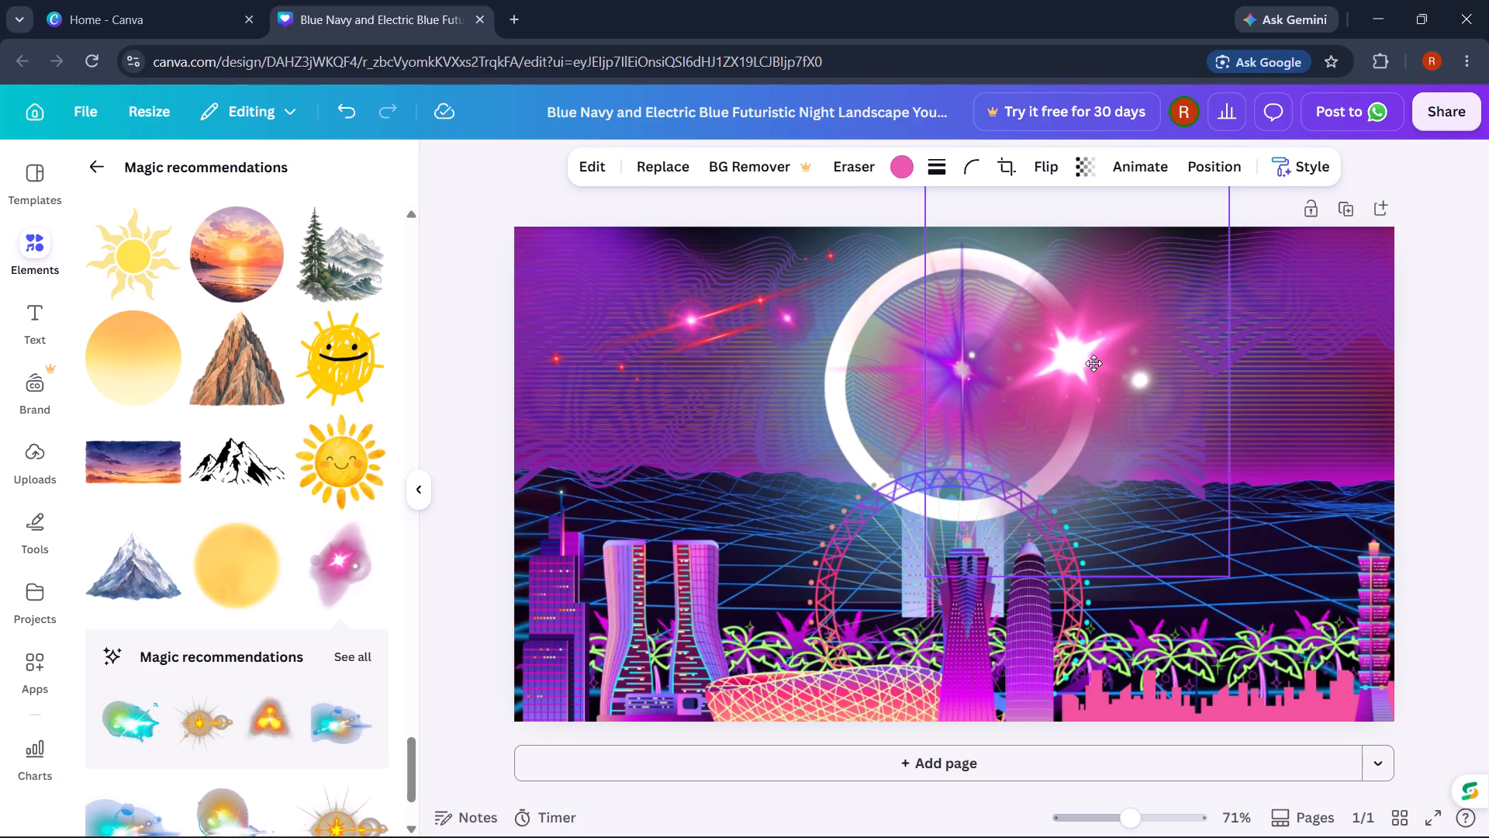
{"action": "left_click_drag", "start_coordinate": [1093, 363], "coordinate": [1356, 273]}
{"action": "left_click", "coordinate": [1356, 273]}
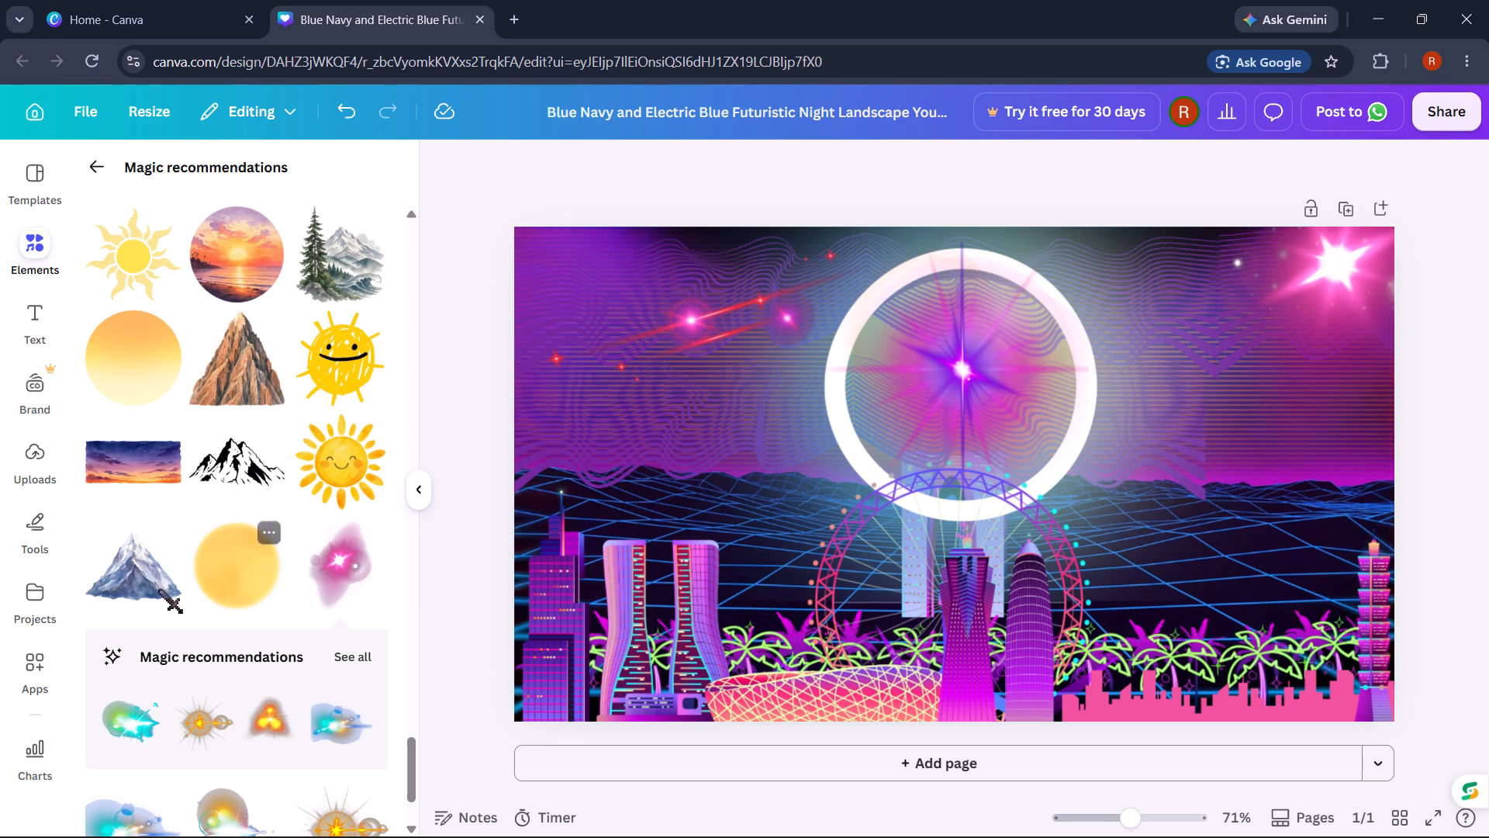
Add the teal, blue and orange light flare and place it partly off the page's upper-left corner.
{"action": "scroll", "coordinate": [149, 759], "scroll_direction": "down", "scroll_amount": 1}
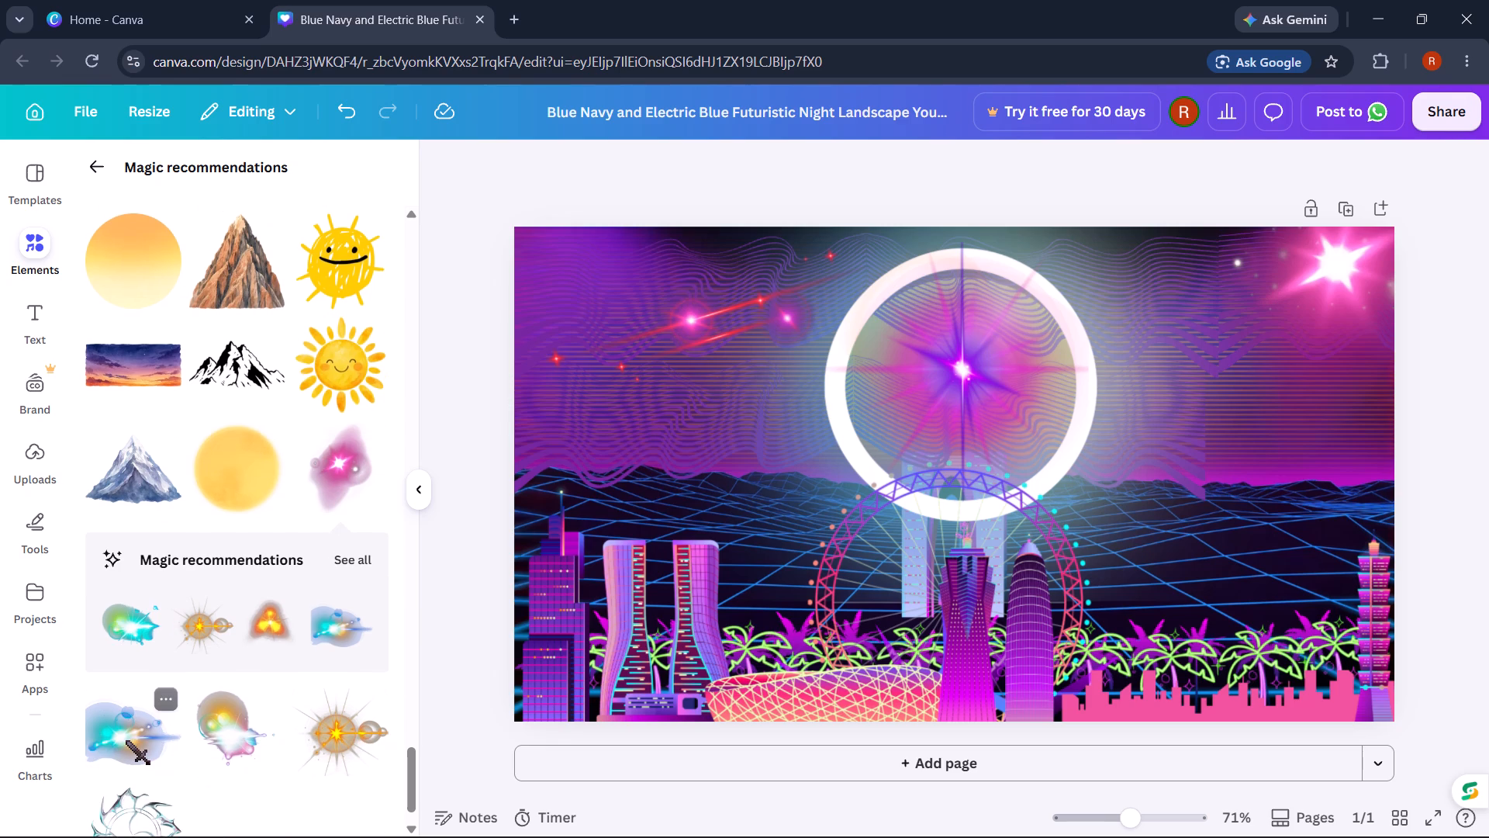
{"action": "left_click", "coordinate": [126, 741]}
{"action": "left_click_drag", "start_coordinate": [1028, 507], "coordinate": [746, 320]}
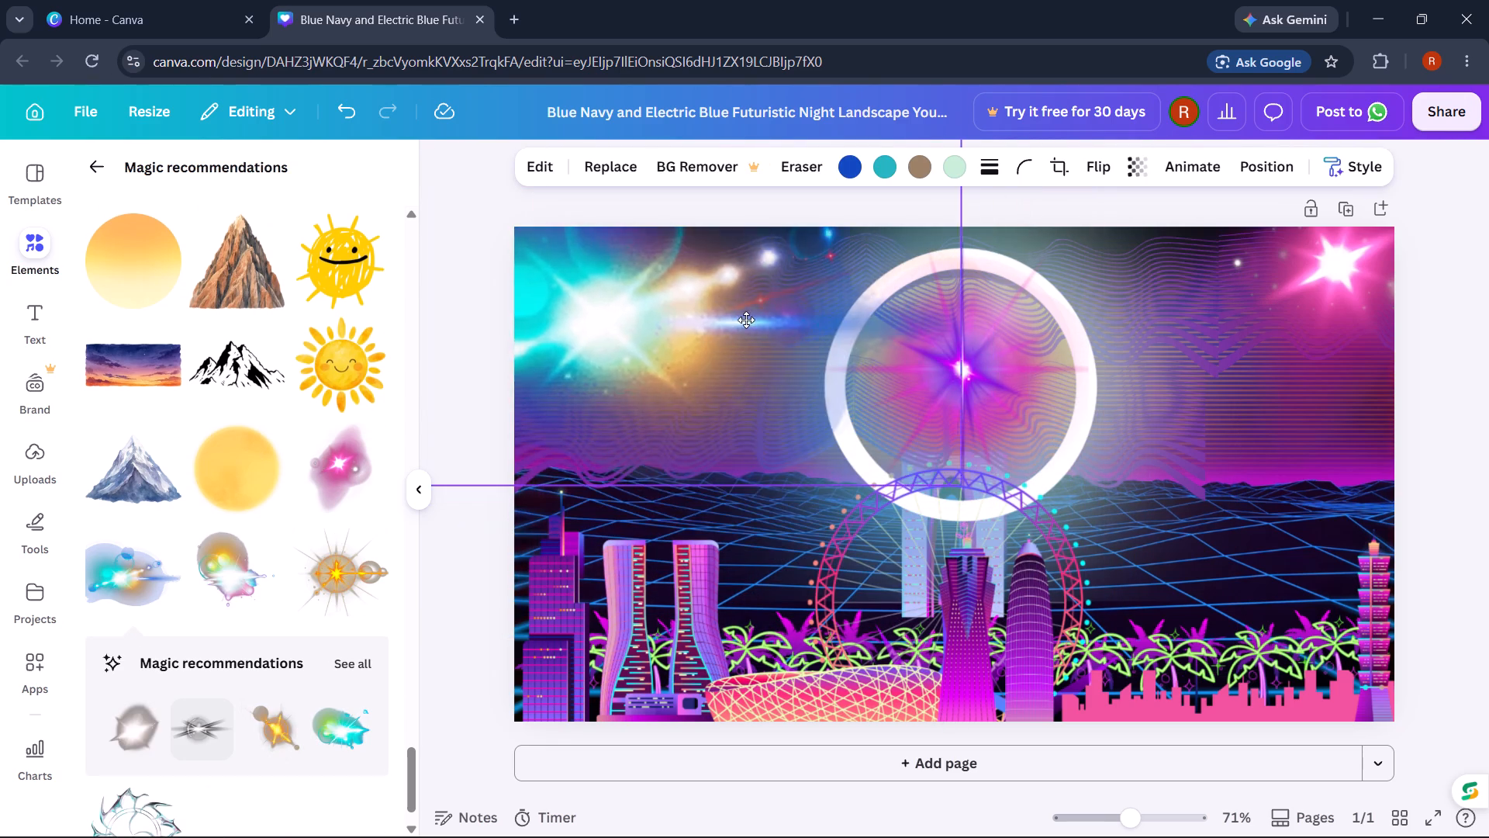
{"action": "left_click_drag", "start_coordinate": [746, 320], "coordinate": [663, 296]}
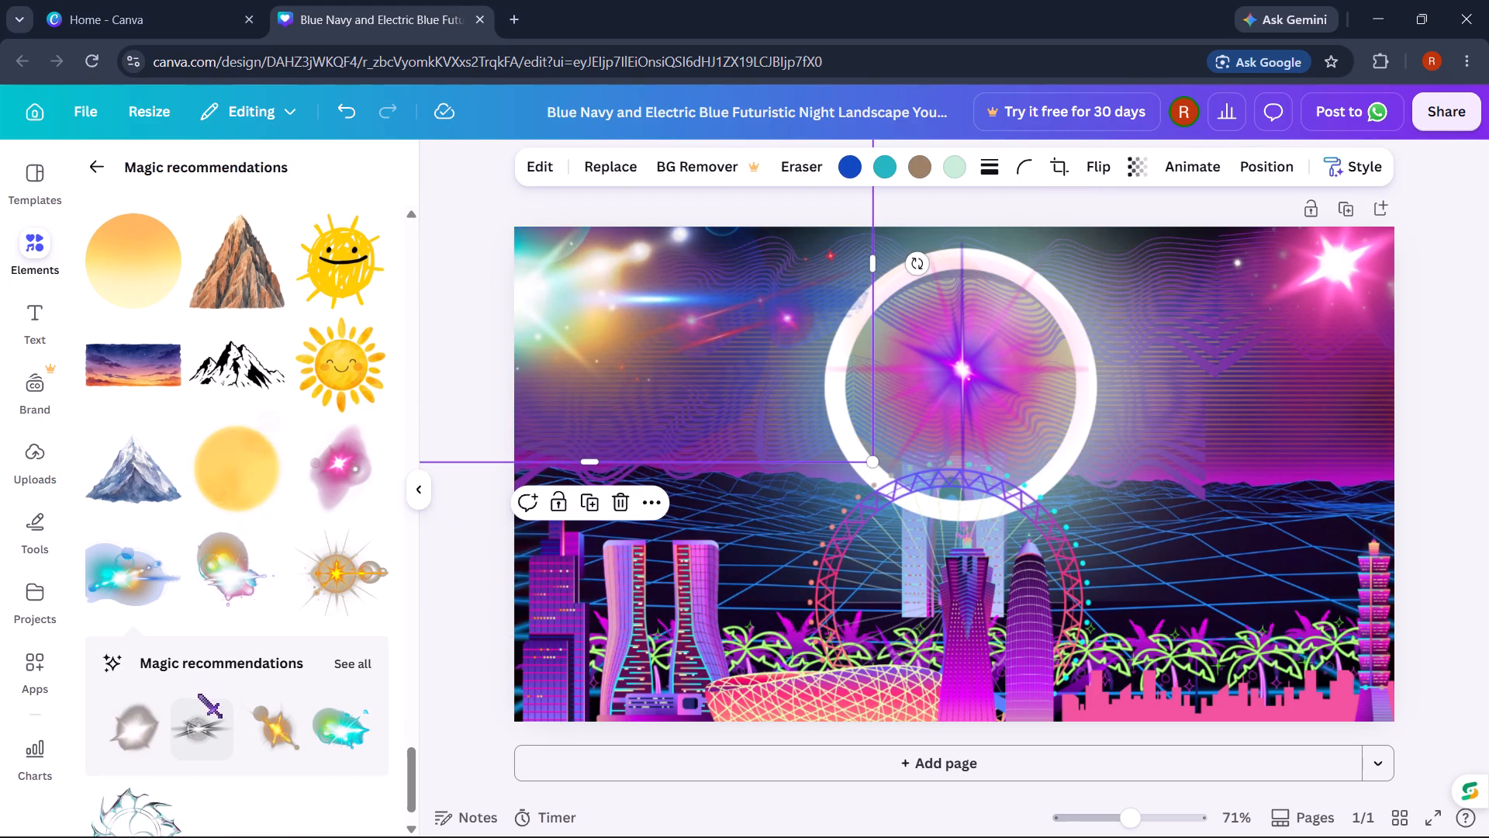
Add the spiky chrome swirl ring graphic and centre it over the glowing white ring.
{"action": "scroll", "coordinate": [196, 694], "scroll_direction": "down", "scroll_amount": 2}
{"action": "left_click_drag", "start_coordinate": [88, 768], "coordinate": [99, 750]}
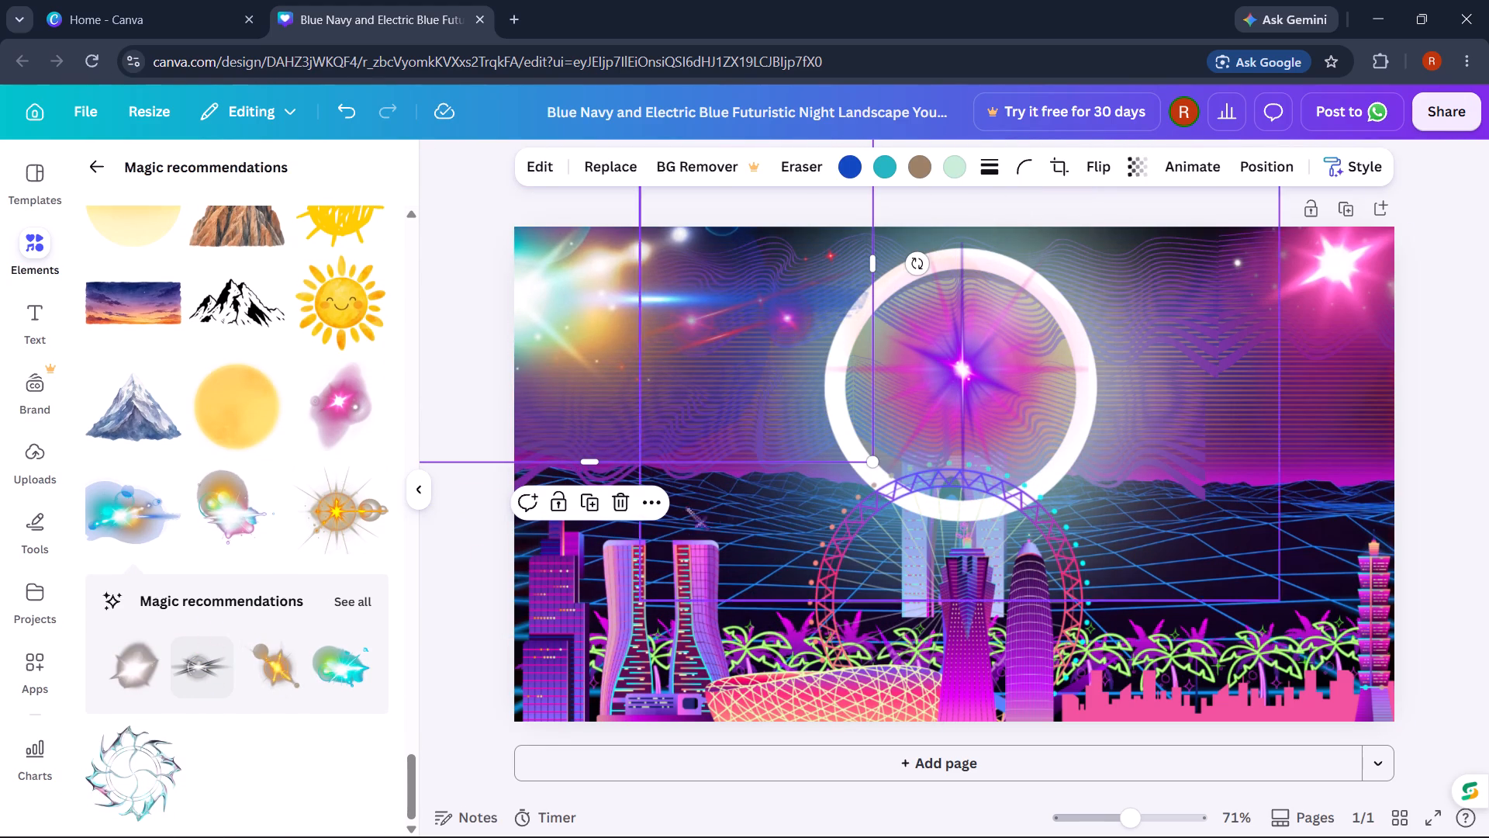
{"action": "left_click", "coordinate": [136, 766]}
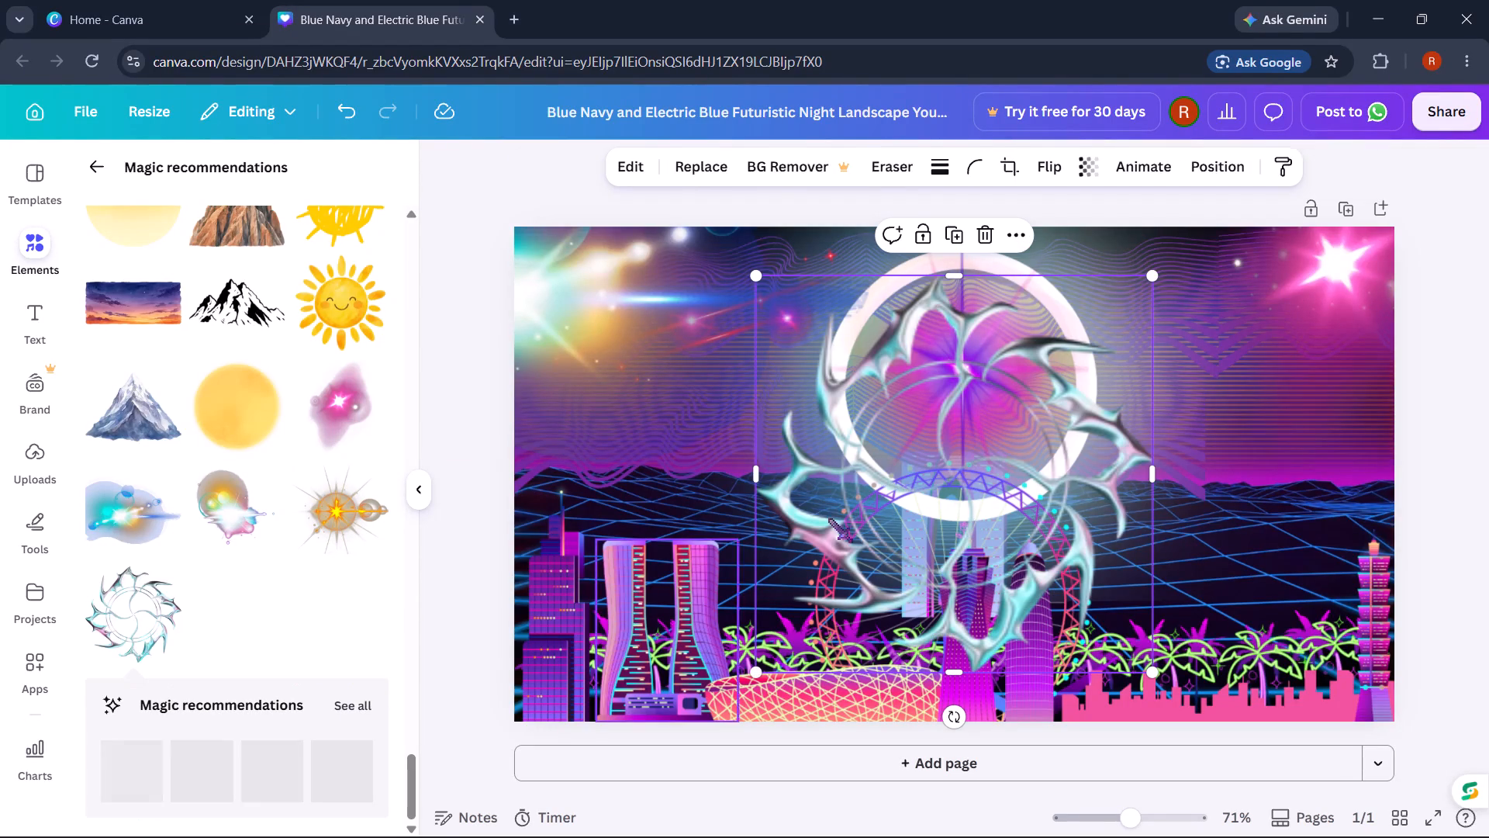
{"action": "left_click_drag", "start_coordinate": [975, 458], "coordinate": [977, 362]}
{"action": "left_click", "coordinate": [1474, 307]}
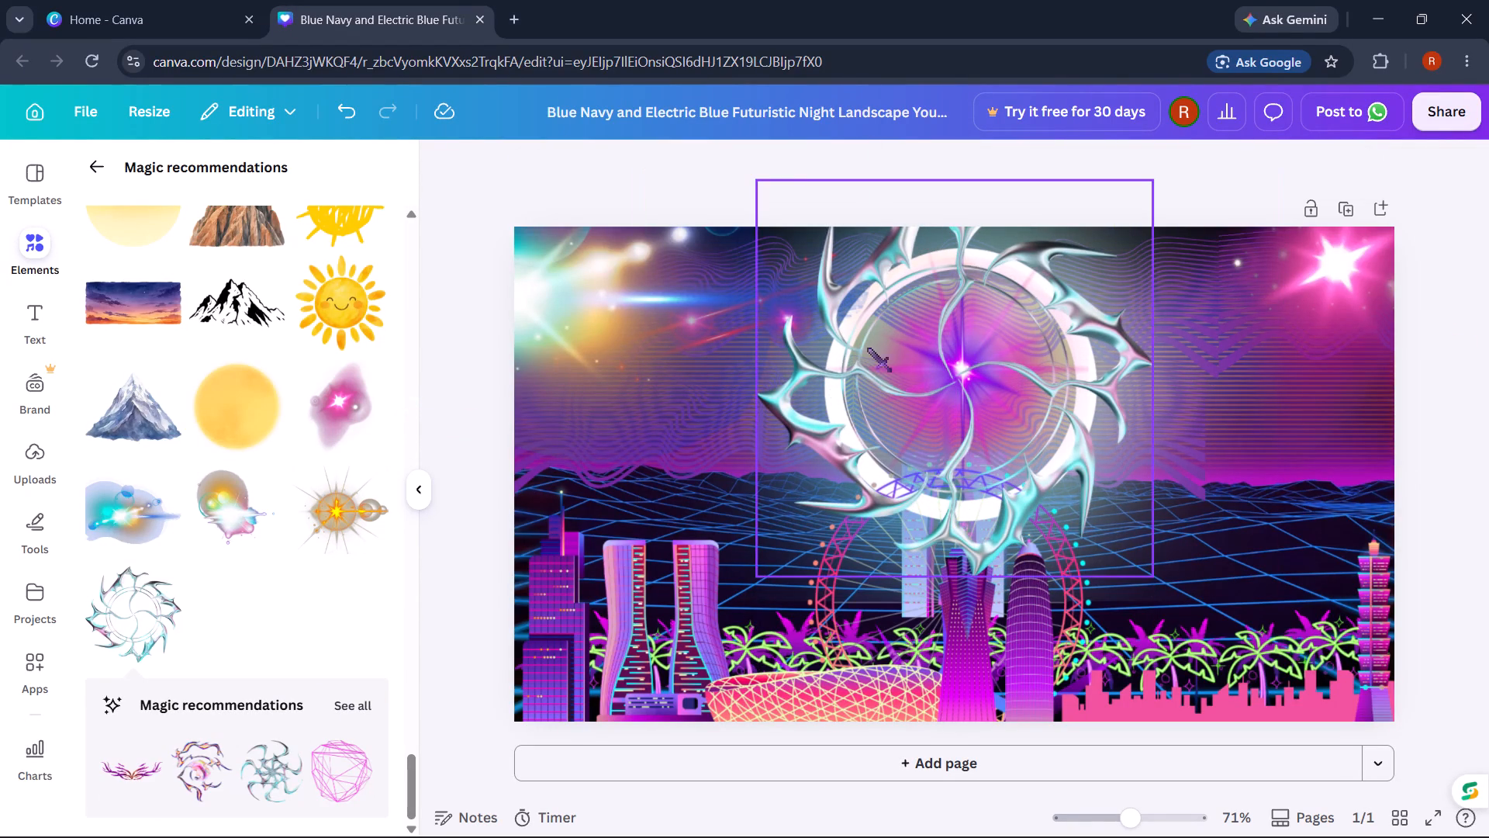
{"action": "left_click_drag", "start_coordinate": [913, 367], "coordinate": [924, 357]}
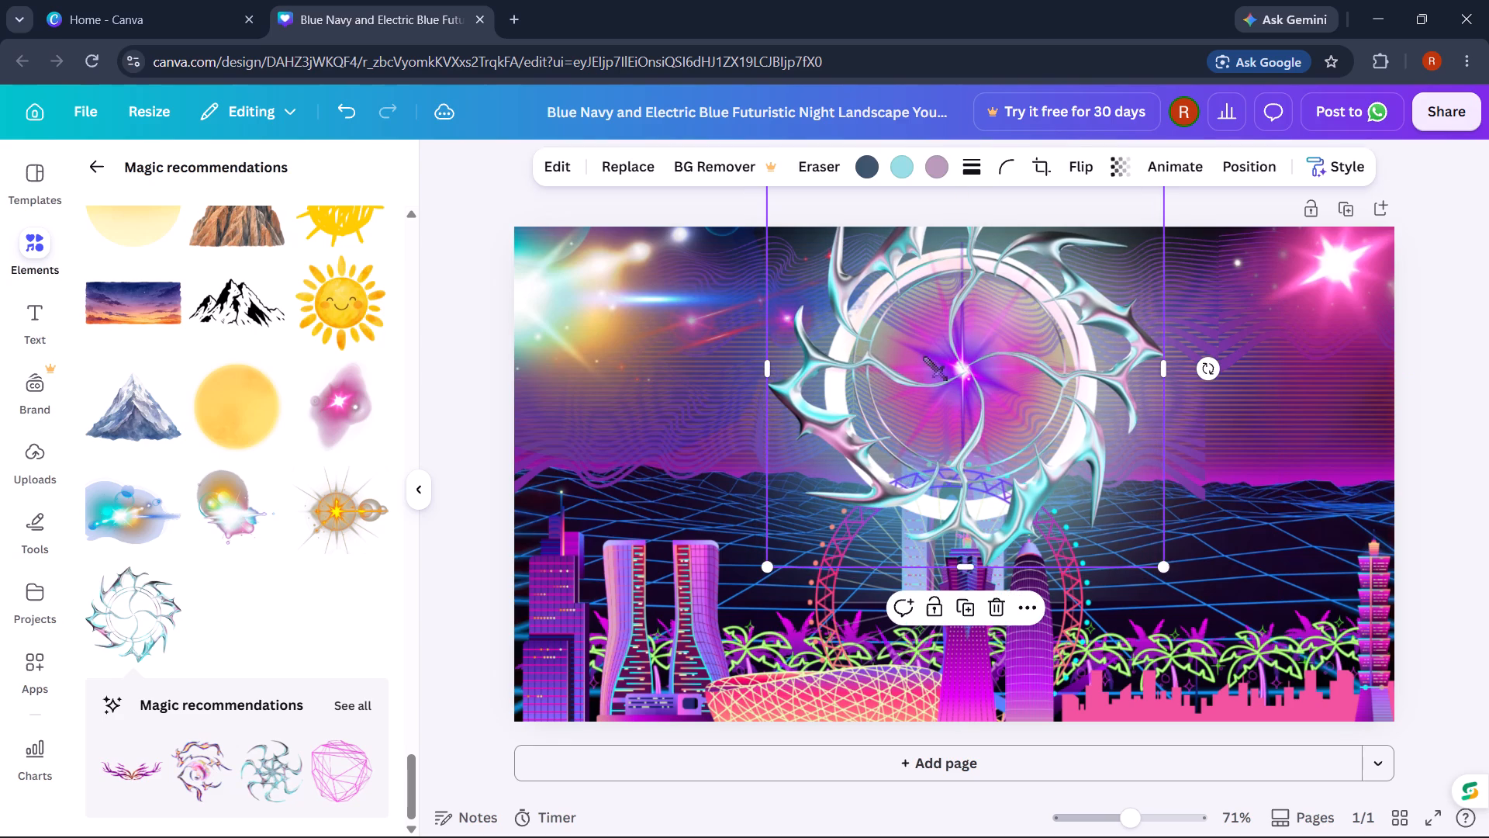
{"action": "left_click", "coordinate": [1488, 326]}
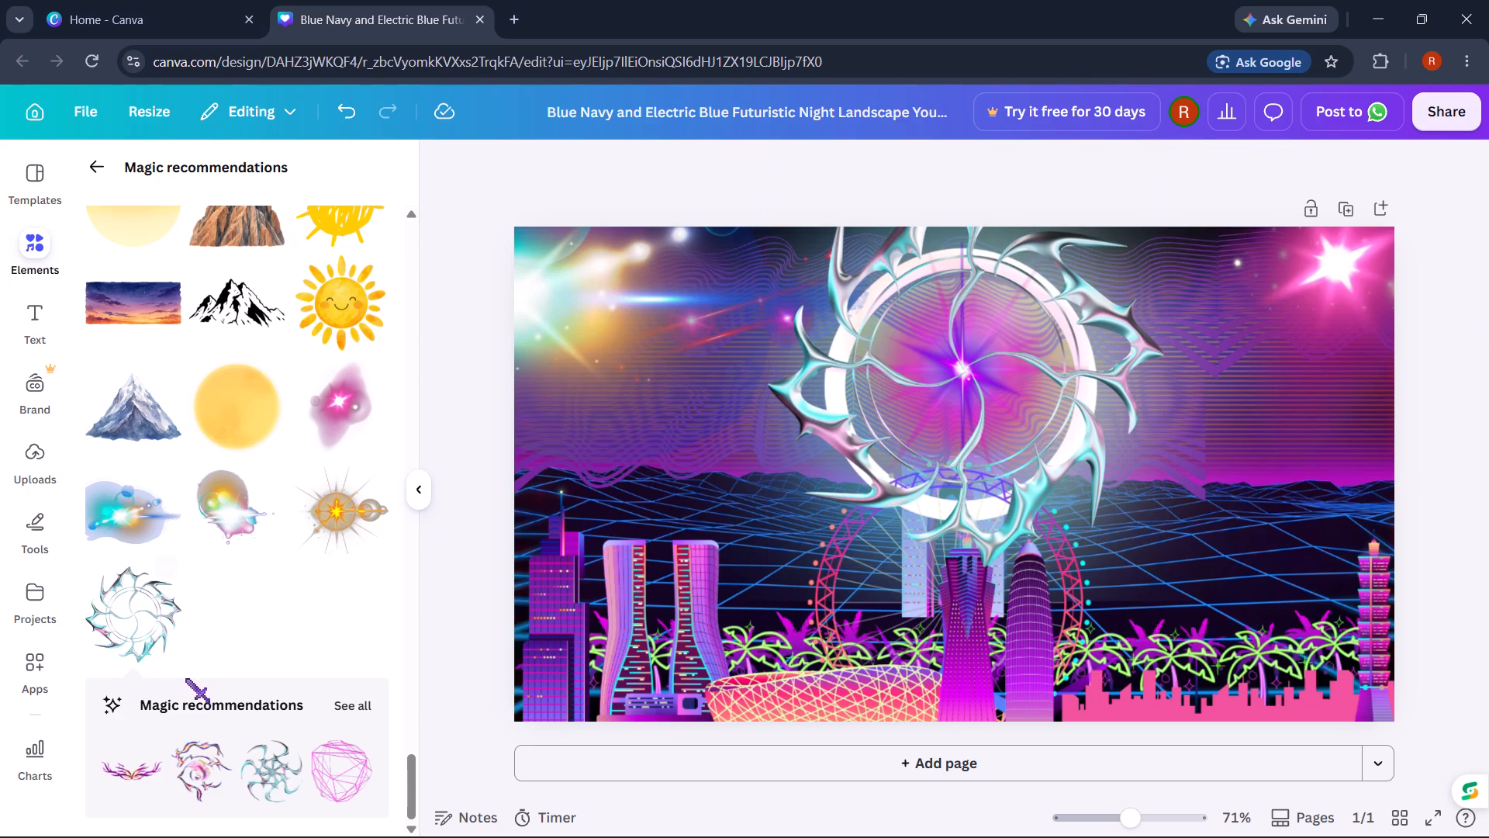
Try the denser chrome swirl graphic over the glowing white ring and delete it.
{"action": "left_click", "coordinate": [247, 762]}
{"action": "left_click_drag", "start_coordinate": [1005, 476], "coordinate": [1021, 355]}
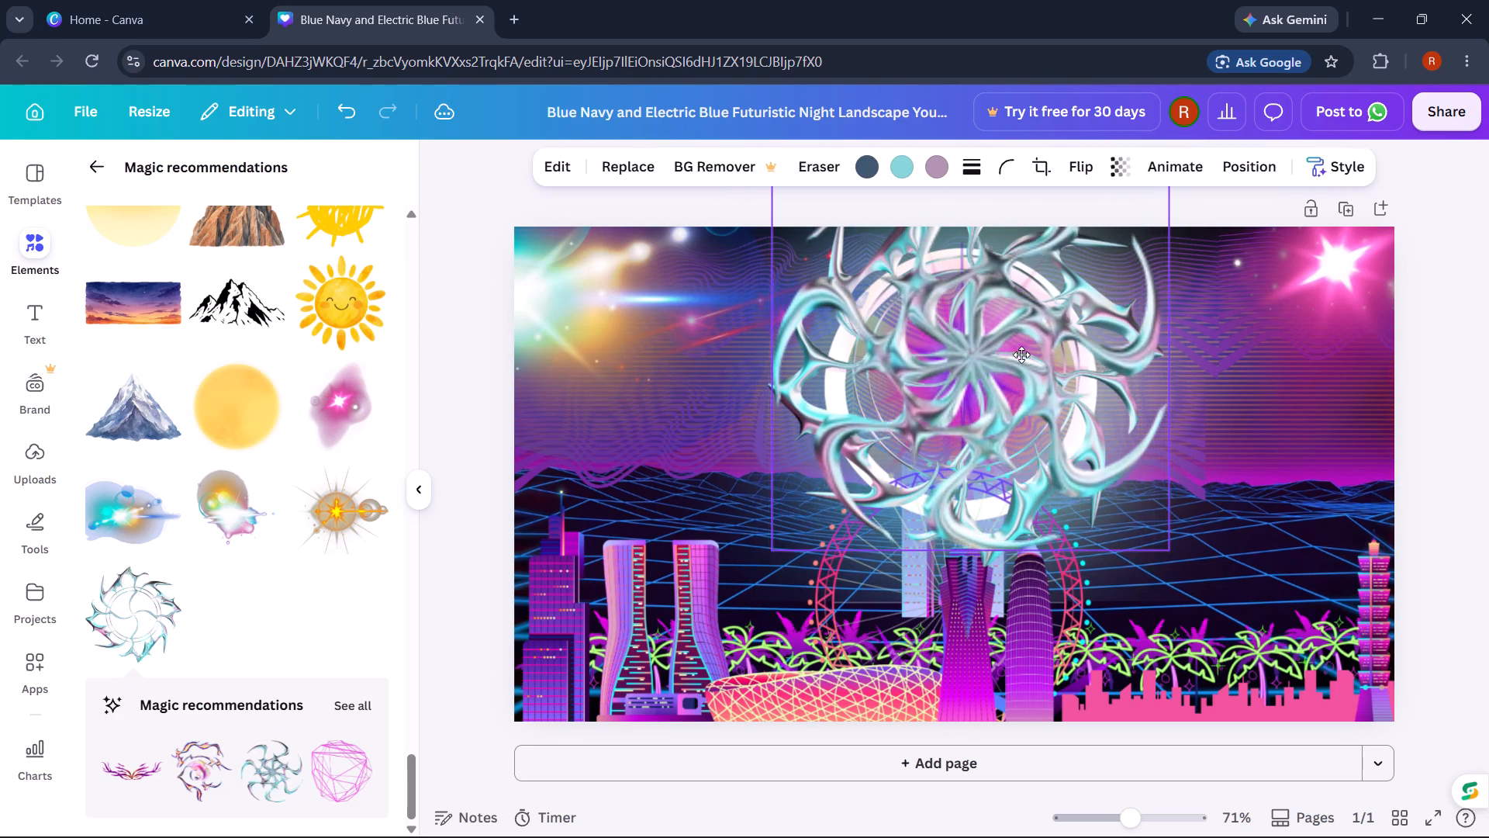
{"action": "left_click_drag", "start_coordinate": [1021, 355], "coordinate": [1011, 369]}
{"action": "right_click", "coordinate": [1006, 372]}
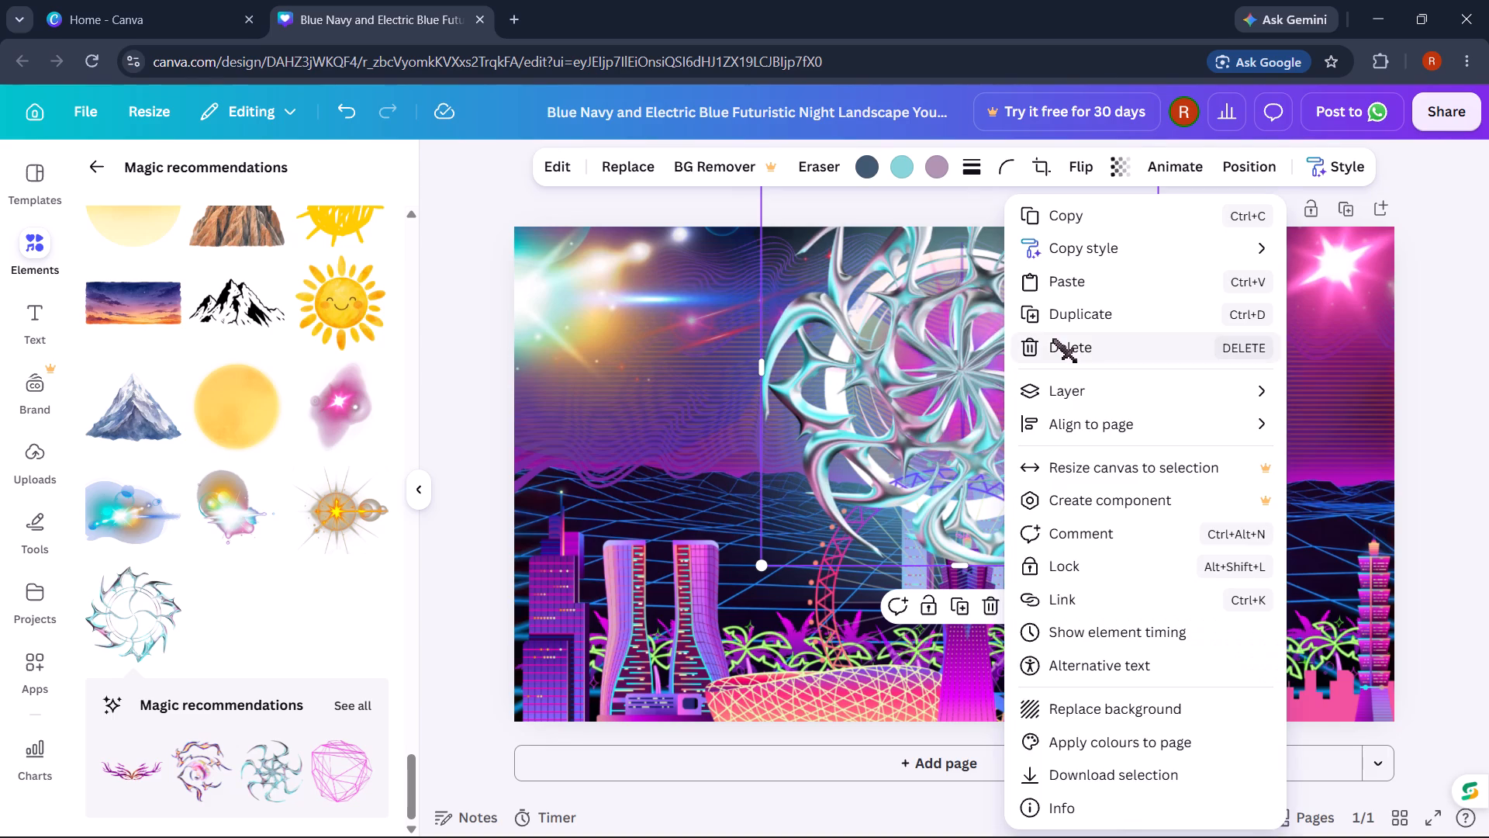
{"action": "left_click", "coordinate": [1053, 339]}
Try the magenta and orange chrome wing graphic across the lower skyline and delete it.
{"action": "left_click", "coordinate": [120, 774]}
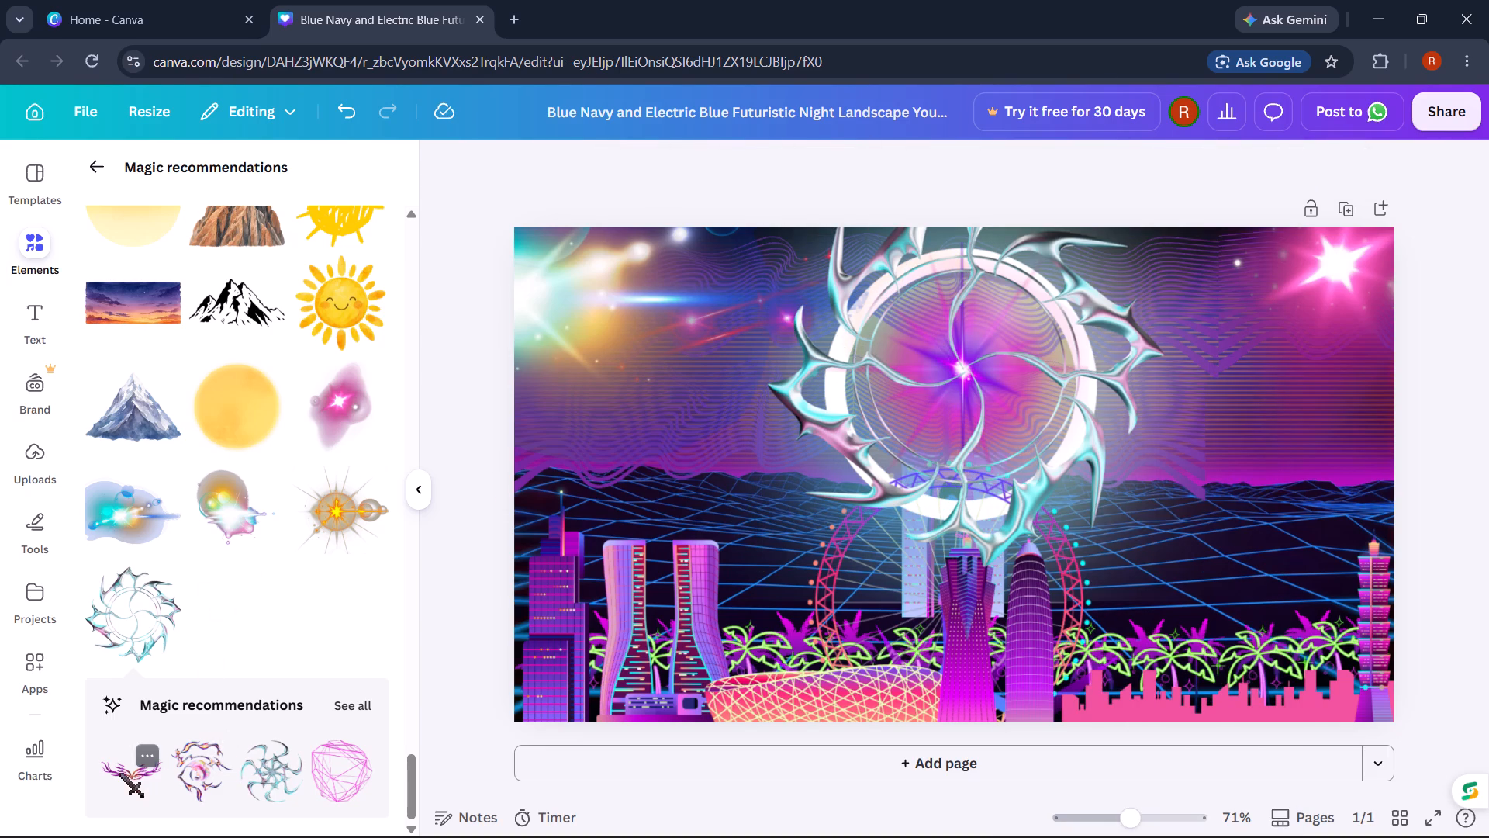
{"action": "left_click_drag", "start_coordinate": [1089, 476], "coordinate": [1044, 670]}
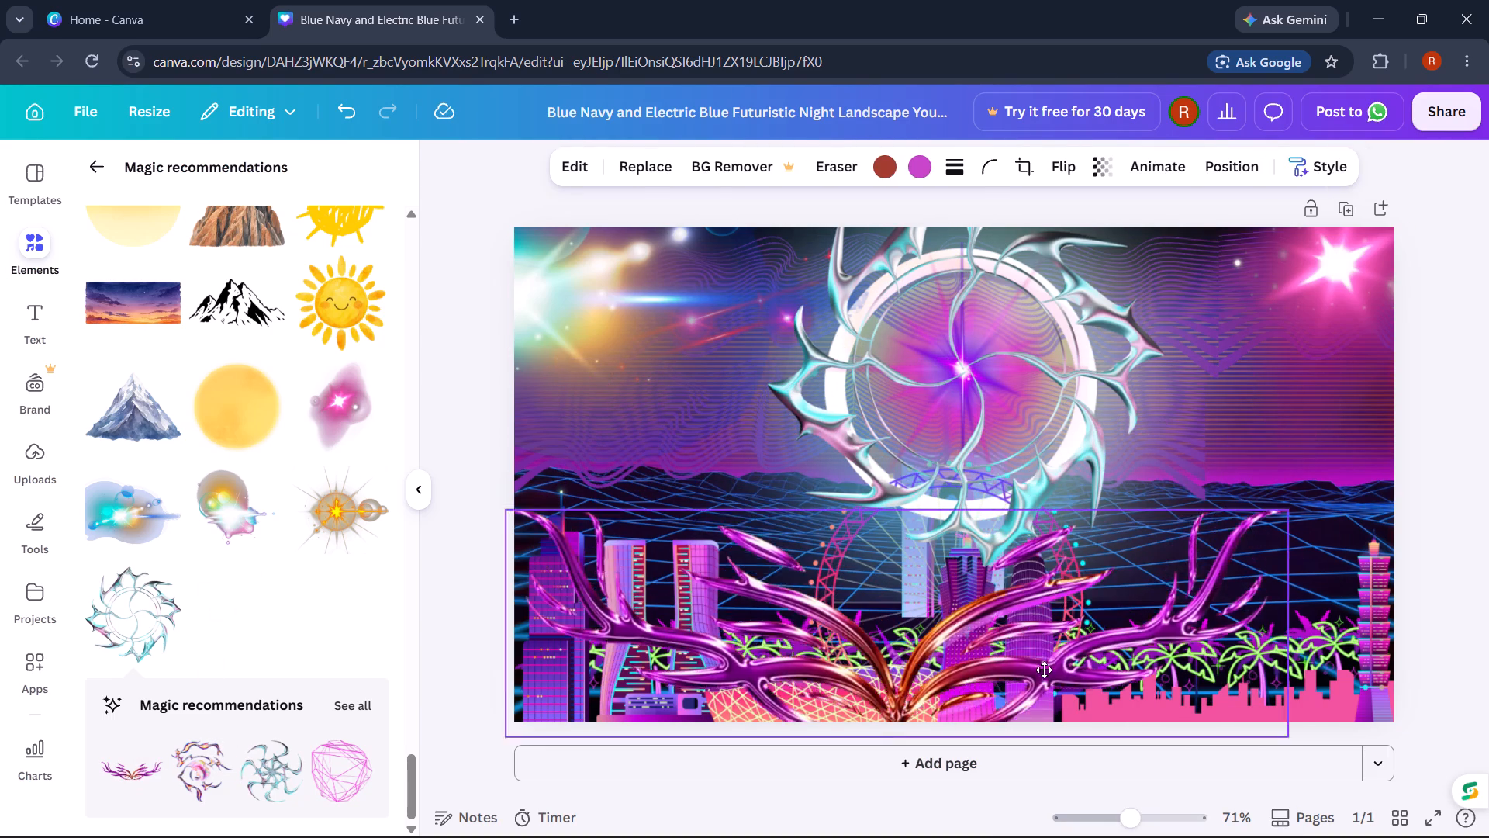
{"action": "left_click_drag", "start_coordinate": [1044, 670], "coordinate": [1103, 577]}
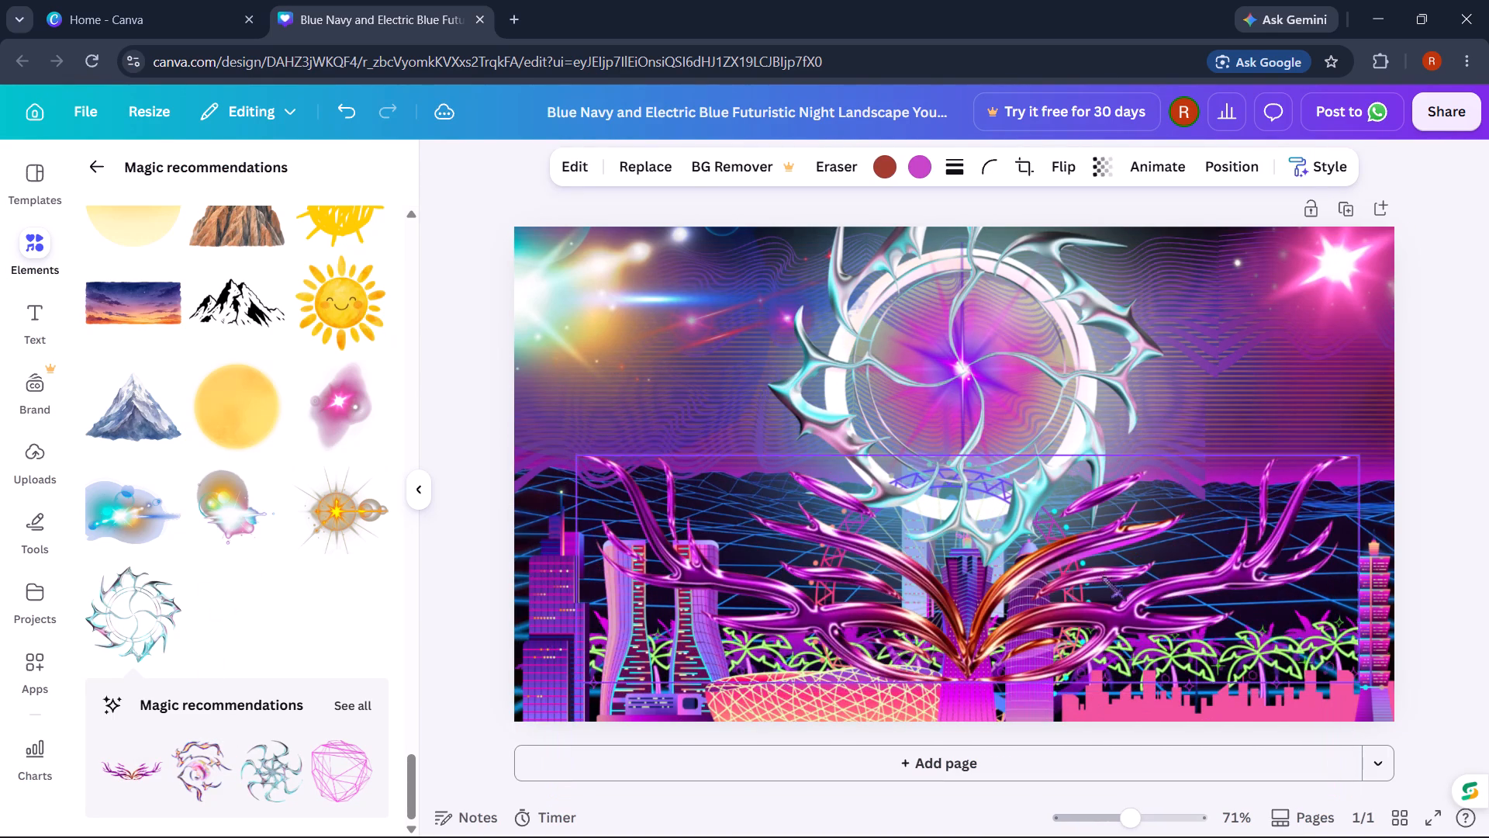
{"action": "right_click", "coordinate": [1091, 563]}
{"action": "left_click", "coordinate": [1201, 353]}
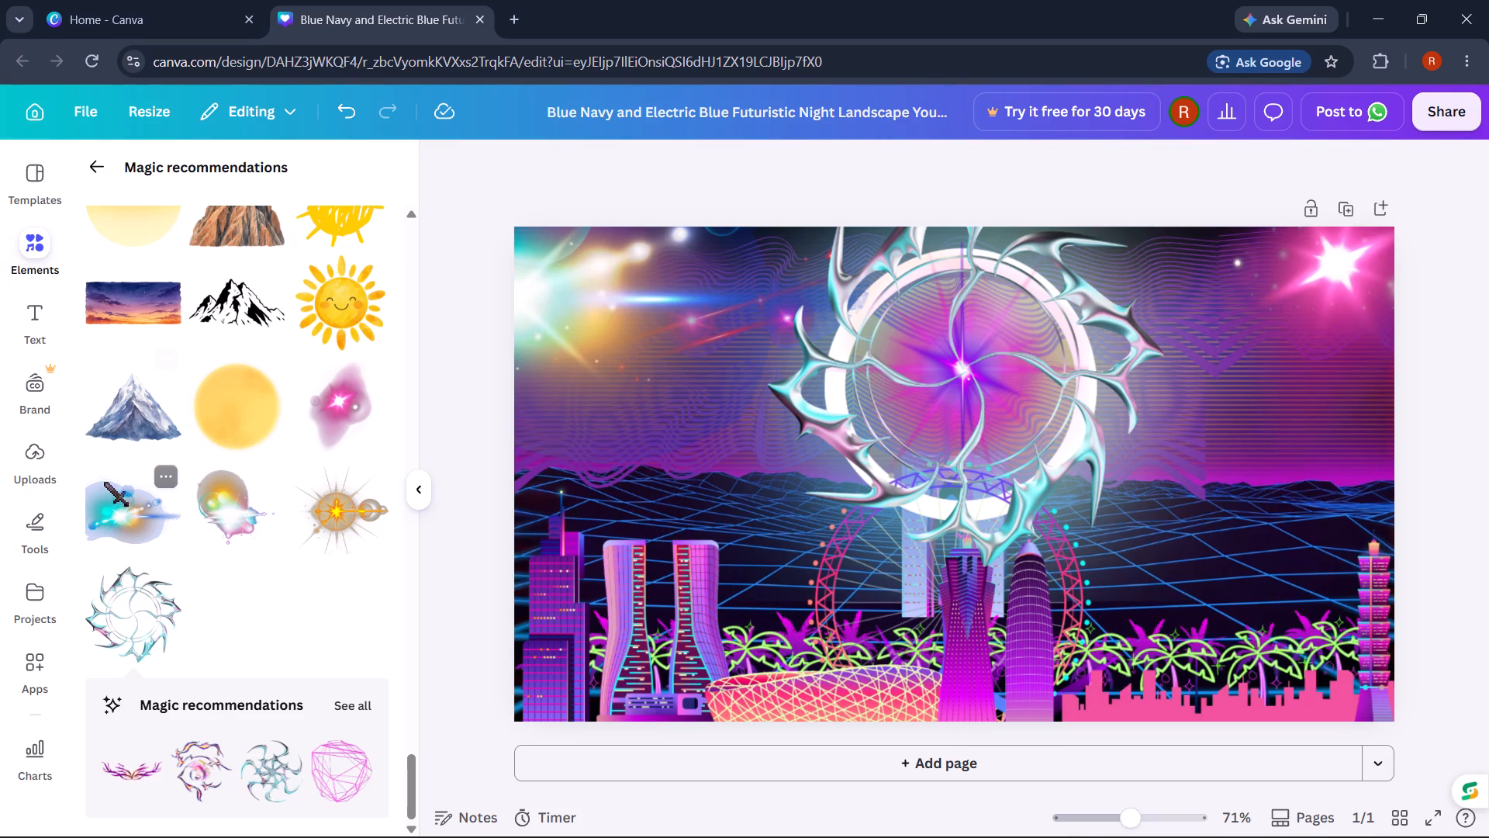
Add the slanted, spiky chrome oval ring graphic, shrink it and place it over the skyscrapers at the page's lower-left corner.
{"action": "scroll", "coordinate": [158, 472], "scroll_direction": "down", "scroll_amount": 2}
{"action": "scroll", "coordinate": [345, 667], "scroll_direction": "down", "scroll_amount": 1}
{"action": "left_click", "coordinate": [347, 701]}
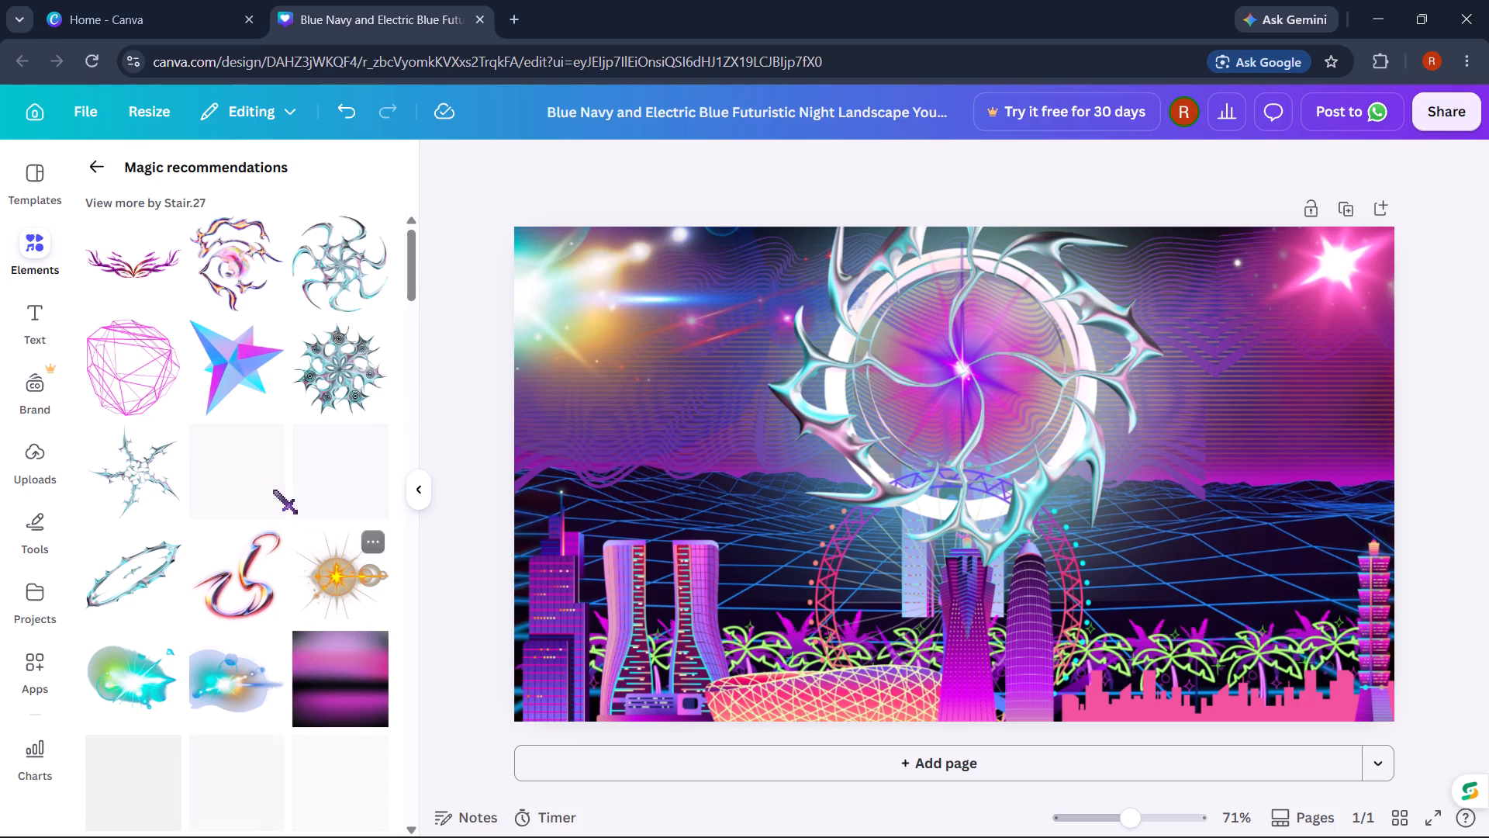
{"action": "left_click", "coordinate": [104, 564]}
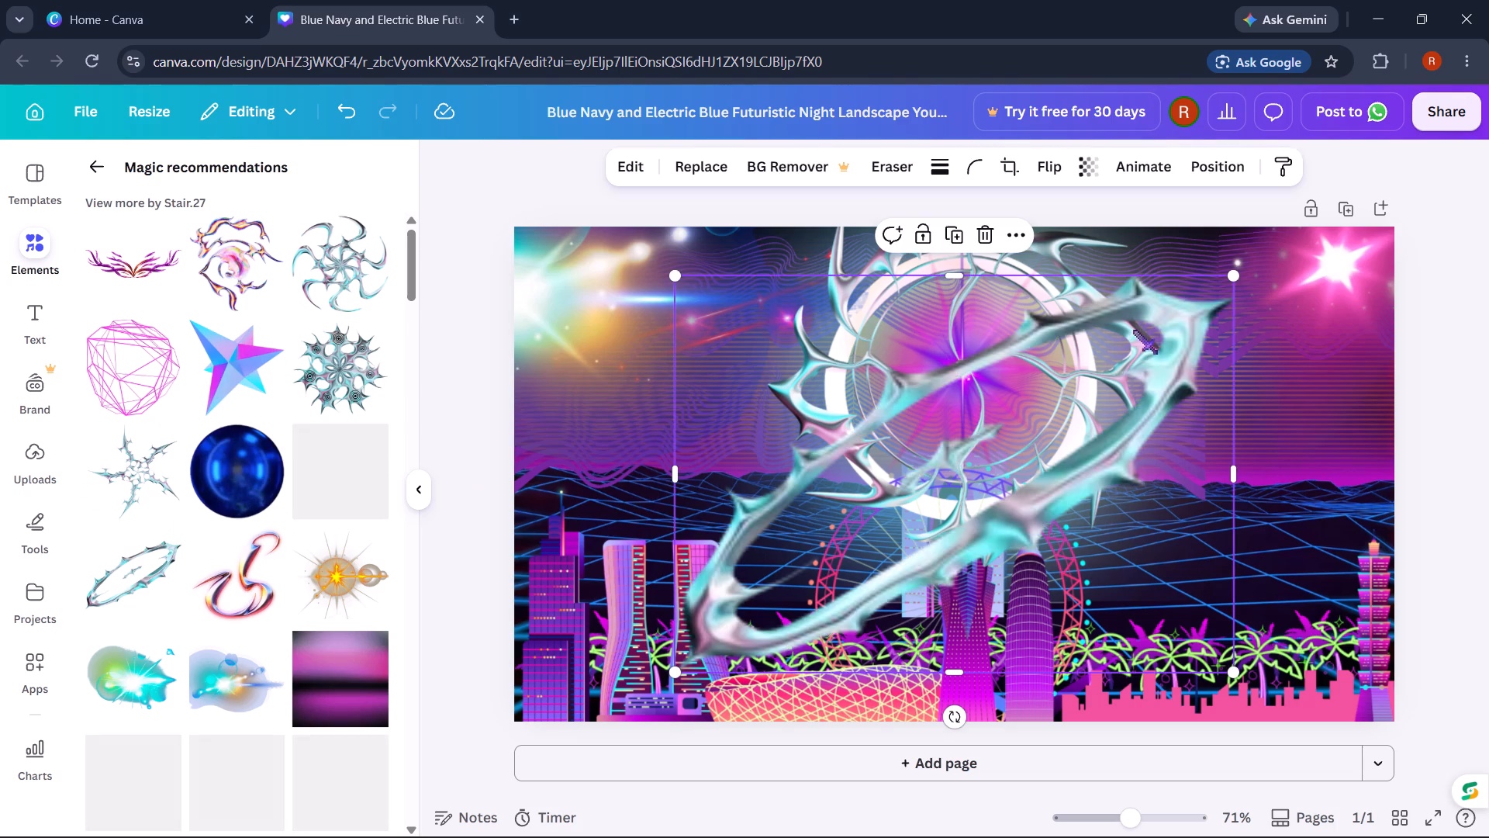
{"action": "left_click_drag", "start_coordinate": [1129, 332], "coordinate": [773, 530]}
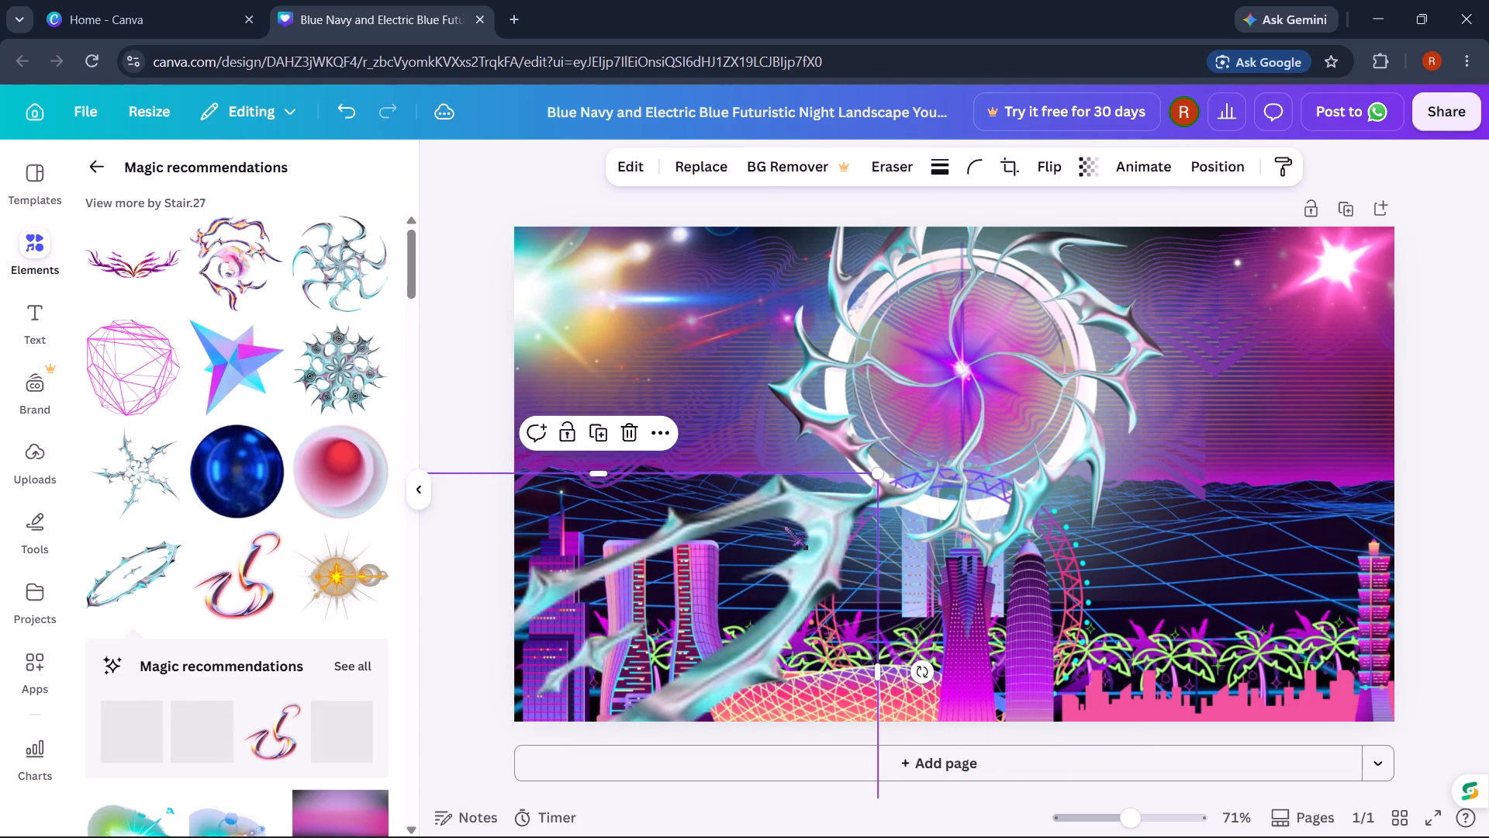
{"action": "left_click_drag", "start_coordinate": [882, 476], "coordinate": [534, 593]}
{"action": "left_click_drag", "start_coordinate": [547, 705], "coordinate": [734, 544]}
{"action": "left_click_drag", "start_coordinate": [776, 511], "coordinate": [644, 604]}
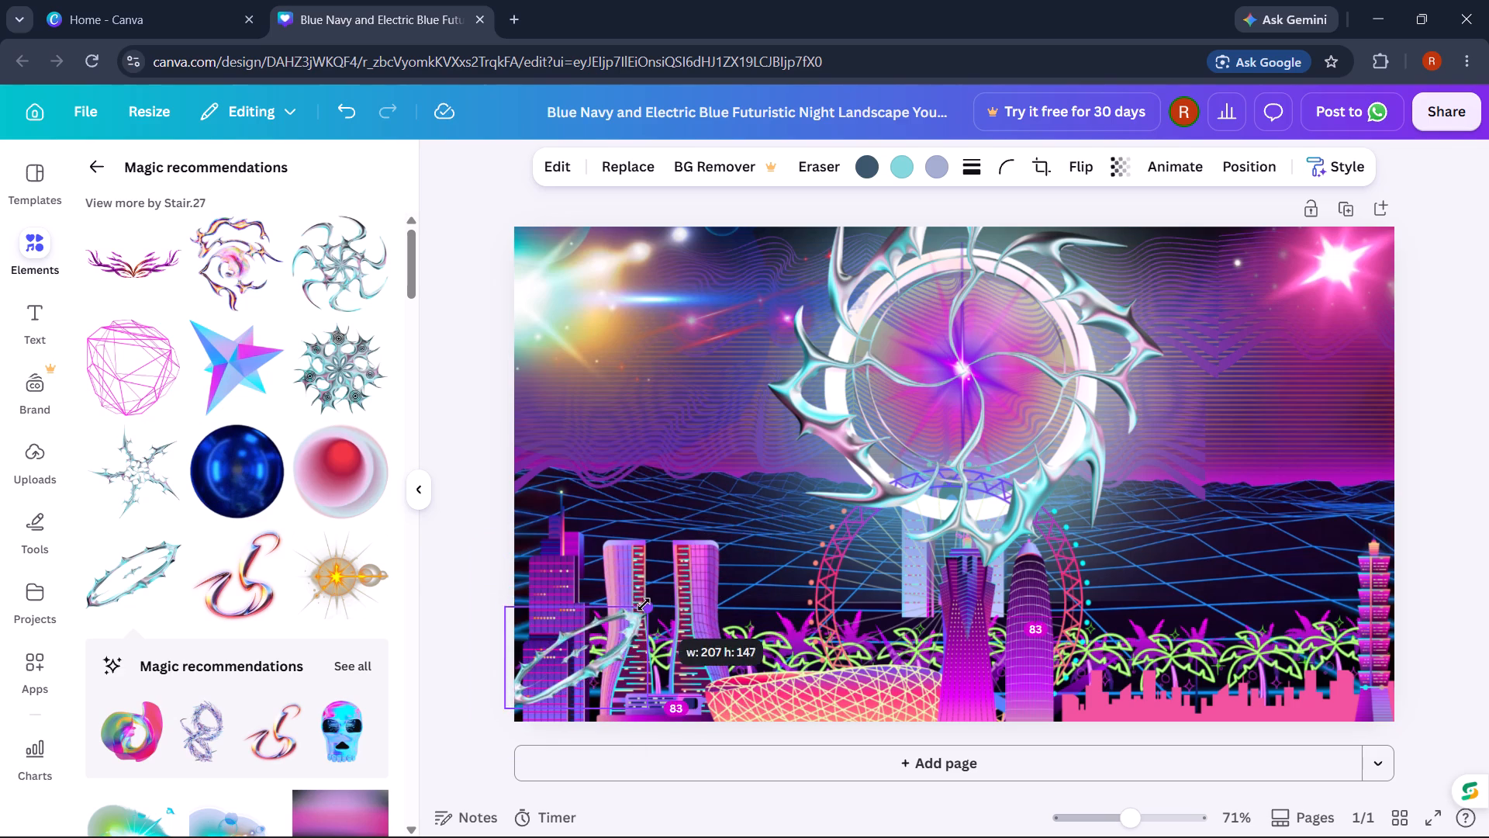
{"action": "left_click_drag", "start_coordinate": [644, 604], "coordinate": [628, 611]}
{"action": "left_click_drag", "start_coordinate": [602, 642], "coordinate": [598, 605]}
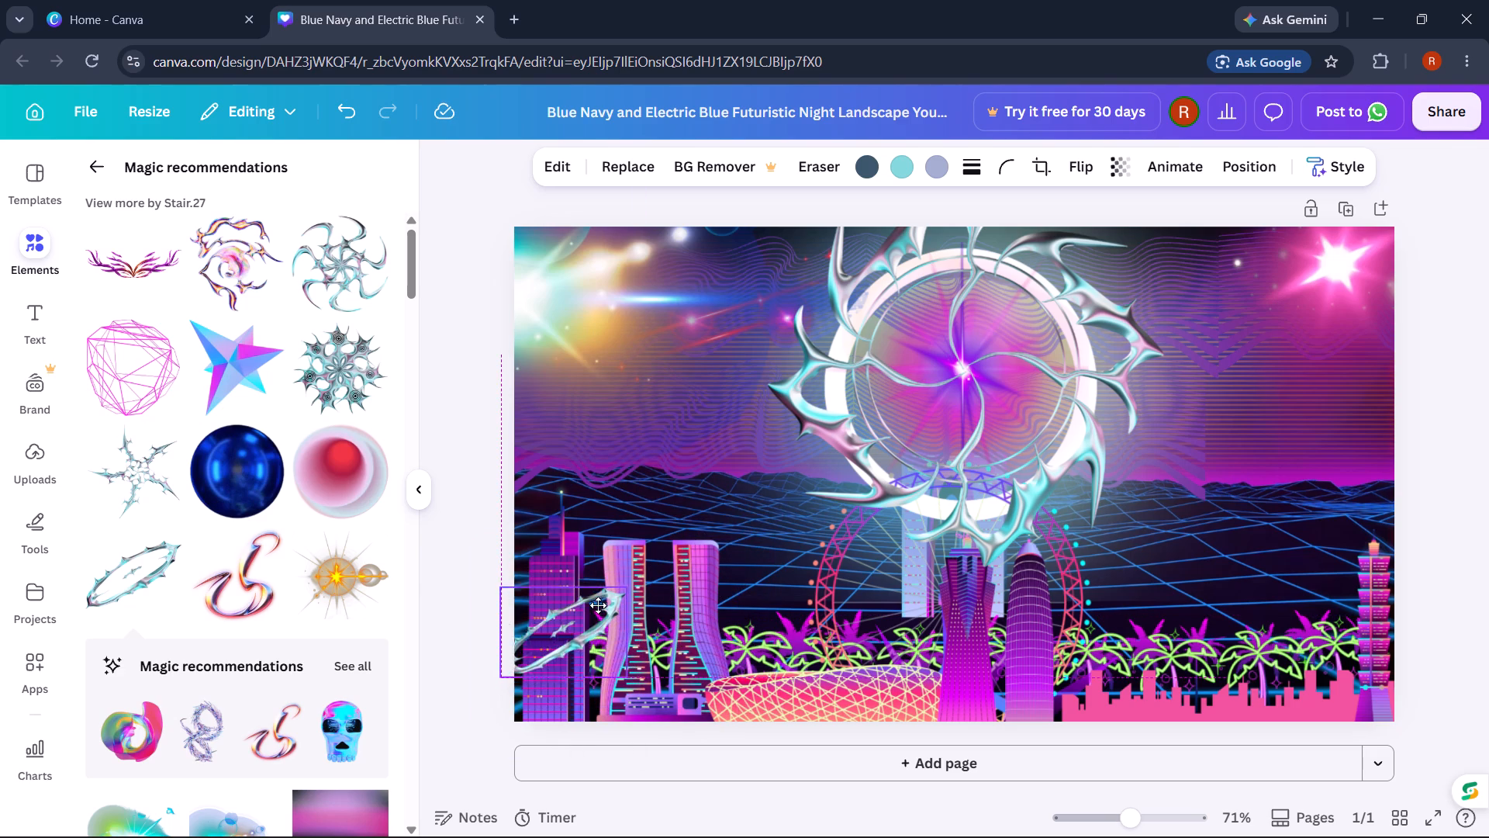
{"action": "left_click_drag", "start_coordinate": [598, 605], "coordinate": [596, 539]}
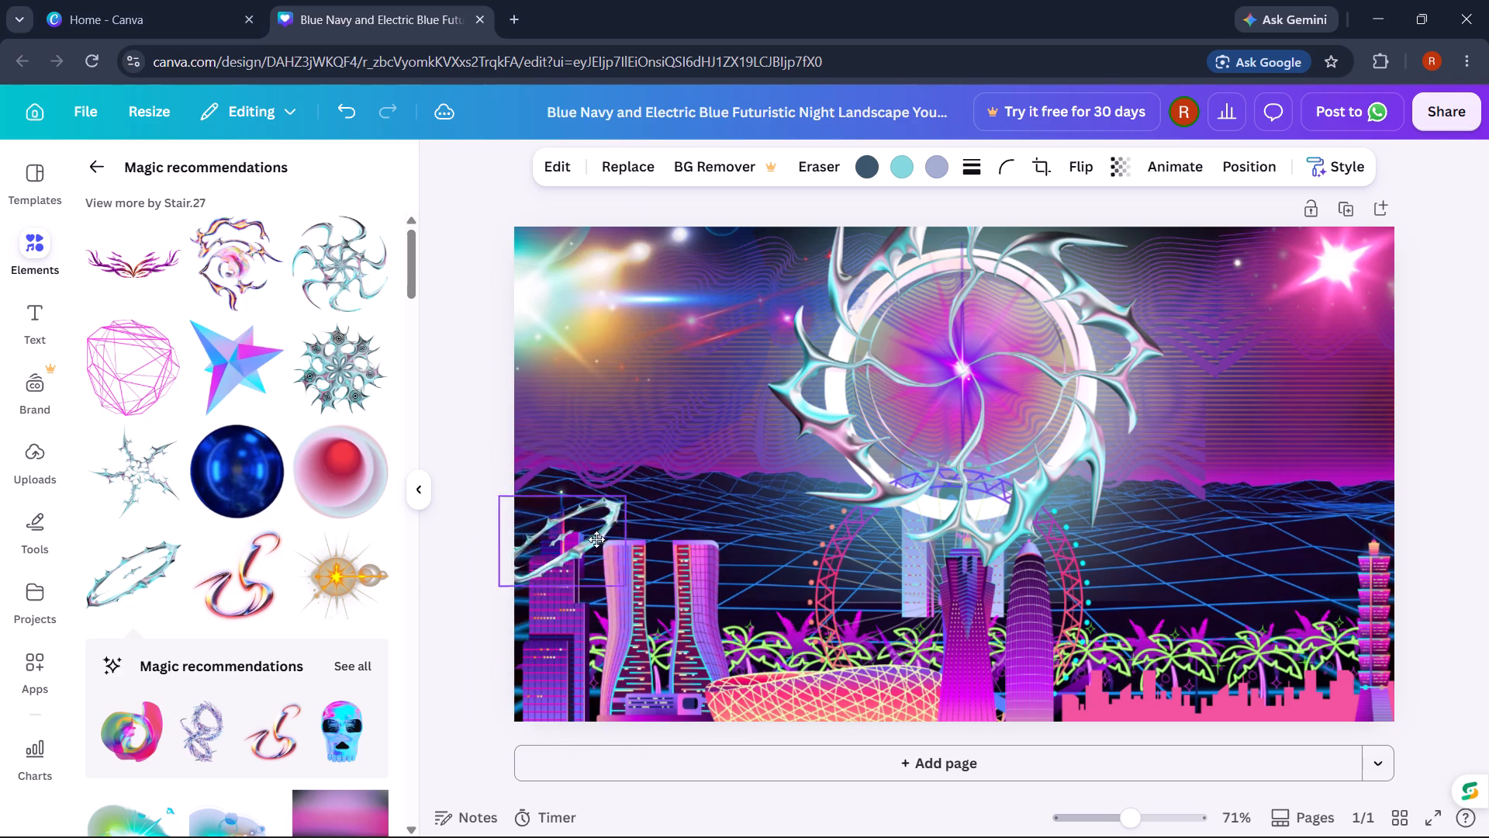
{"action": "left_click_drag", "start_coordinate": [596, 539], "coordinate": [580, 647]}
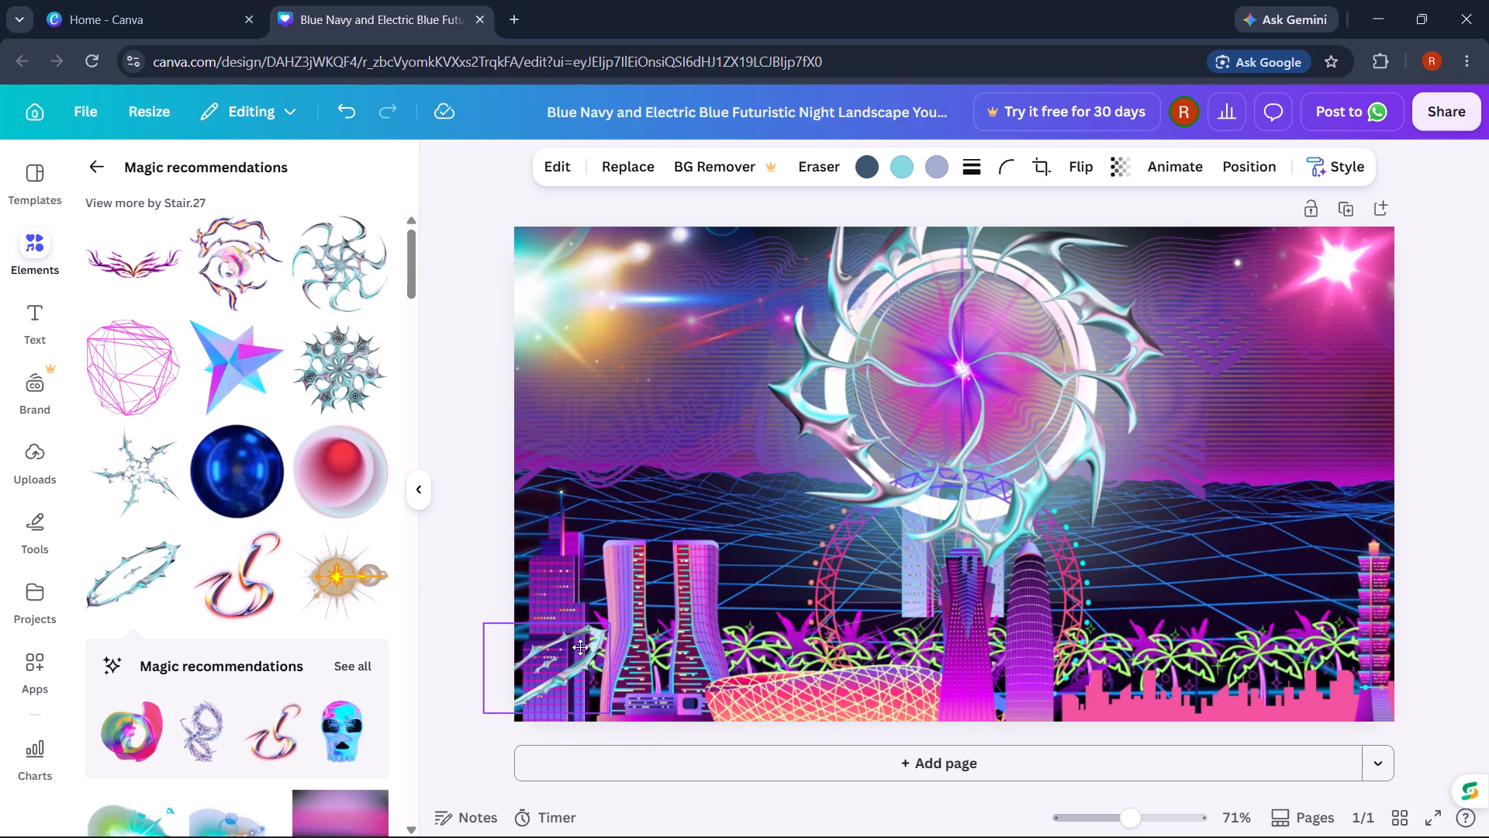
{"action": "left_click_drag", "start_coordinate": [580, 647], "coordinate": [614, 608]}
Add the spiky white and blue figure-eight graphic and shrink it to less than half its size.
{"action": "left_click", "coordinate": [219, 725]}
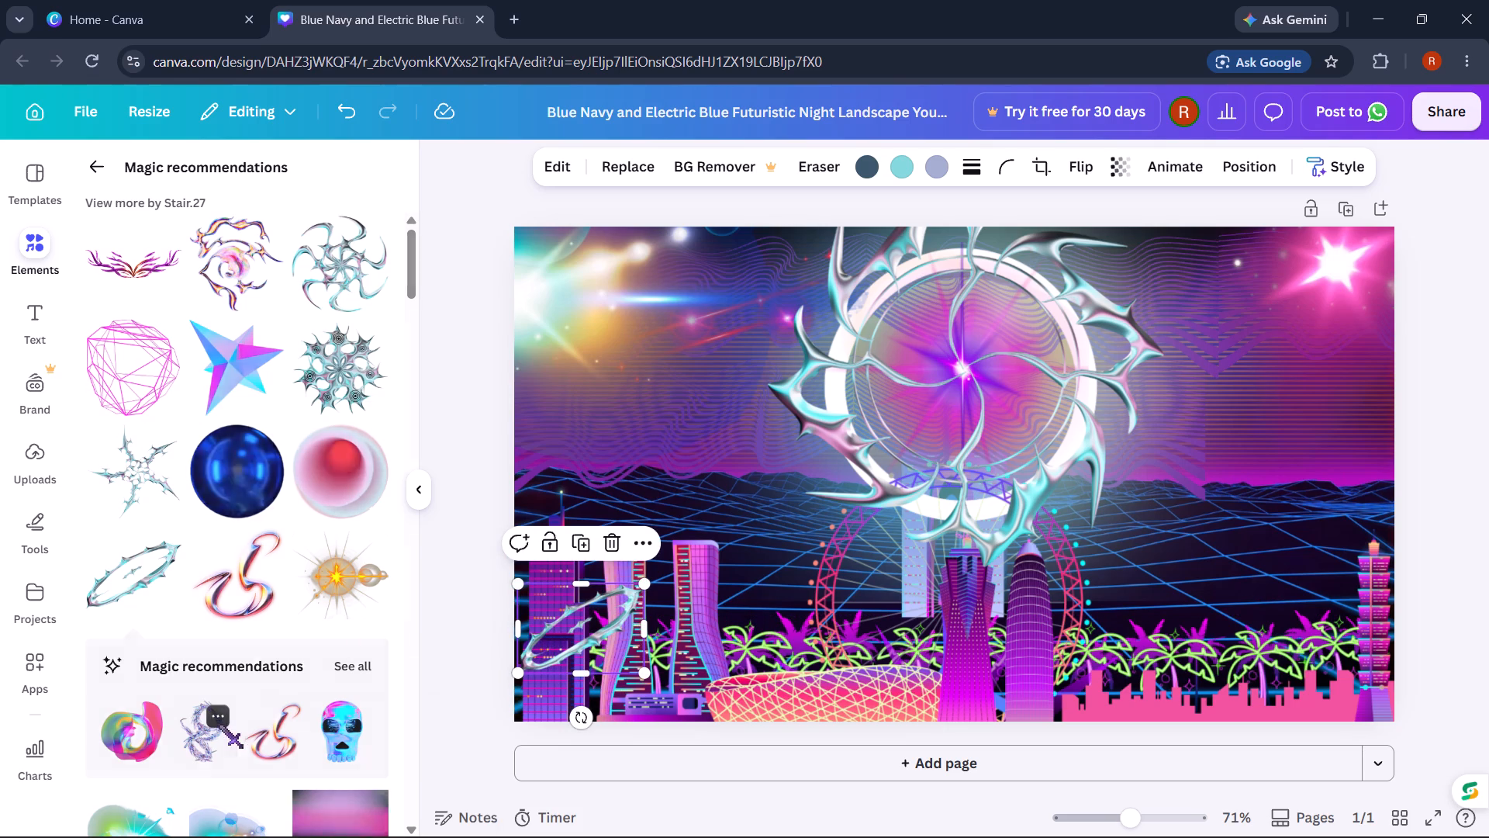
{"action": "left_click", "coordinate": [190, 725]}
{"action": "left_click", "coordinate": [190, 725]}
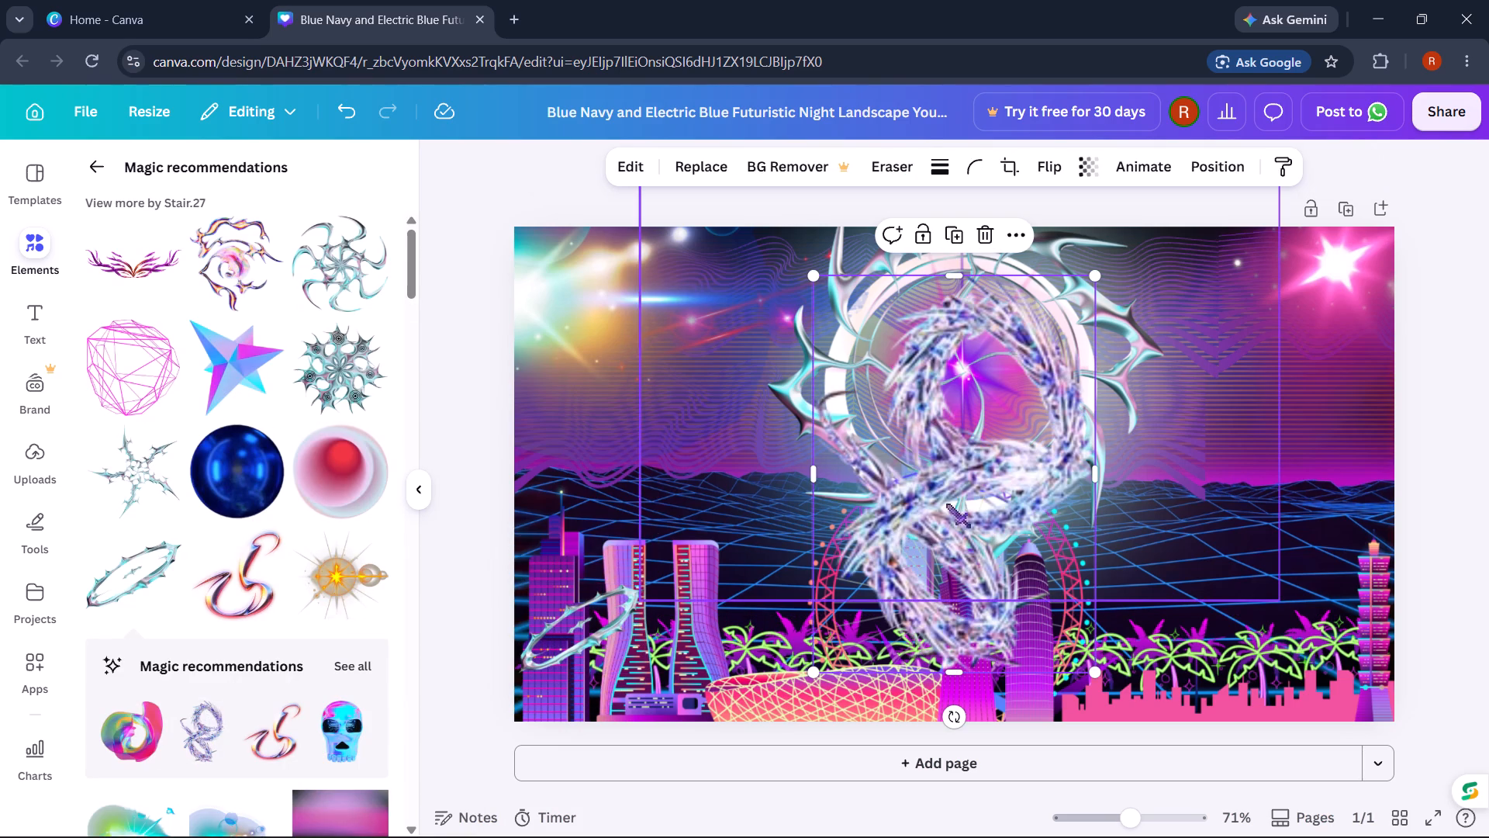
{"action": "left_click_drag", "start_coordinate": [970, 488], "coordinate": [731, 507]}
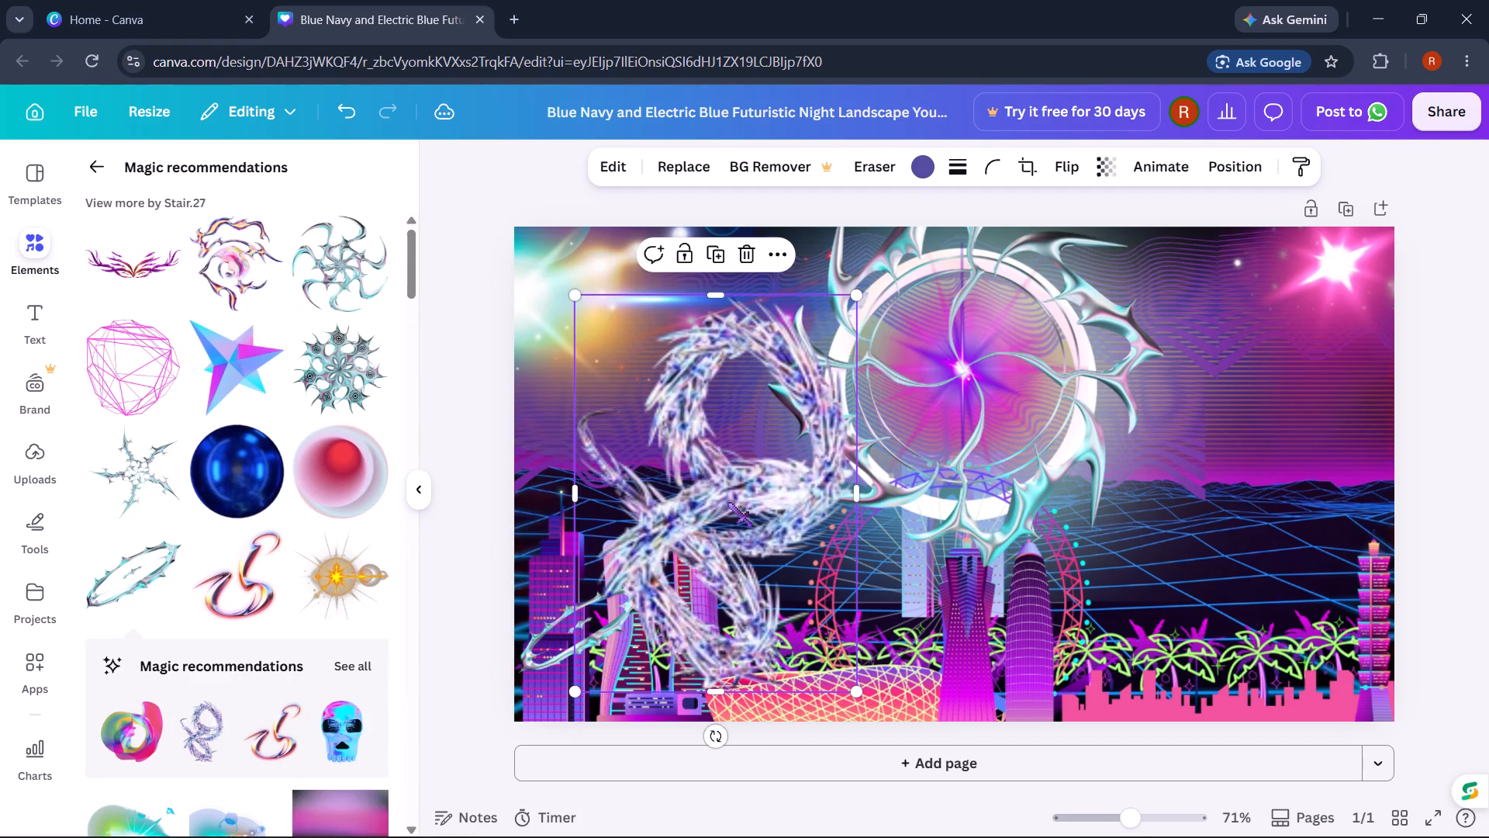
{"action": "left_click_drag", "start_coordinate": [679, 437], "coordinate": [695, 486]}
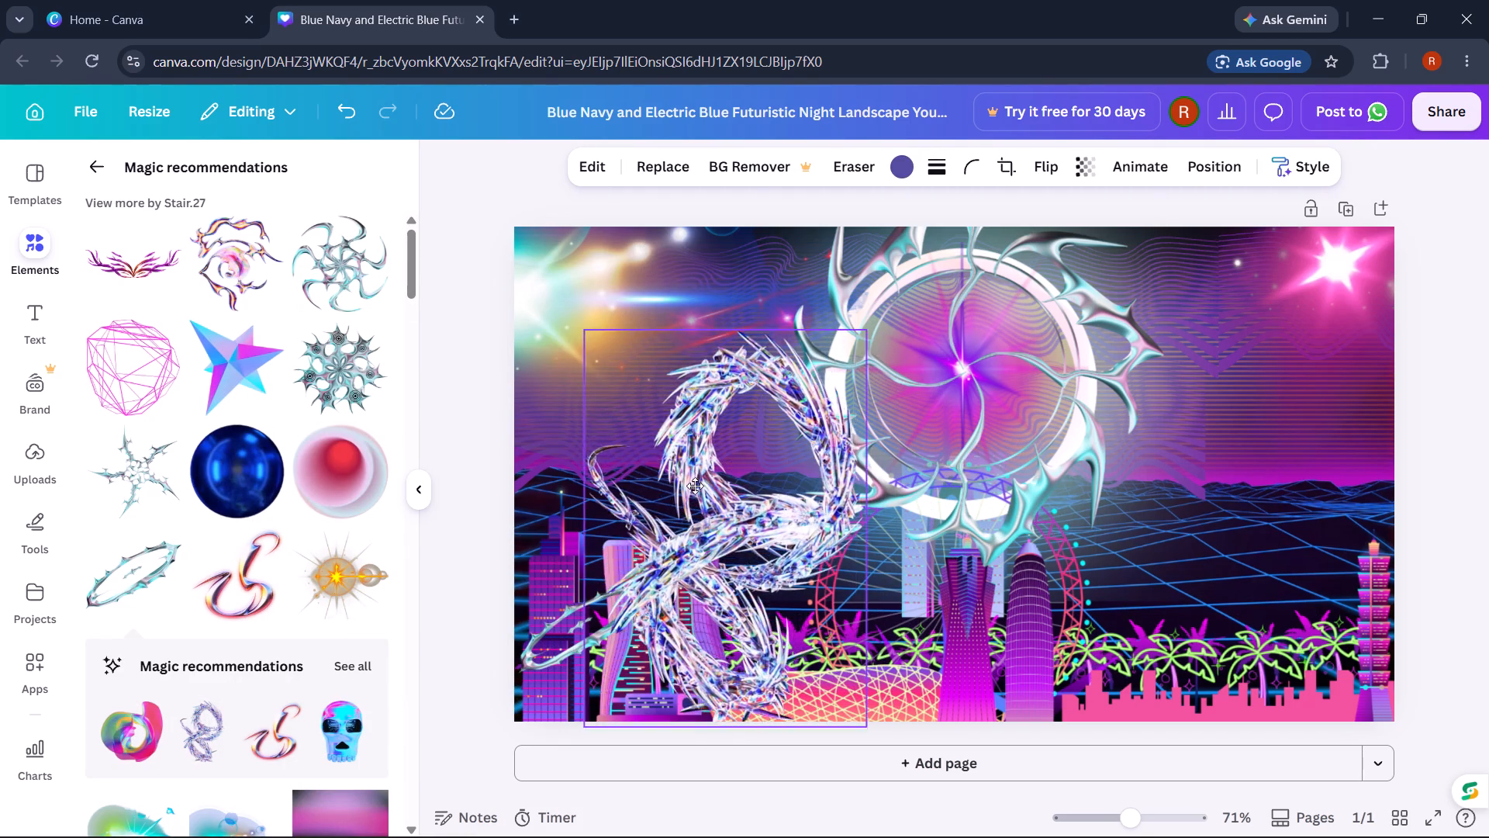
{"action": "left_click_drag", "start_coordinate": [695, 486], "coordinate": [969, 433]}
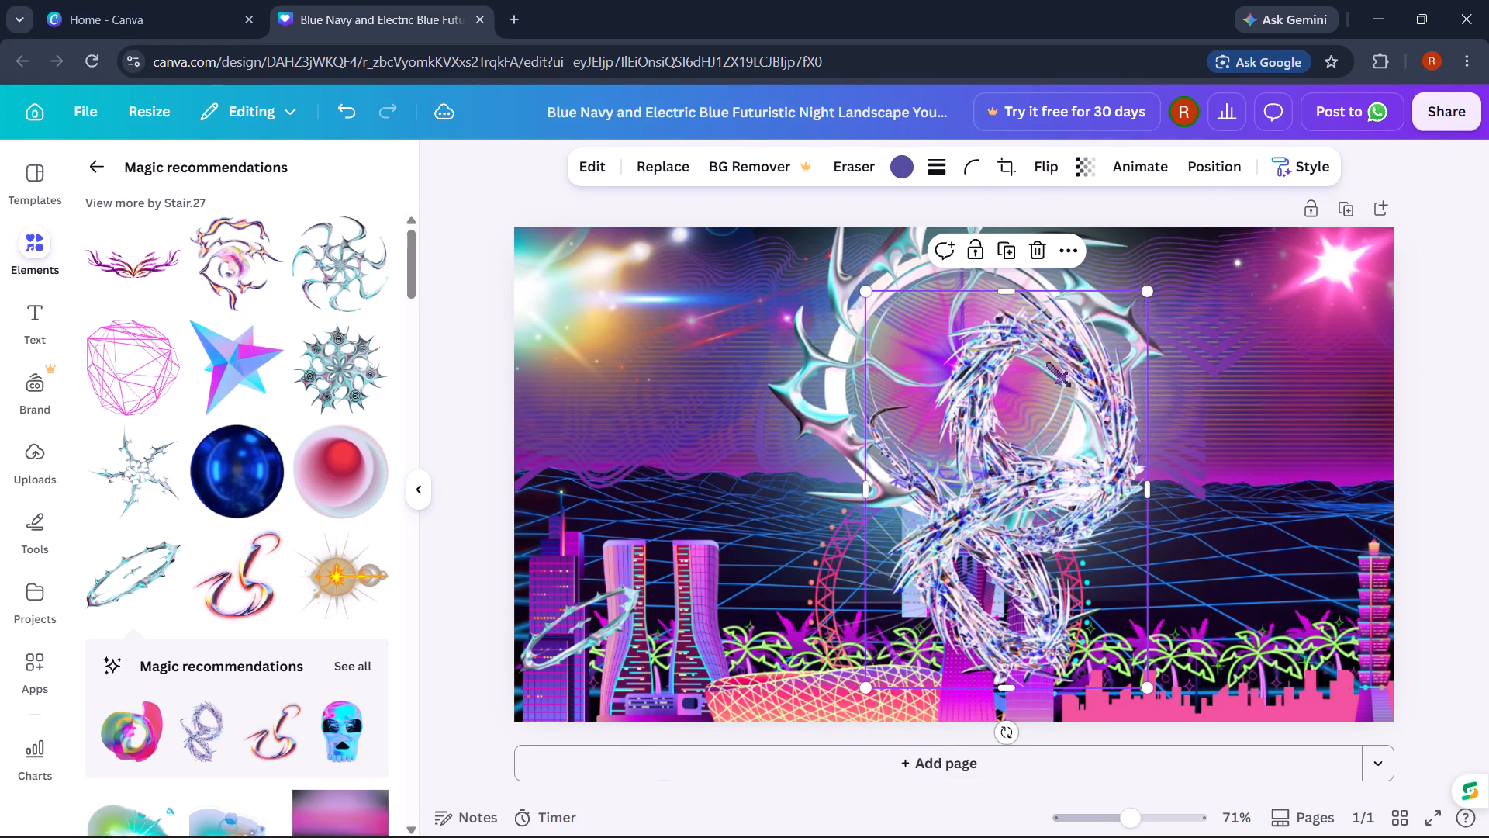
{"action": "left_click_drag", "start_coordinate": [1145, 287], "coordinate": [987, 460]}
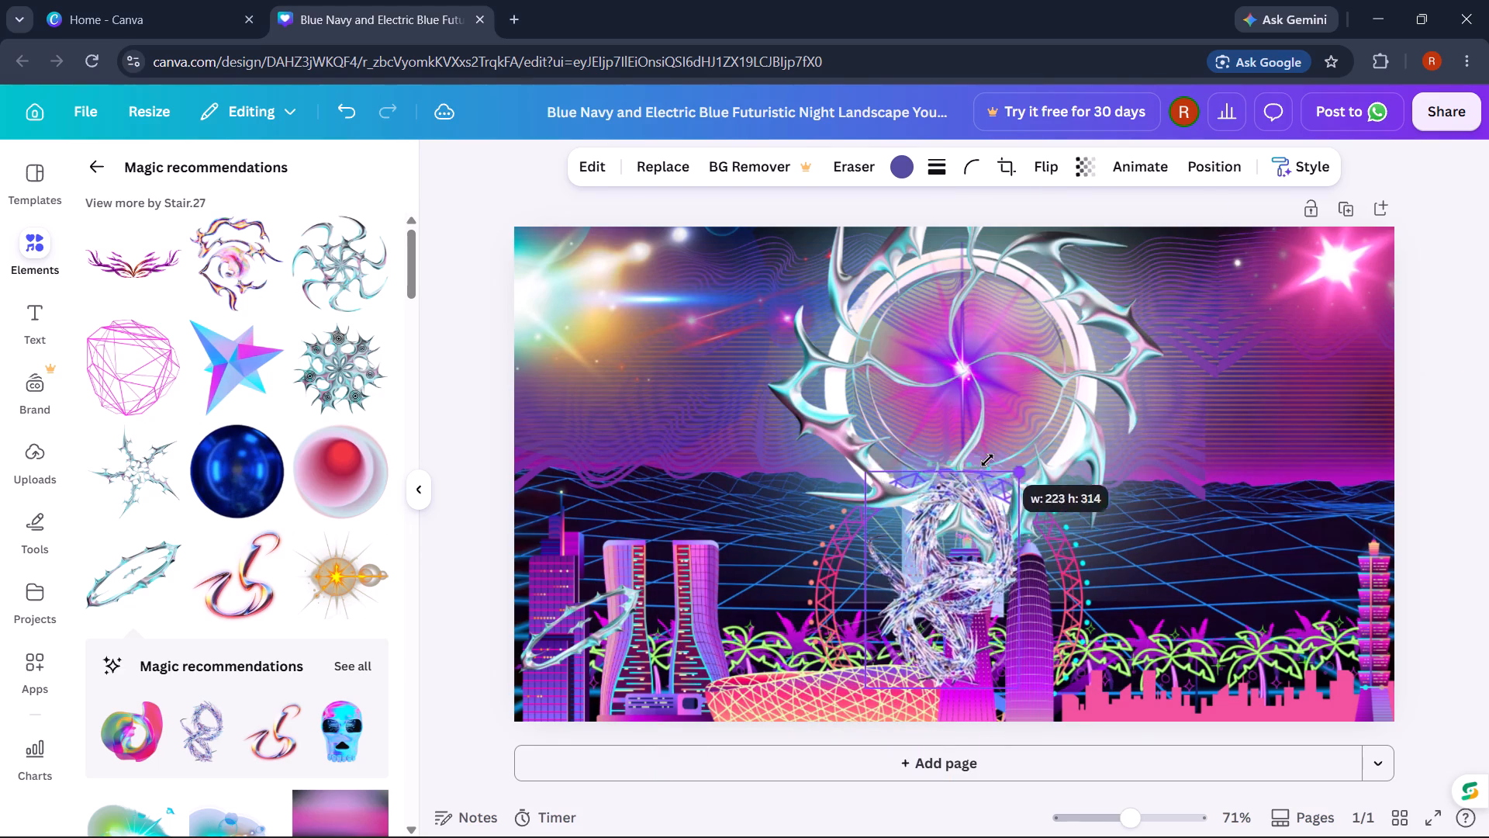
{"action": "left_click_drag", "start_coordinate": [987, 460], "coordinate": [973, 486]}
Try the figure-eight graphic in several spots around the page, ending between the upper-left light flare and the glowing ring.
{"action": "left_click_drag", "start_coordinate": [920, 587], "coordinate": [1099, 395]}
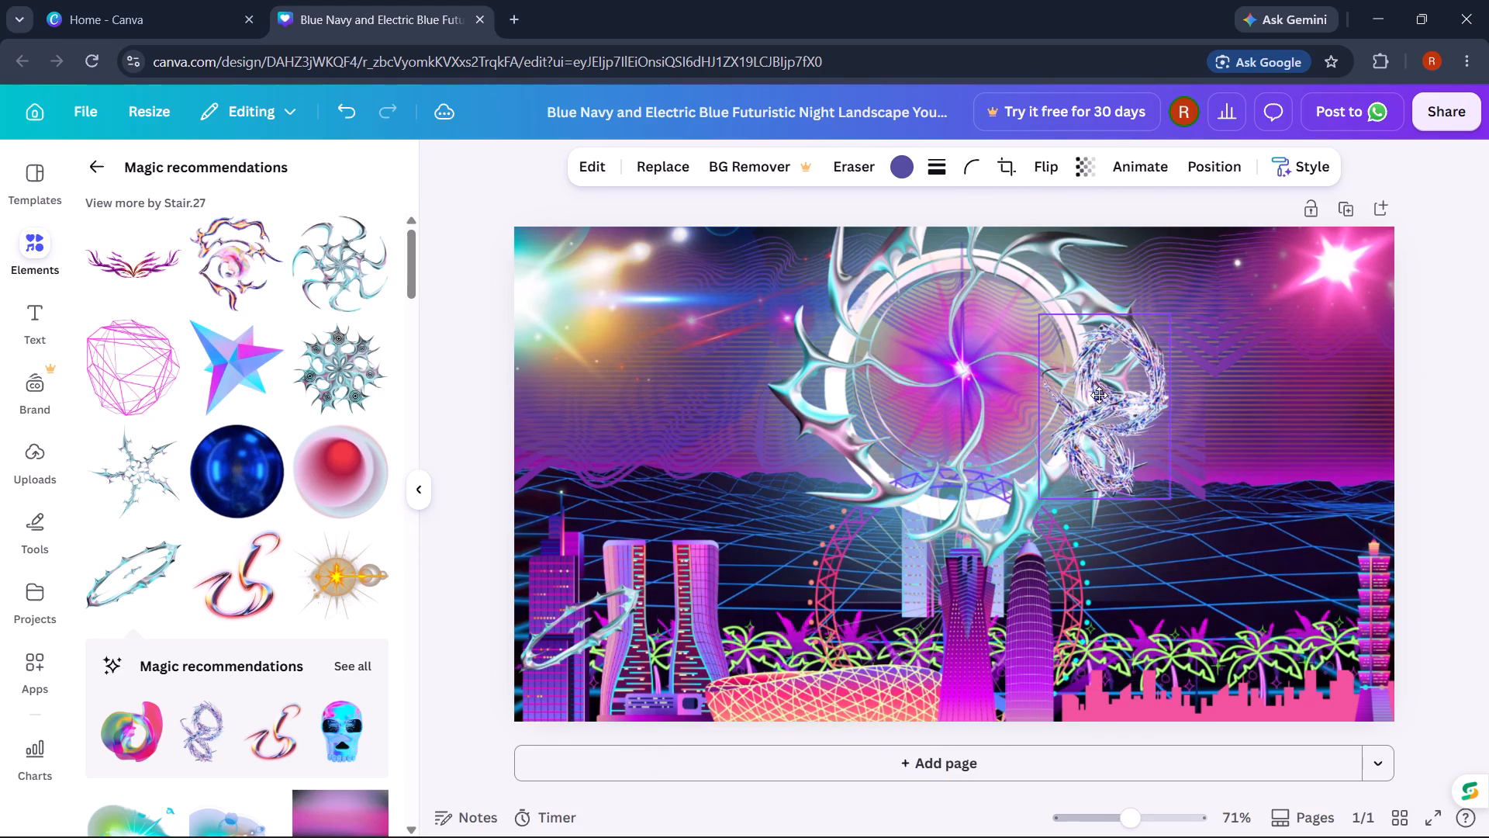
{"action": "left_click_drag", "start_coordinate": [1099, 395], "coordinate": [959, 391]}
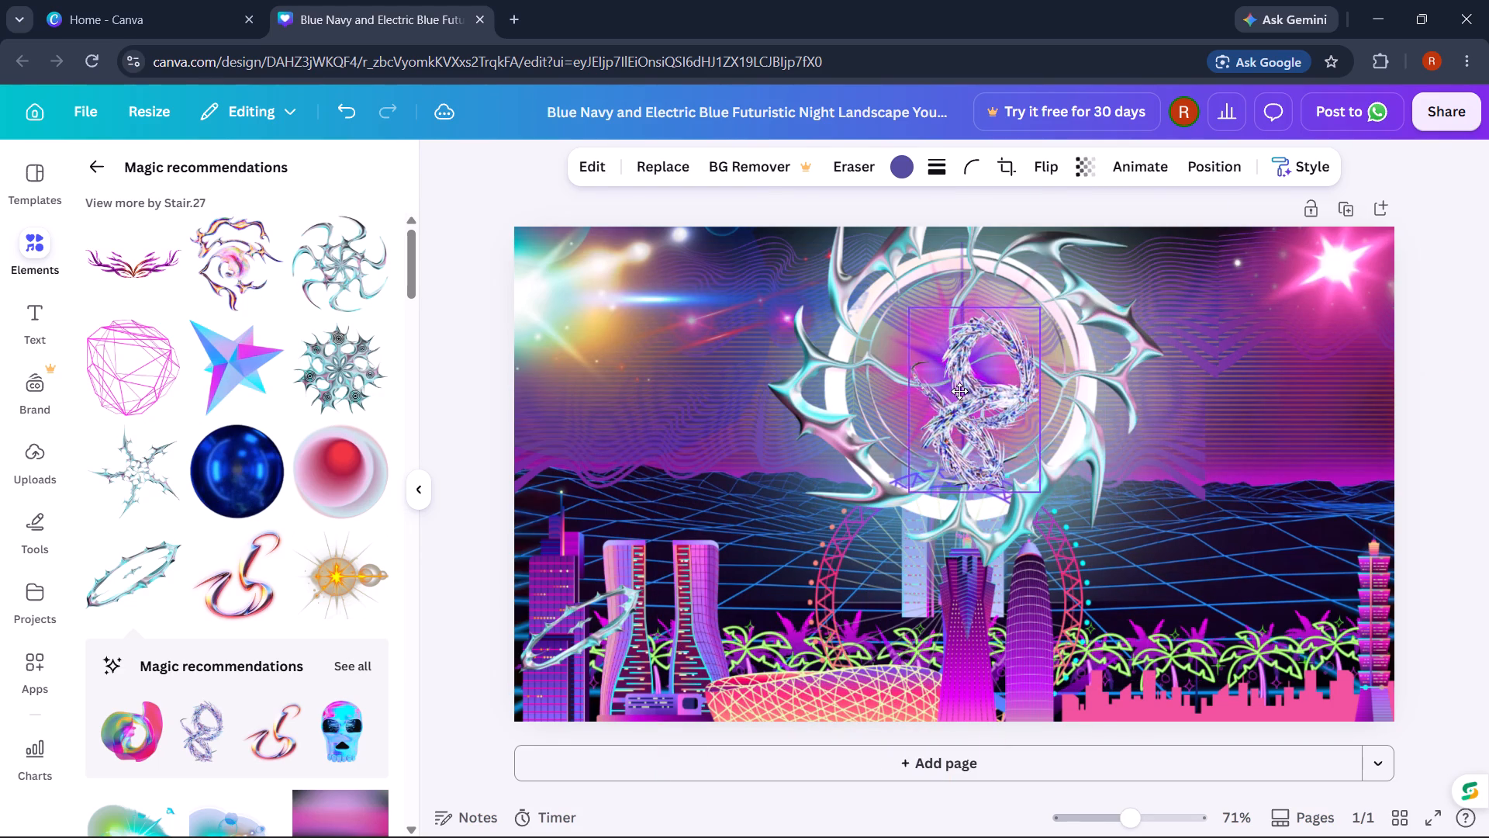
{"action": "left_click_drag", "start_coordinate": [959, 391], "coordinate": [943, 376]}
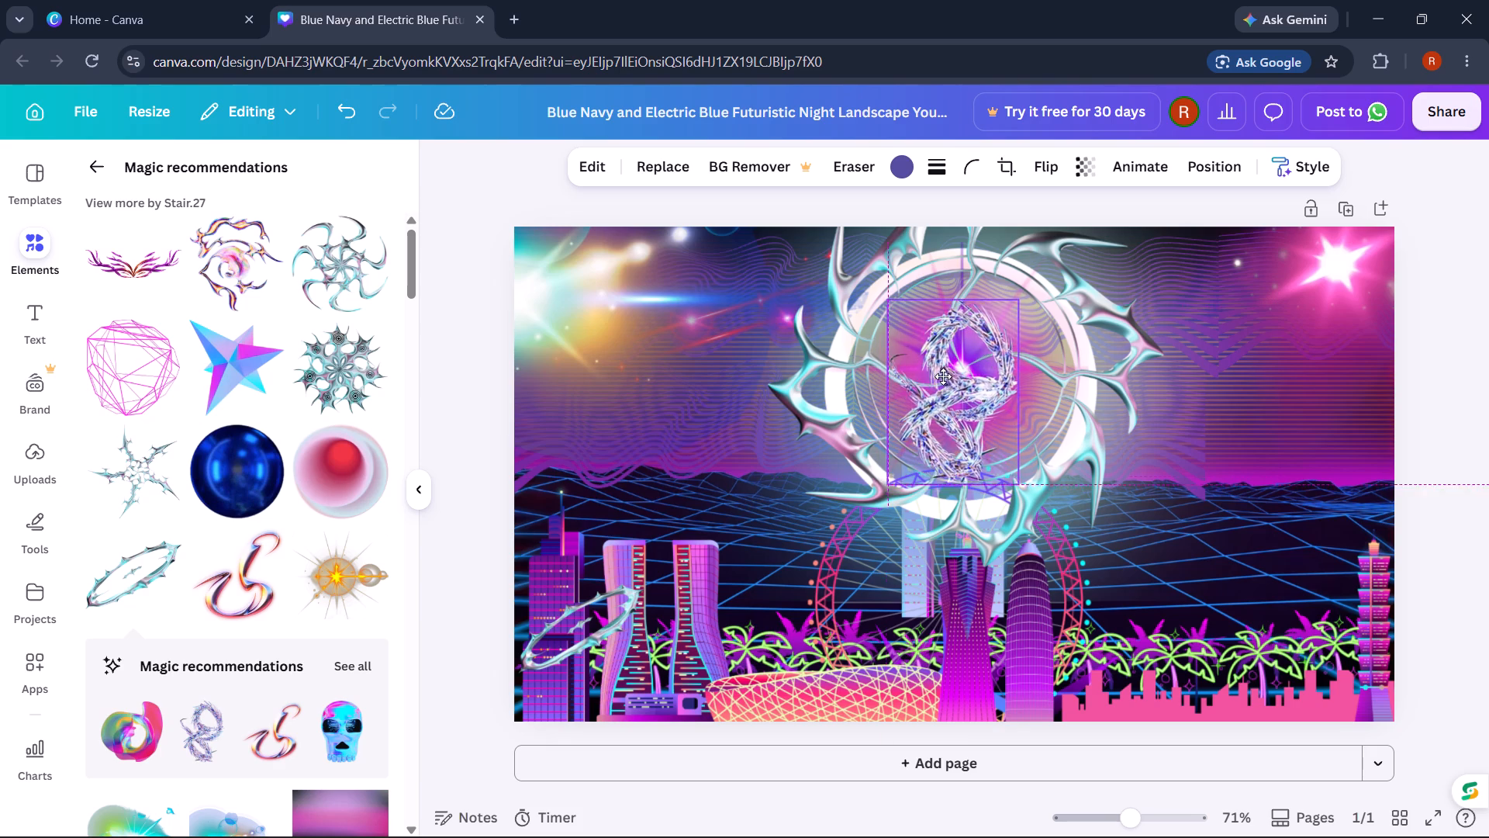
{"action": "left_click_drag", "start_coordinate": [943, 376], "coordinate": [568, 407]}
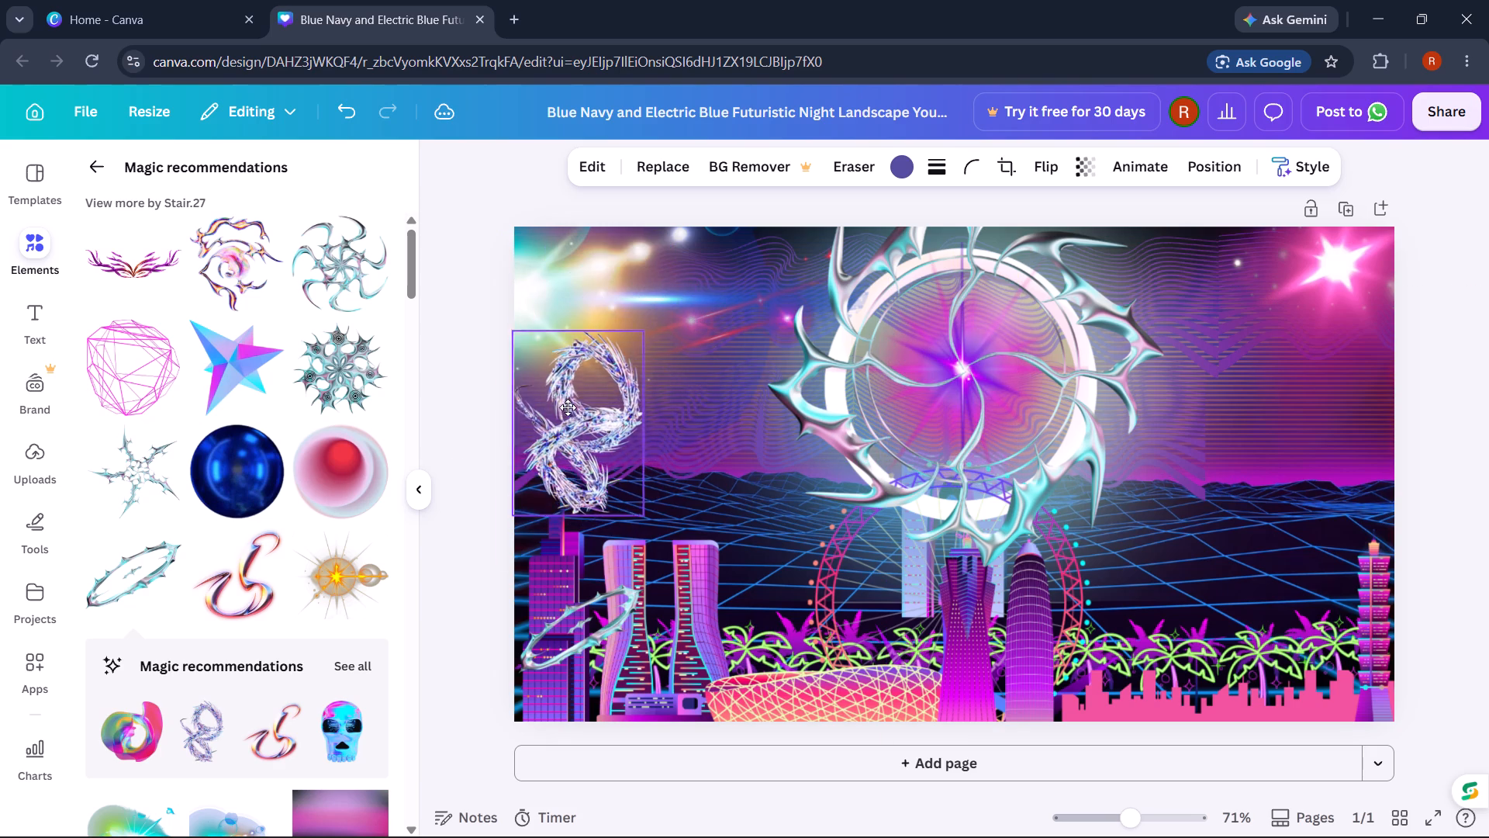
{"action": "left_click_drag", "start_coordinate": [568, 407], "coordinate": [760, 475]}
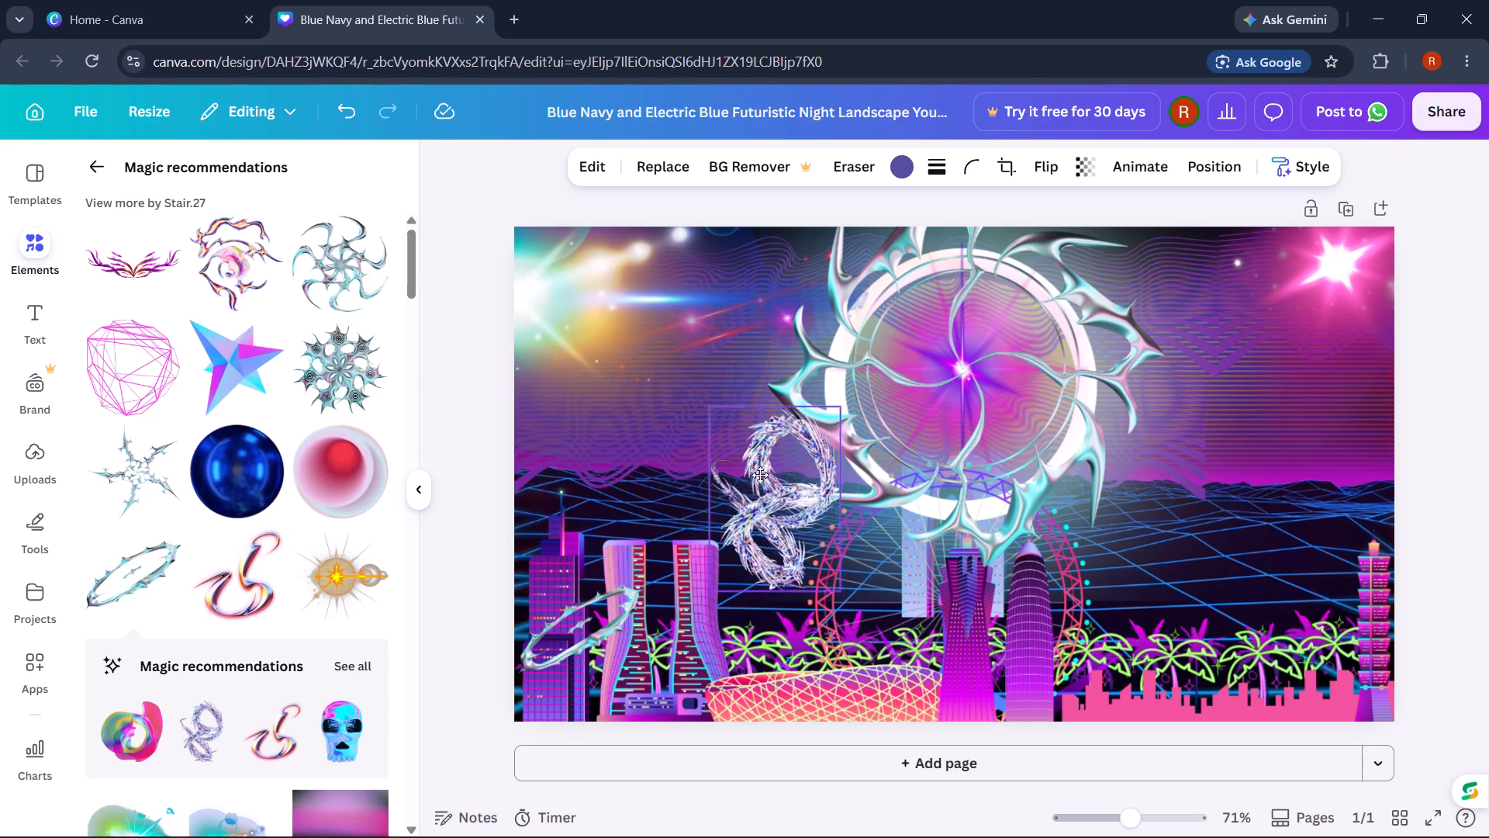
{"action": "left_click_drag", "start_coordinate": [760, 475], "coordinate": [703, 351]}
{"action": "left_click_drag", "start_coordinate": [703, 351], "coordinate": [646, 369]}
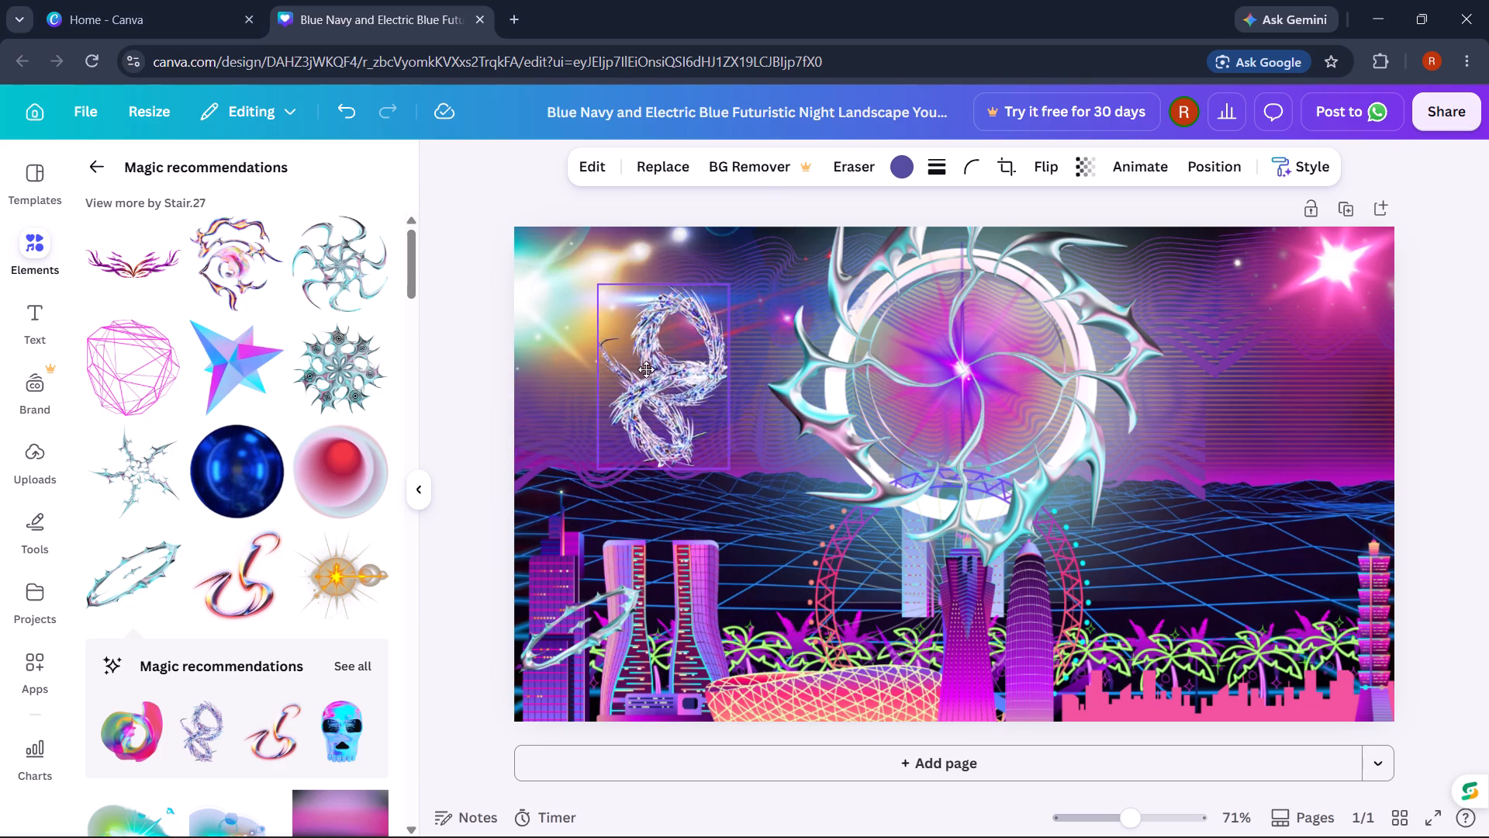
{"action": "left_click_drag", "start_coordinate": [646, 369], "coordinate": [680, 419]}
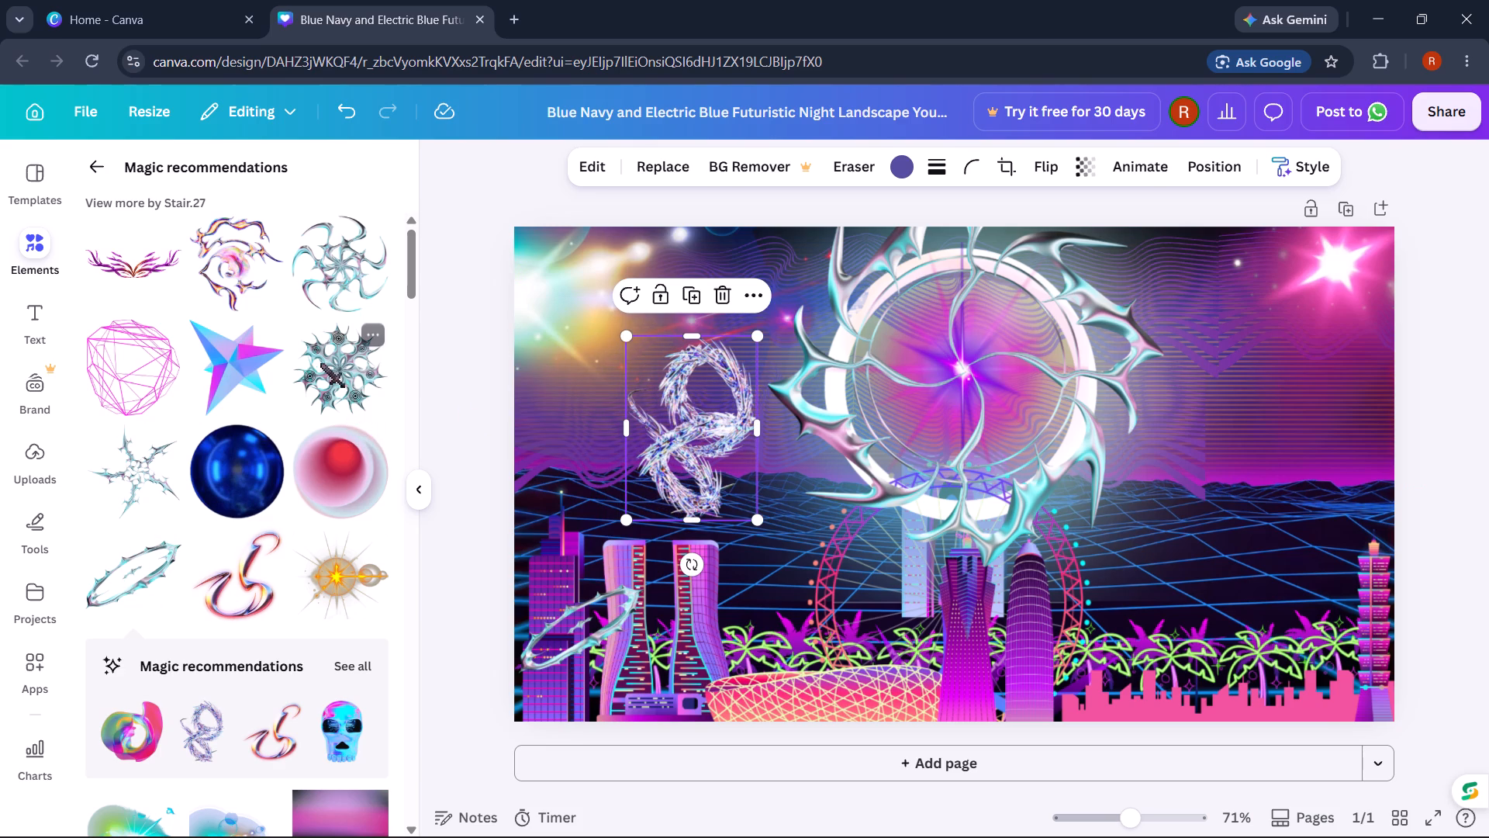
Add the dark magenta wispy hair-like graphic, shrink it and place it beside the glowing ring, below the pink light flare.
{"action": "scroll", "coordinate": [104, 362], "scroll_direction": "down", "scroll_amount": 4}
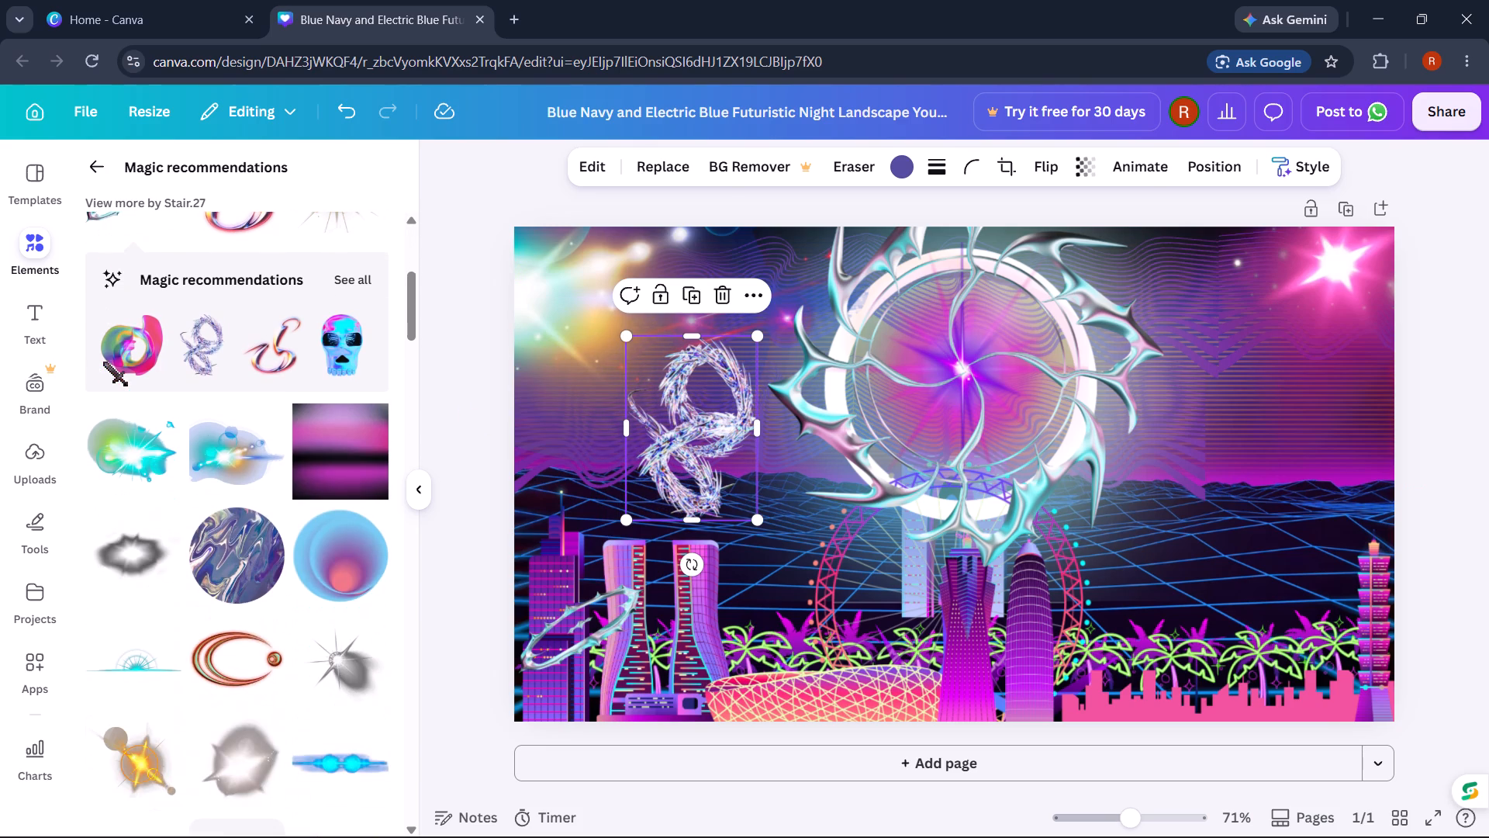
{"action": "scroll", "coordinate": [282, 400], "scroll_direction": "down", "scroll_amount": 6}
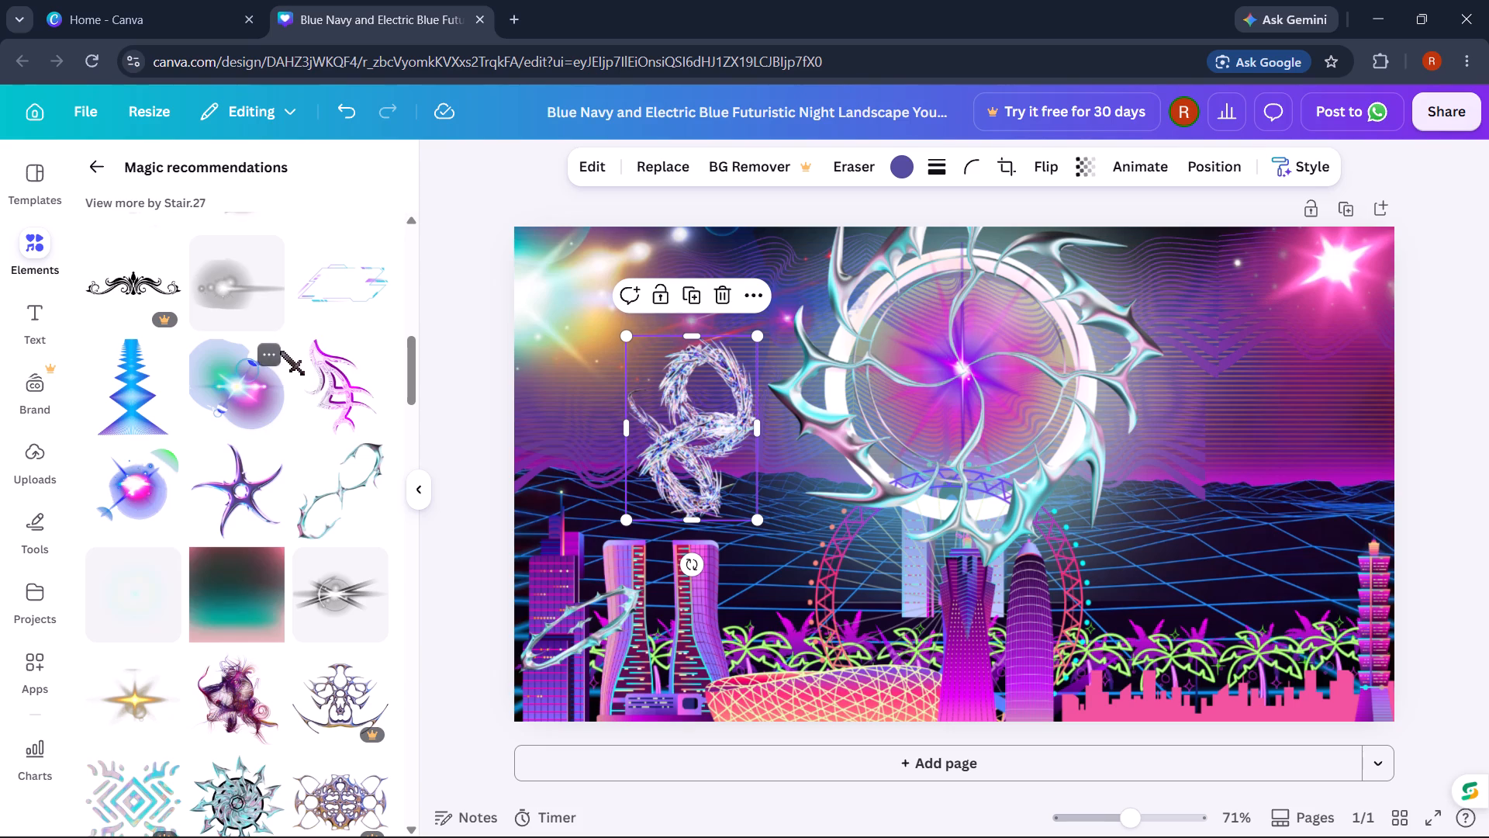
{"action": "scroll", "coordinate": [269, 349], "scroll_direction": "down", "scroll_amount": 2}
{"action": "left_click", "coordinate": [248, 508]}
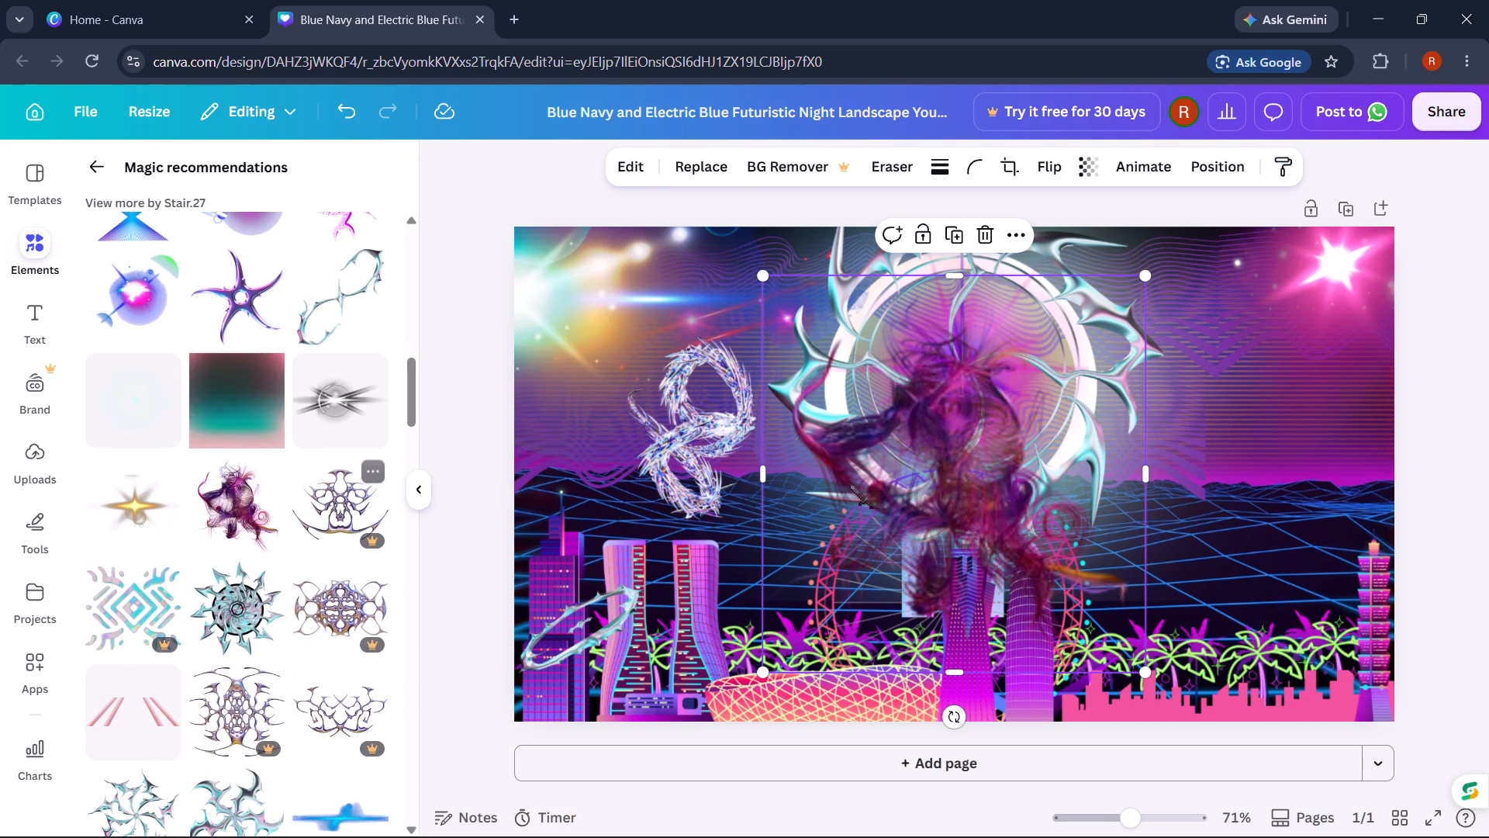
{"action": "left_click_drag", "start_coordinate": [932, 482], "coordinate": [698, 451]}
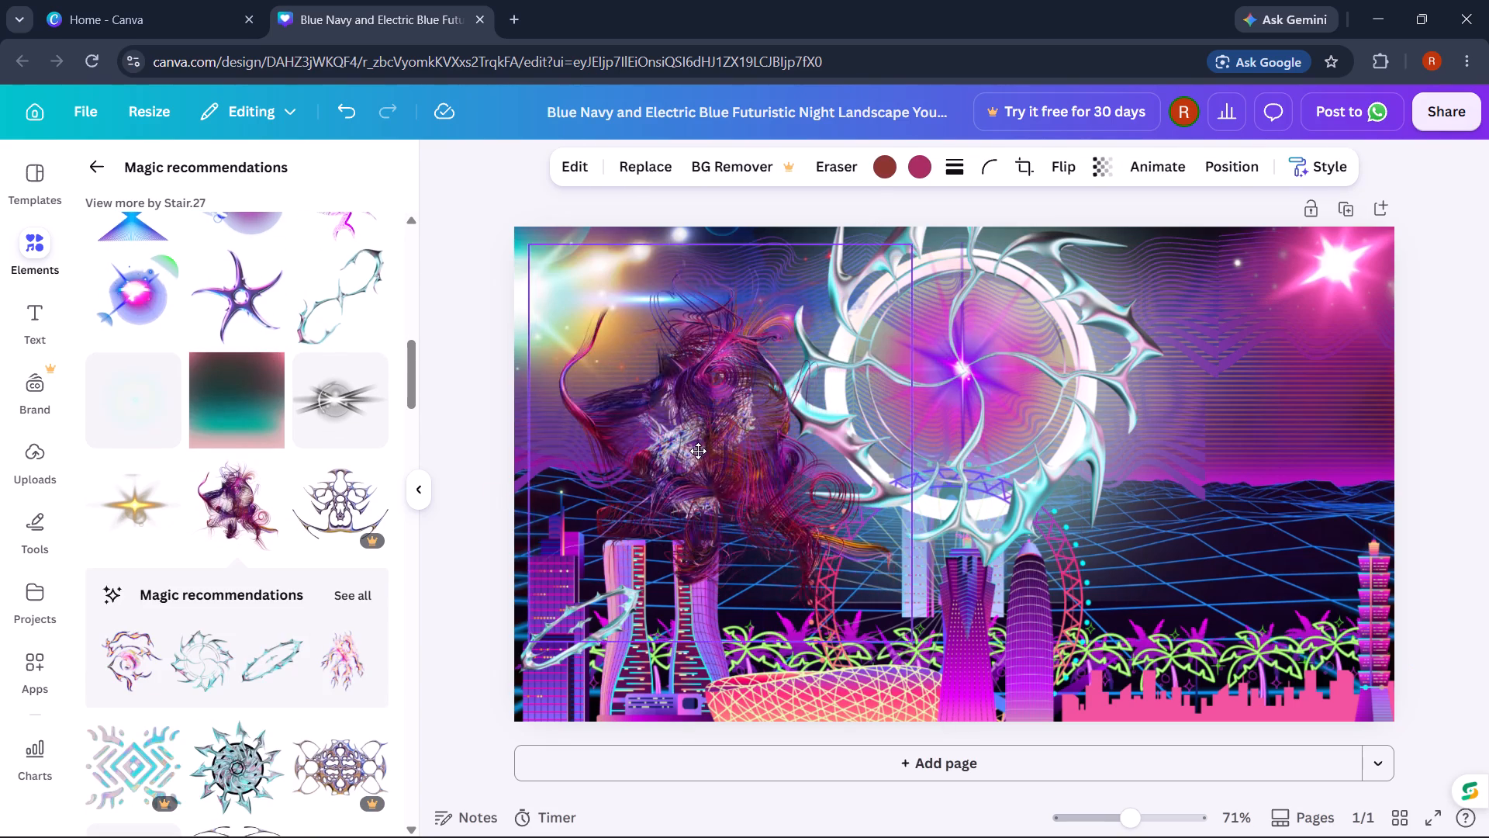
{"action": "left_click_drag", "start_coordinate": [698, 451], "coordinate": [938, 407]}
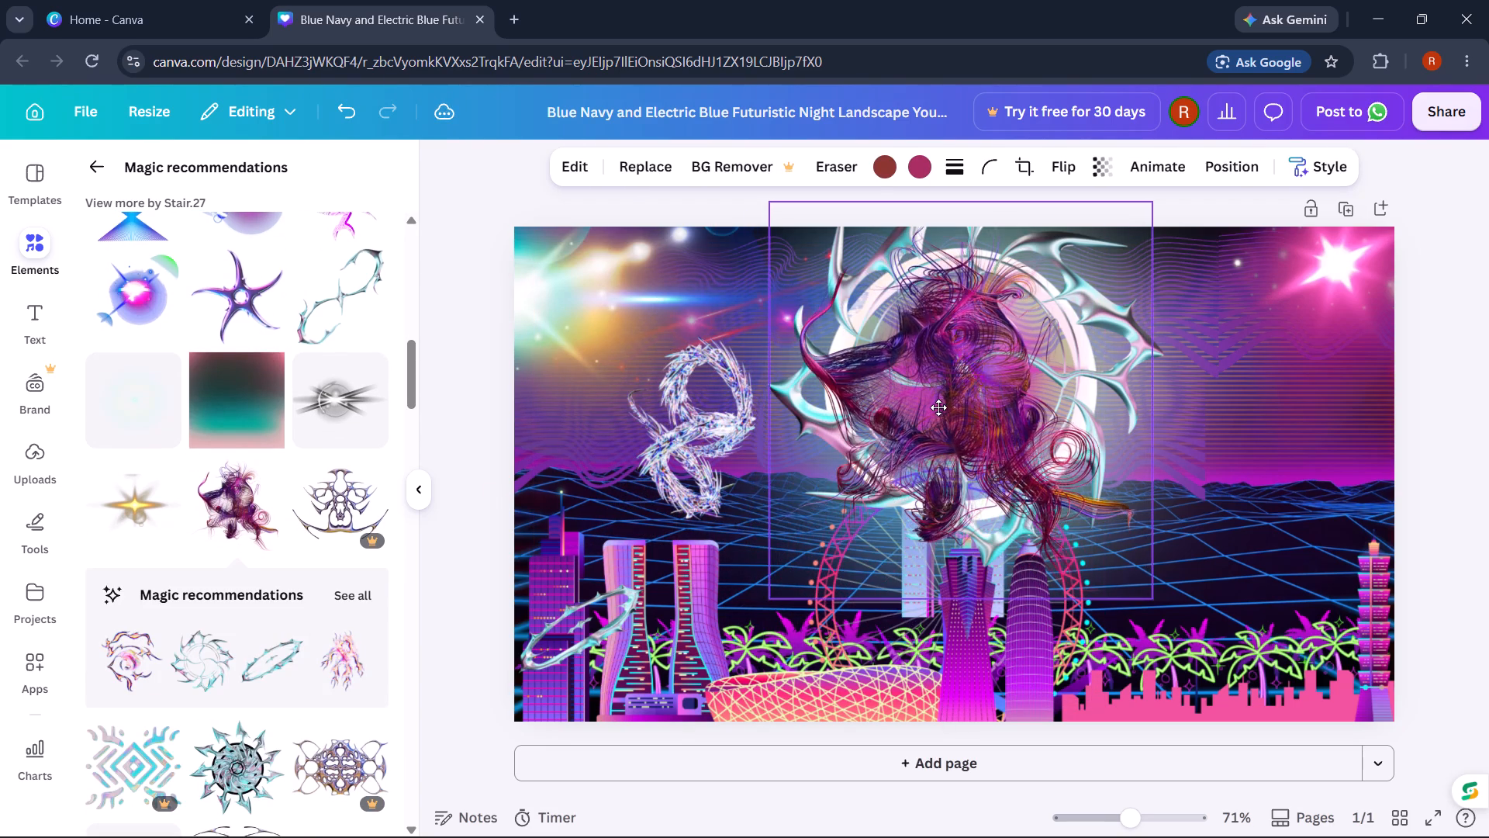
{"action": "left_click_drag", "start_coordinate": [938, 407], "coordinate": [1231, 414]}
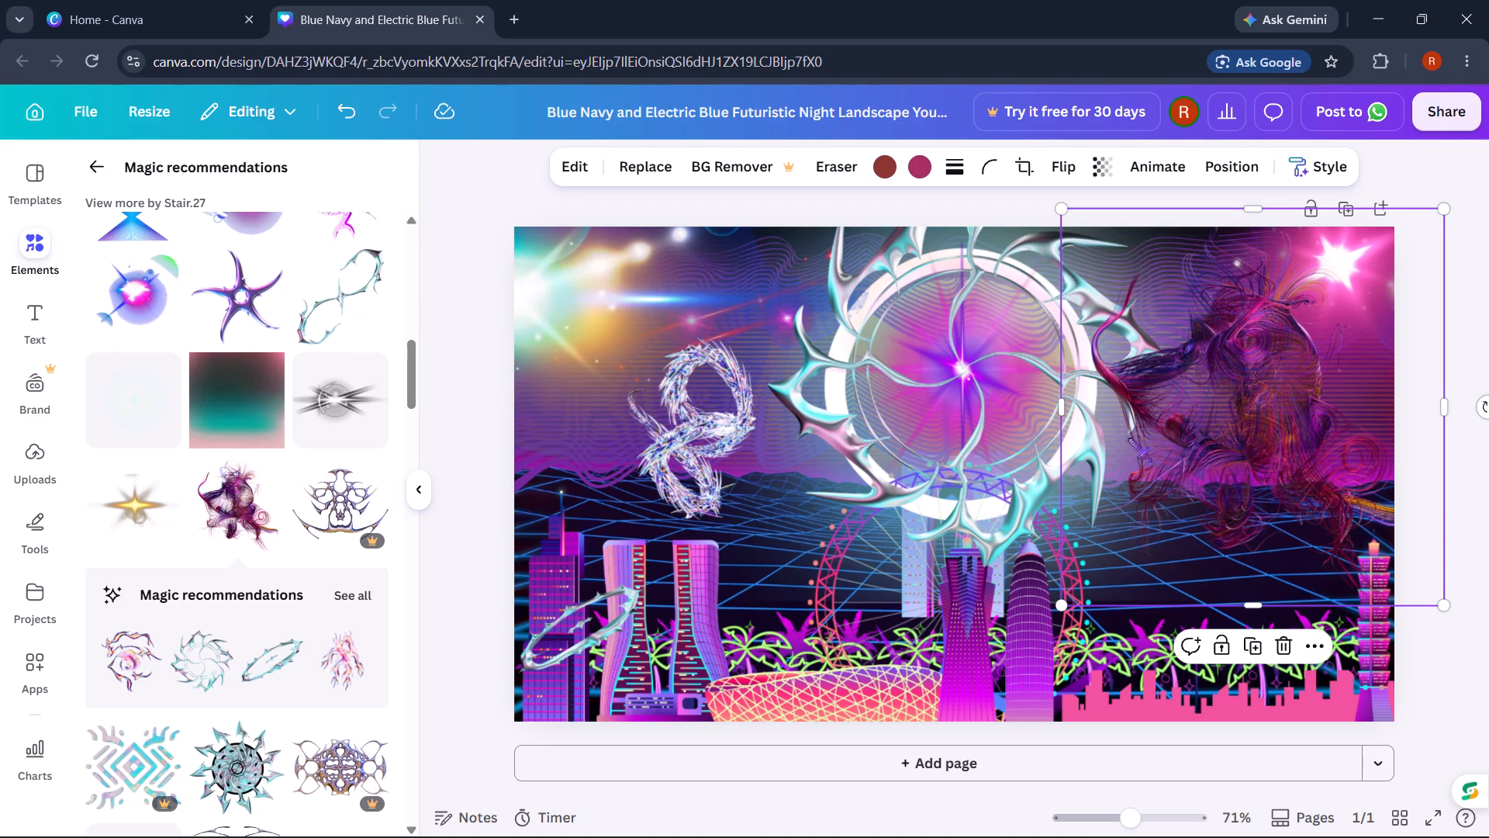
{"action": "left_click_drag", "start_coordinate": [1155, 436], "coordinate": [948, 541]}
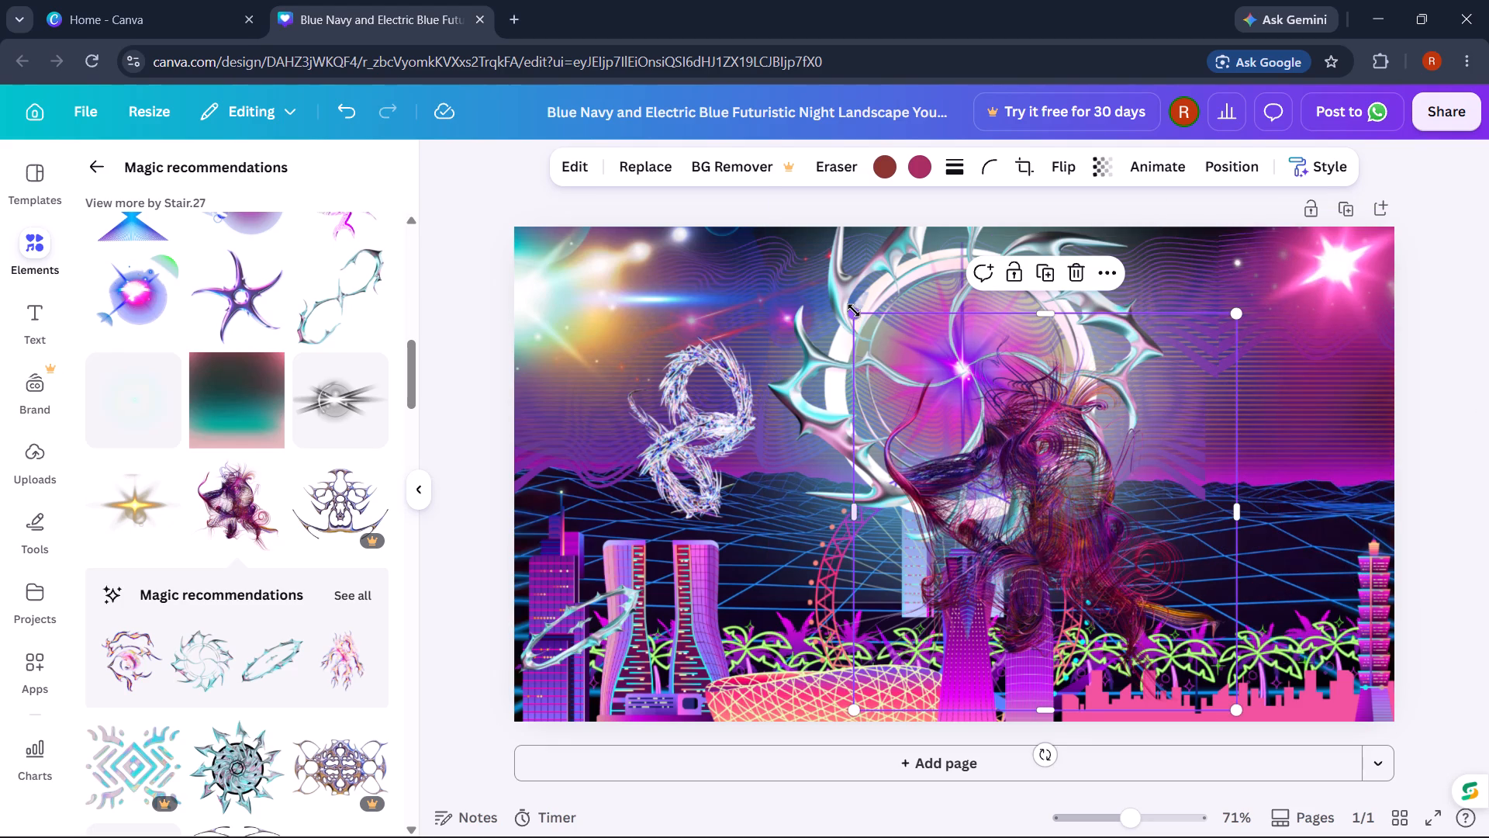
{"action": "left_click_drag", "start_coordinate": [854, 310], "coordinate": [1104, 469]}
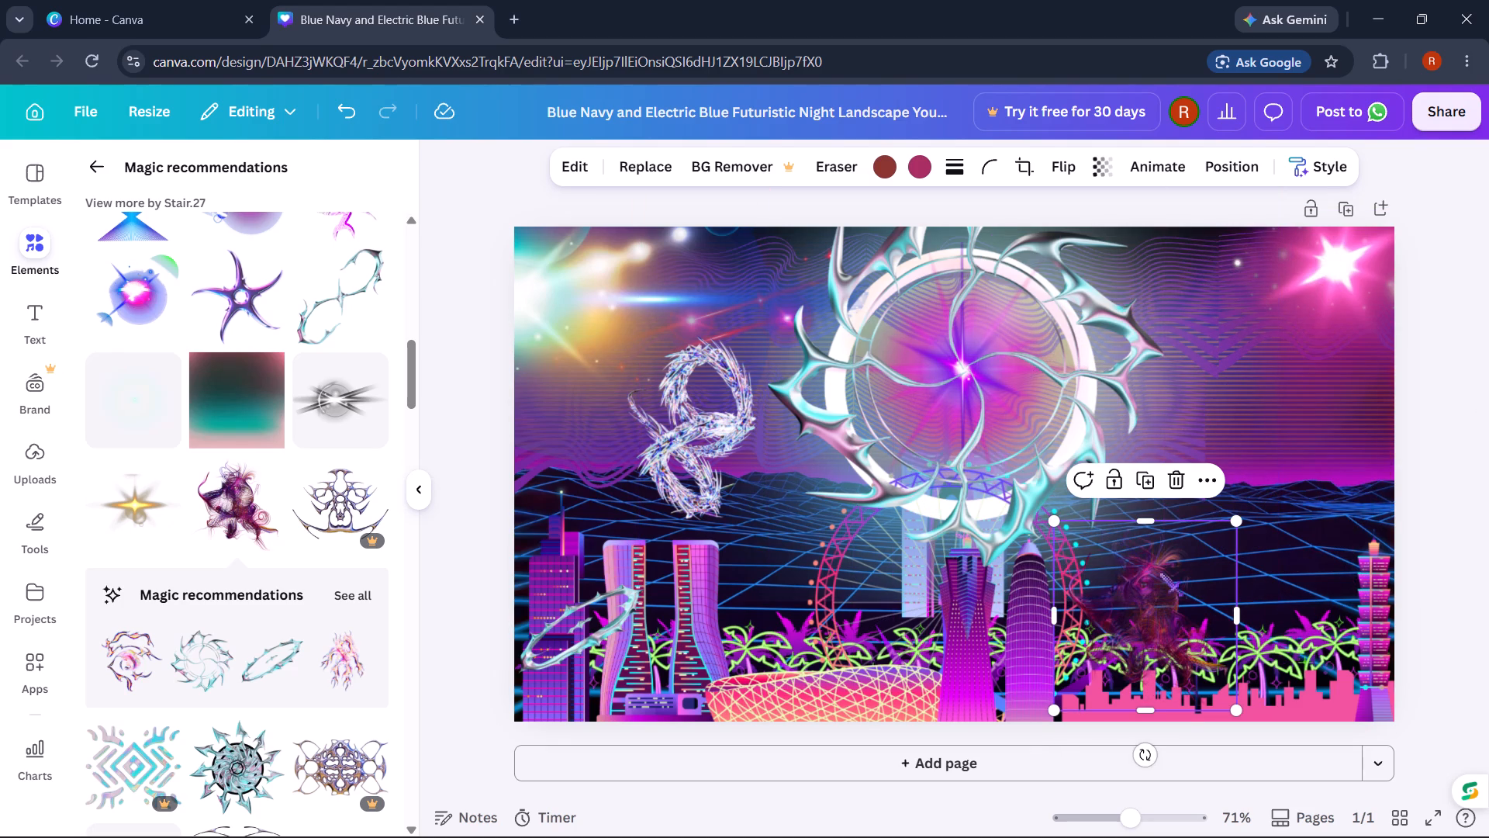
{"action": "left_click_drag", "start_coordinate": [1159, 573], "coordinate": [1293, 407]}
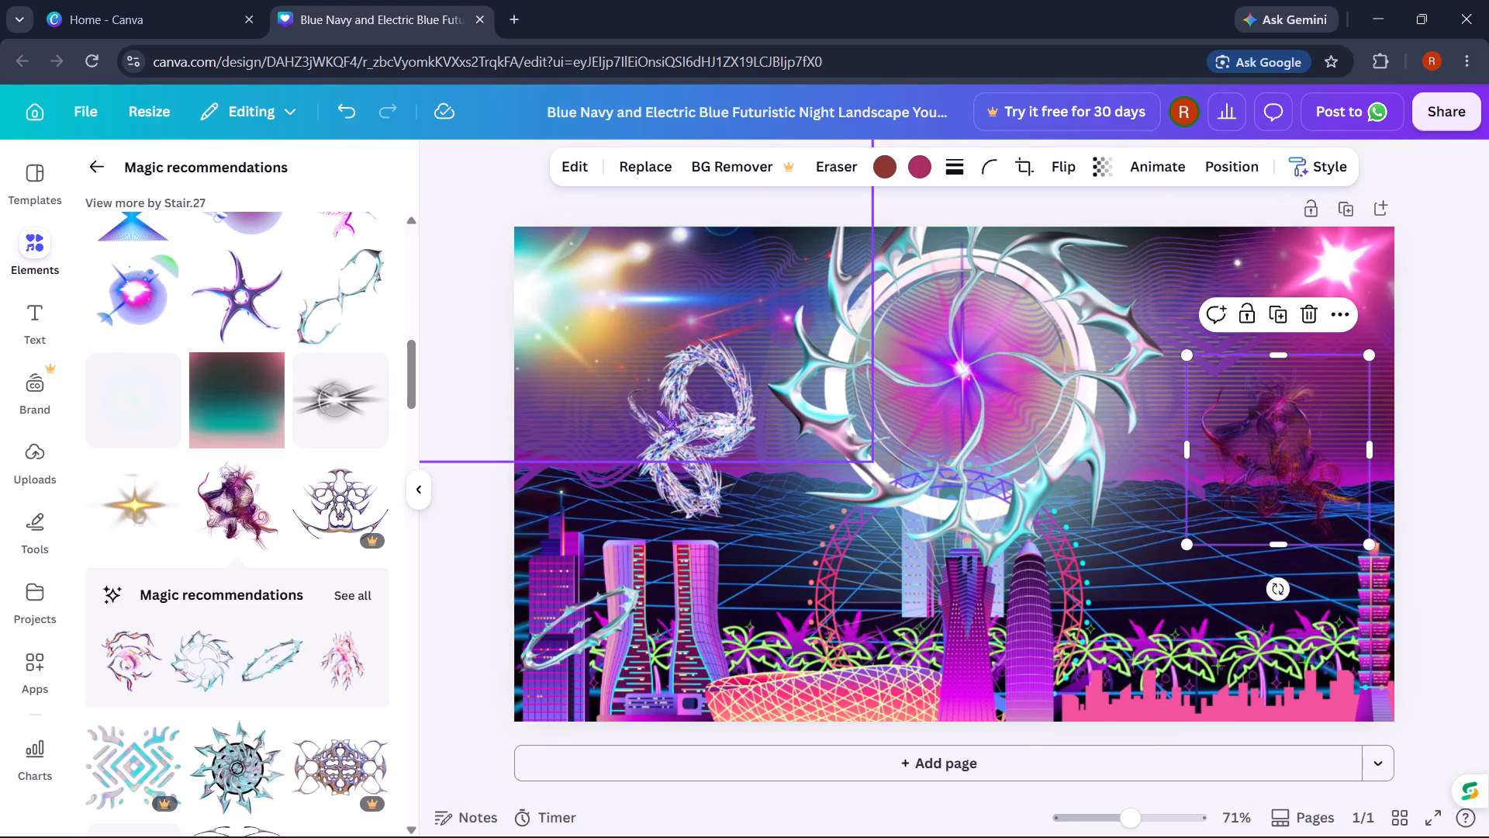
Move the figure-eight graphic across the page onto the magenta wispy graphic below the pink light flare.
{"action": "left_click_drag", "start_coordinate": [732, 410], "coordinate": [1042, 428]}
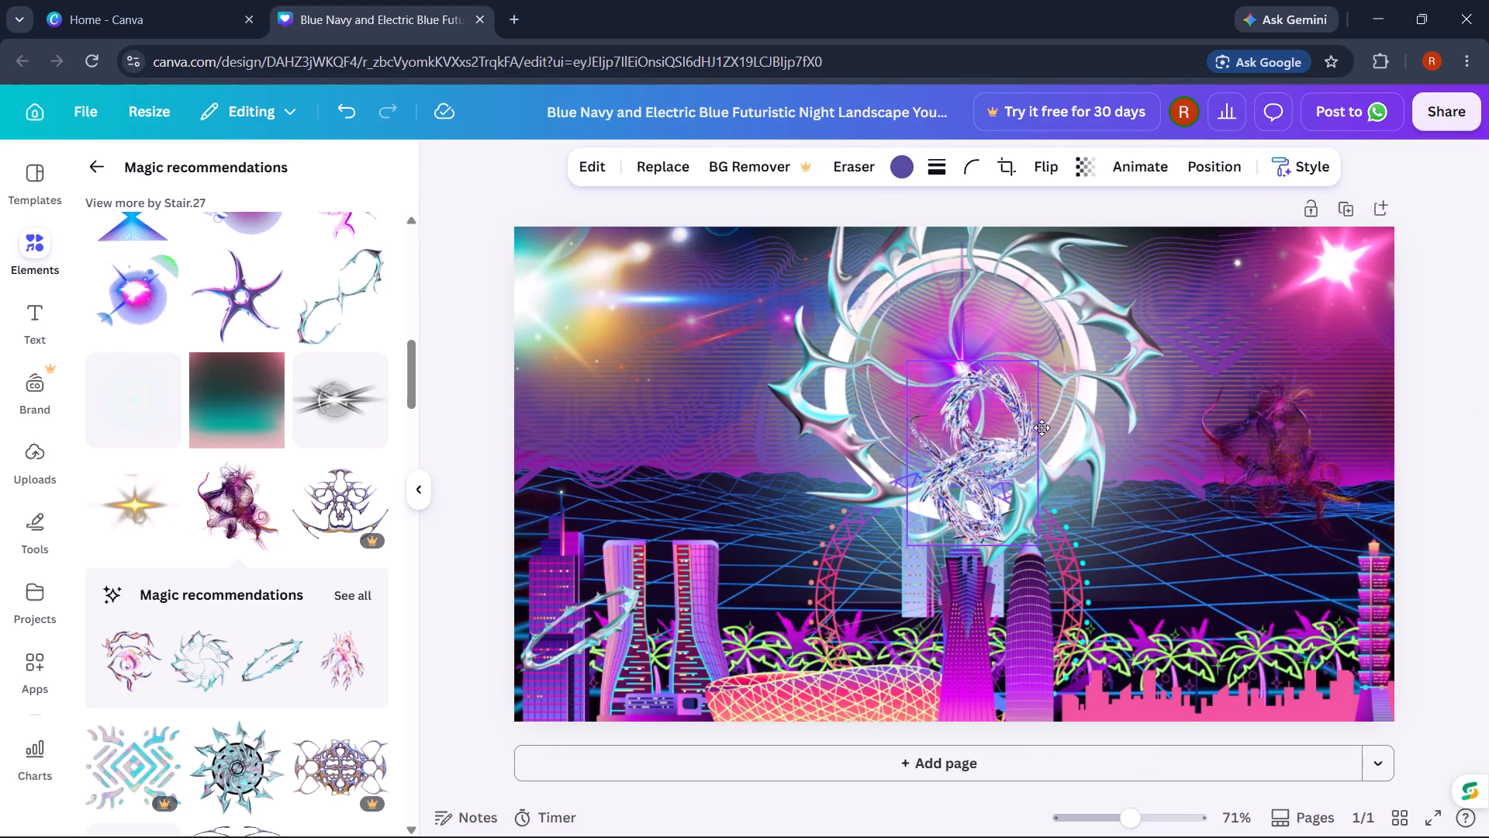
{"action": "left_click_drag", "start_coordinate": [1042, 428], "coordinate": [1287, 428]}
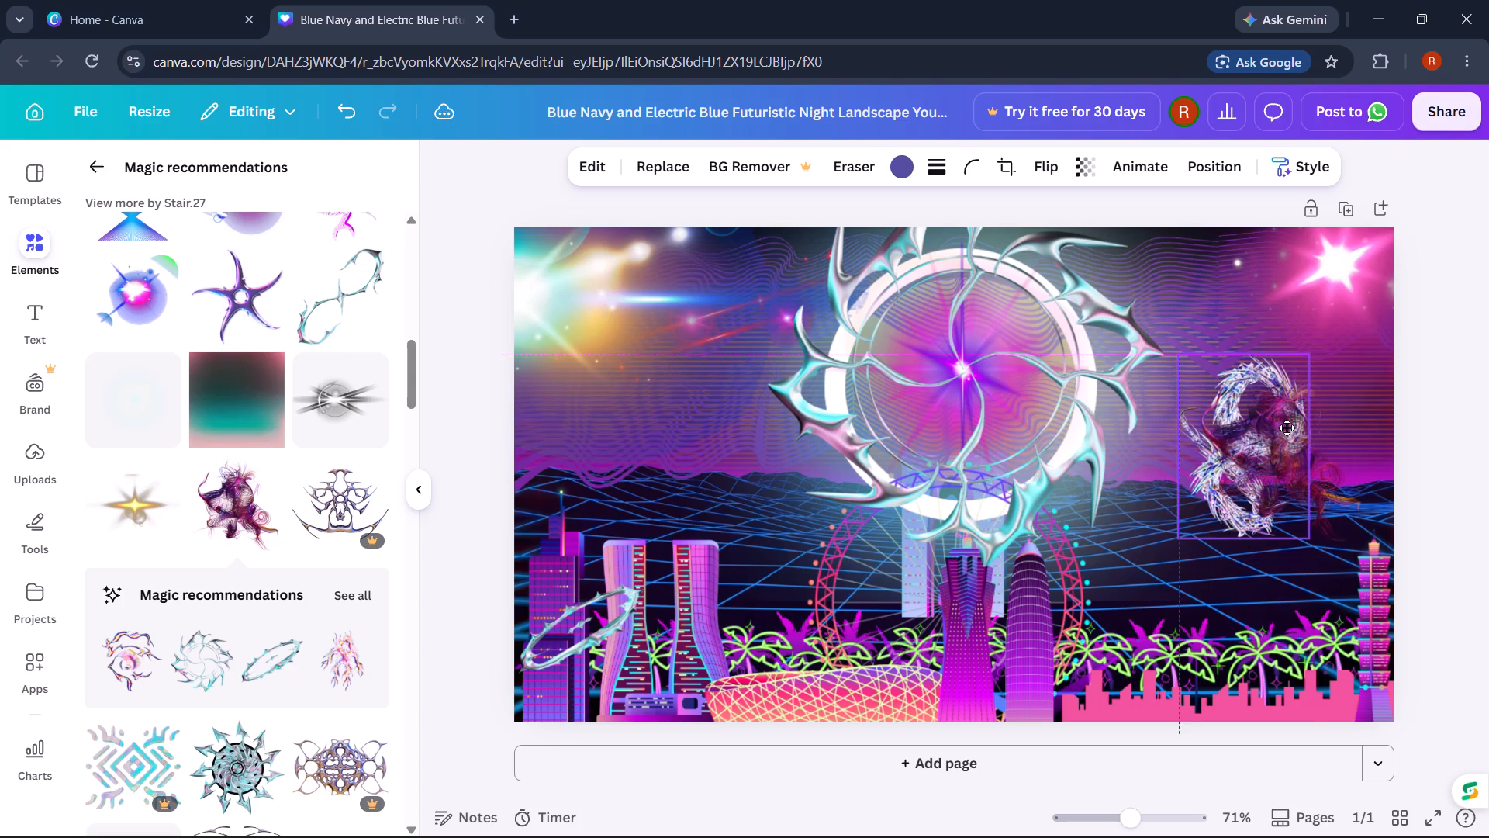
{"action": "left_click_drag", "start_coordinate": [1287, 428], "coordinate": [1311, 424]}
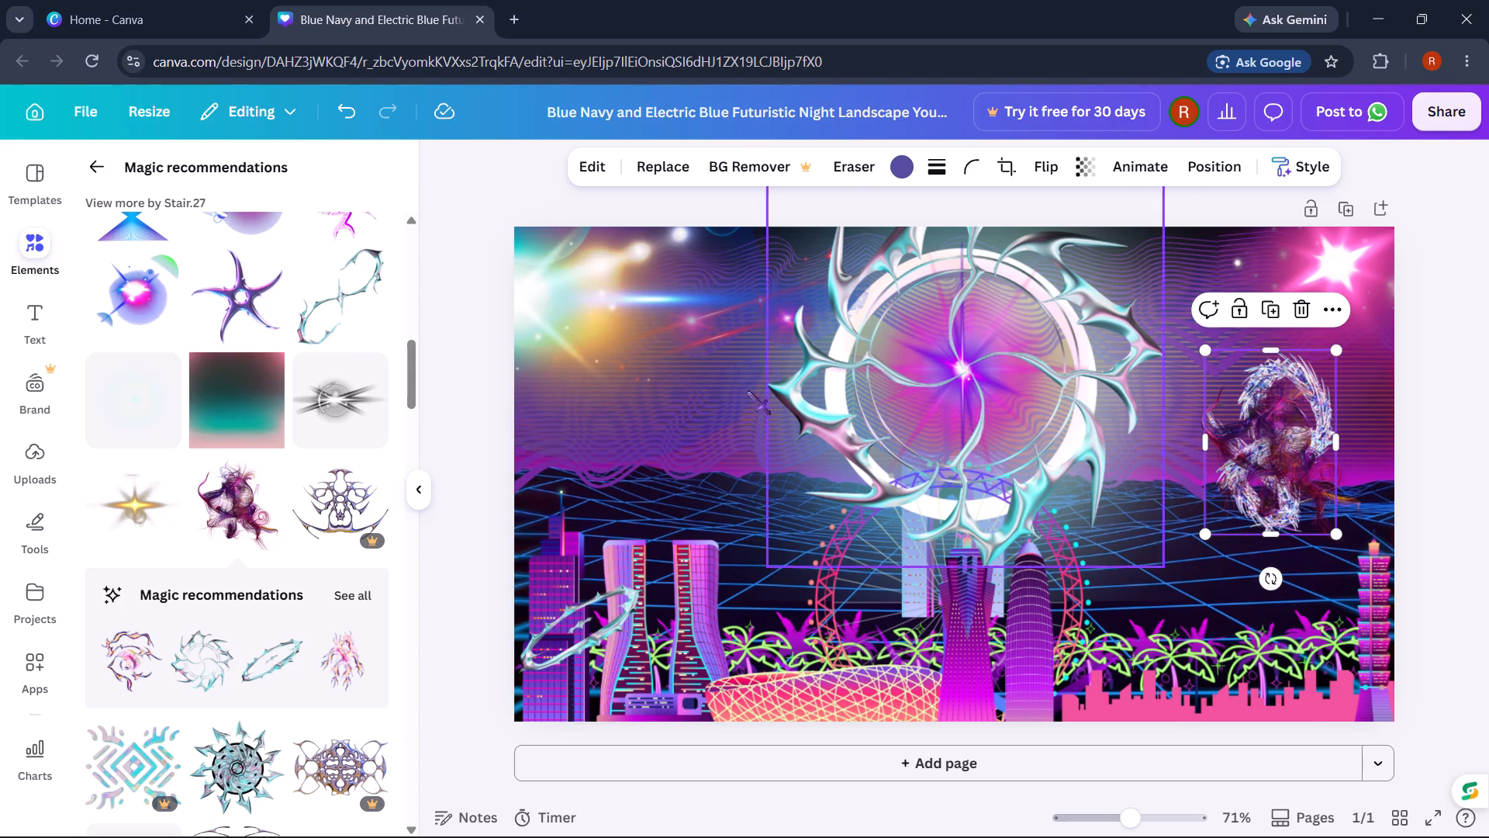
Add the bright cyan starburst flare from the recommended graphics and move it over the figure-eight graphic, then to the page's upper-left corner.
{"action": "scroll", "coordinate": [261, 557], "scroll_direction": "down", "scroll_amount": 3}
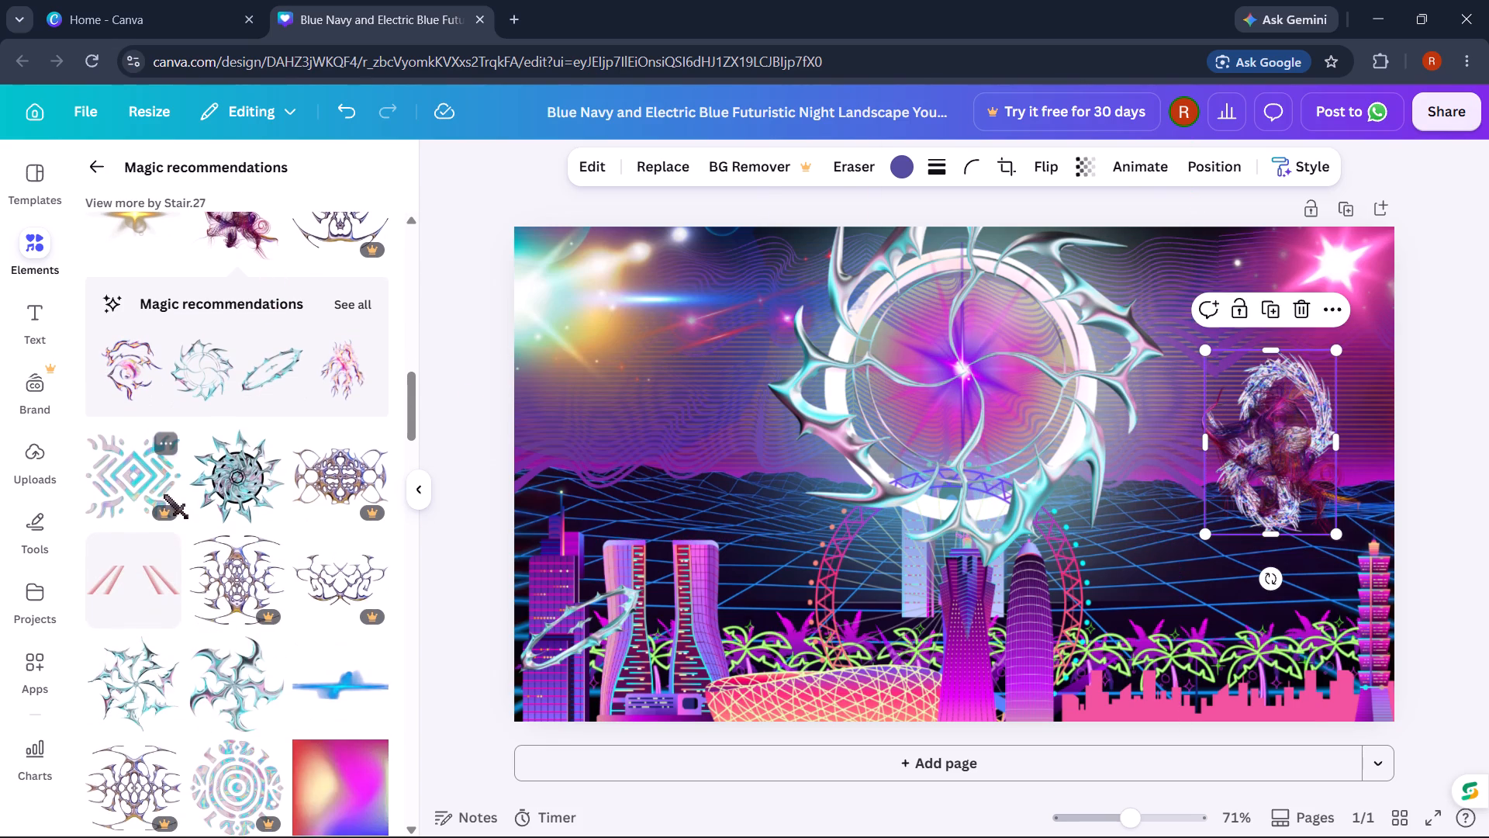
{"action": "scroll", "coordinate": [164, 495], "scroll_direction": "down", "scroll_amount": 4}
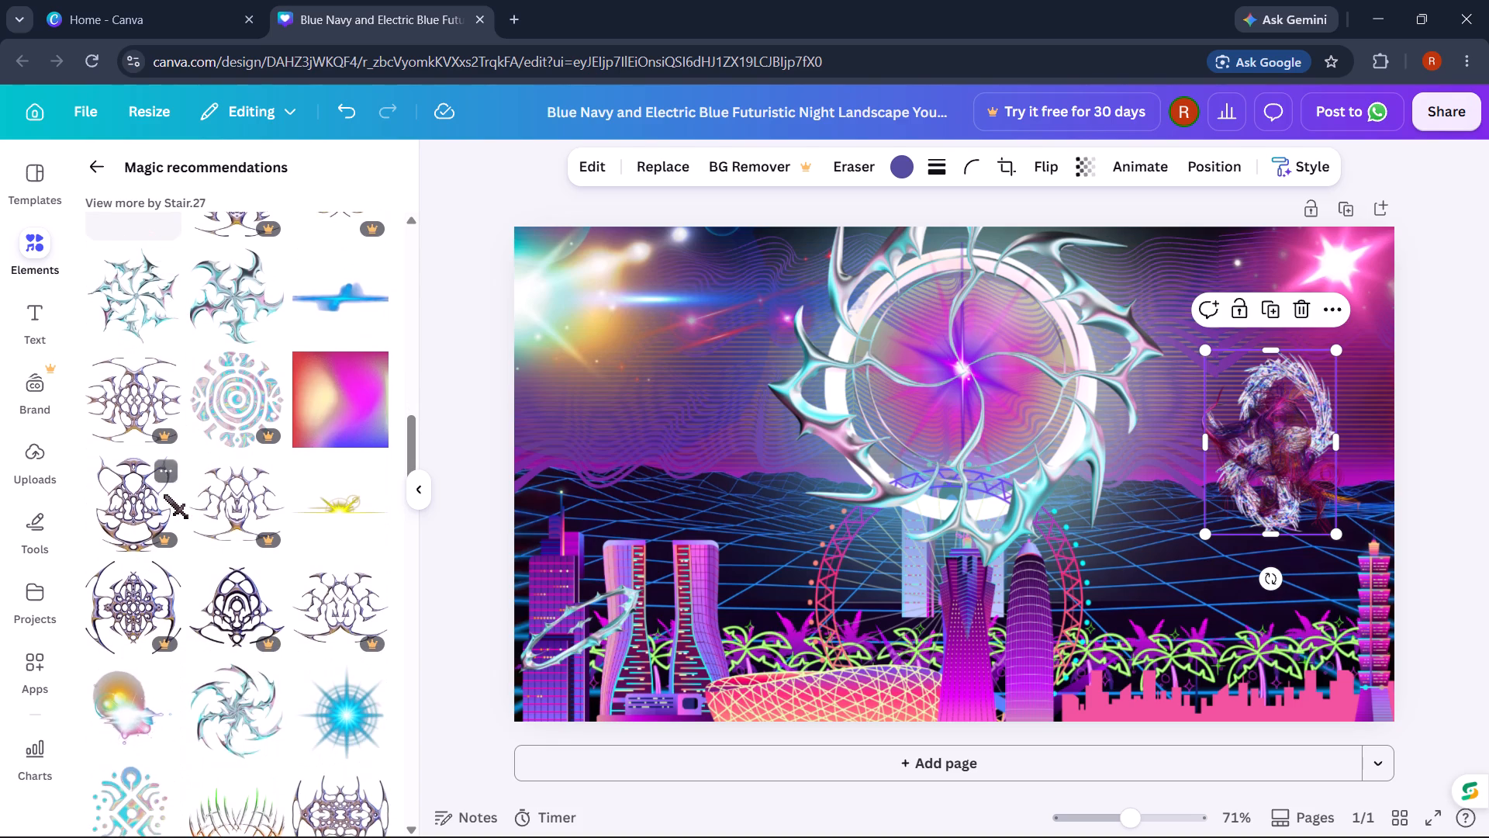
{"action": "scroll", "coordinate": [164, 495], "scroll_direction": "down", "scroll_amount": 4}
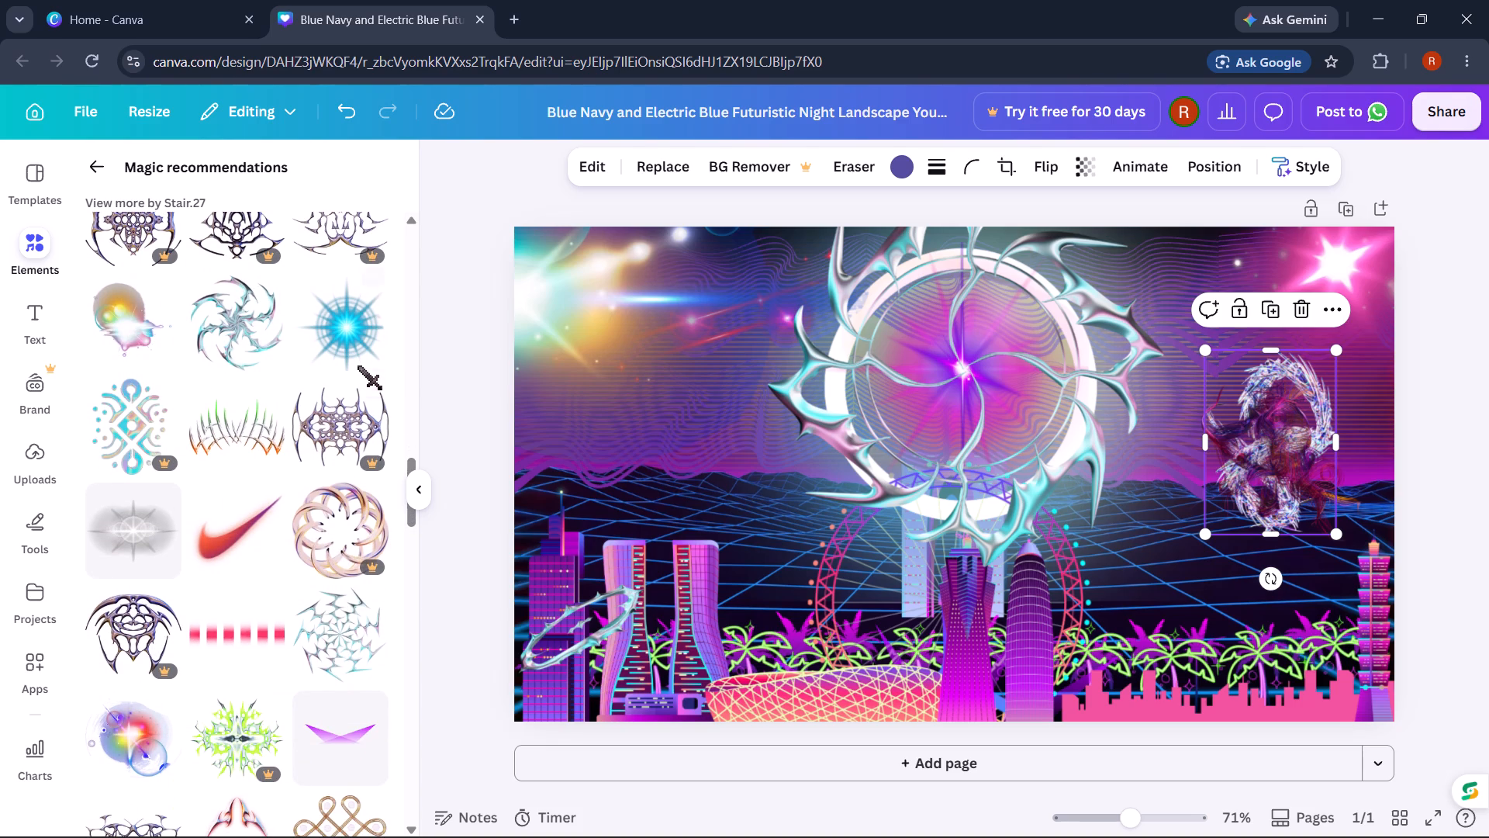
{"action": "left_click", "coordinate": [358, 361]}
{"action": "left_click_drag", "start_coordinate": [1007, 521], "coordinate": [1026, 483]}
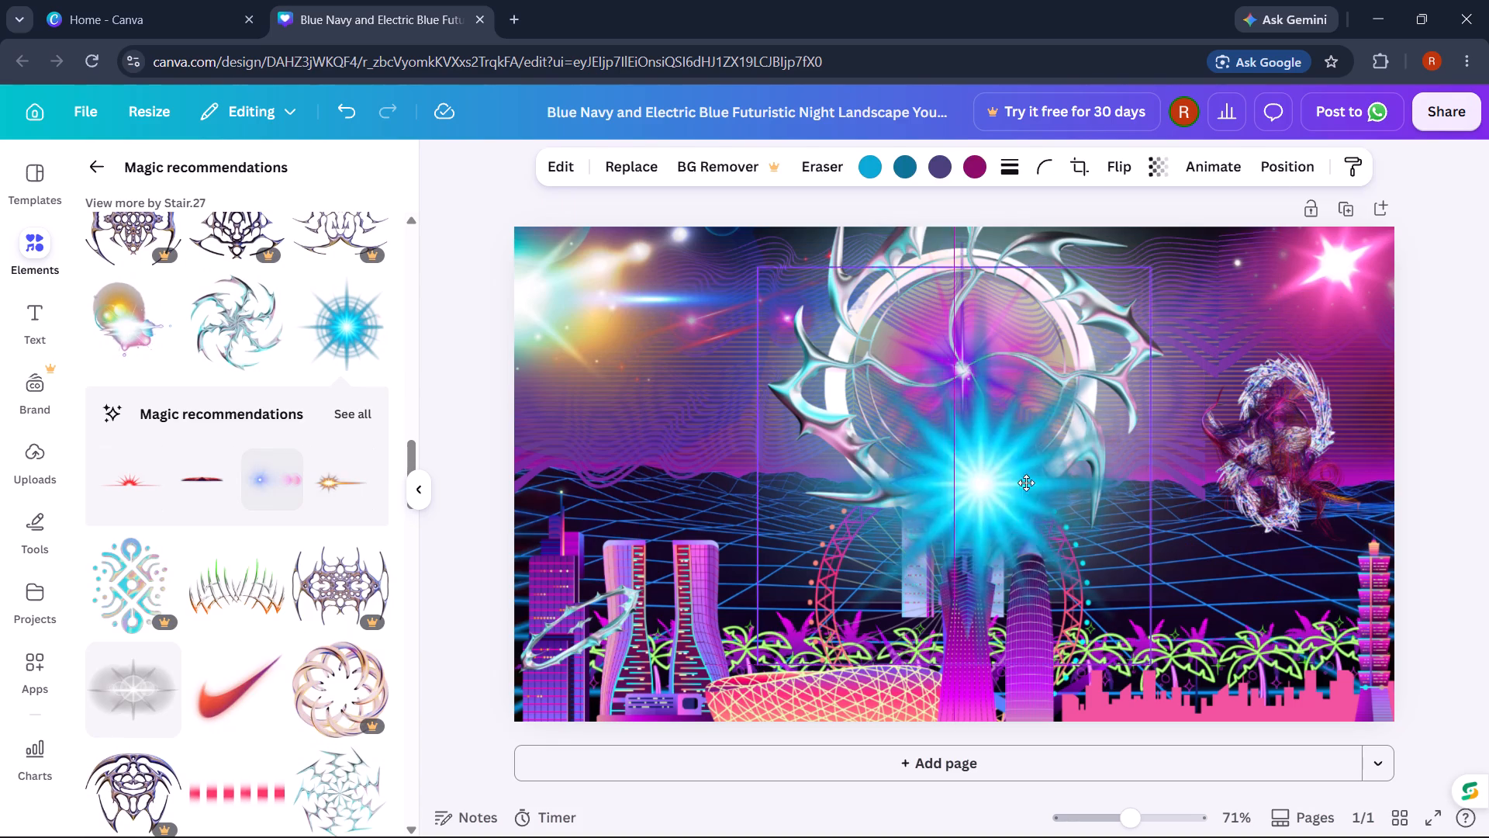
{"action": "left_click_drag", "start_coordinate": [1026, 483], "coordinate": [1289, 460]}
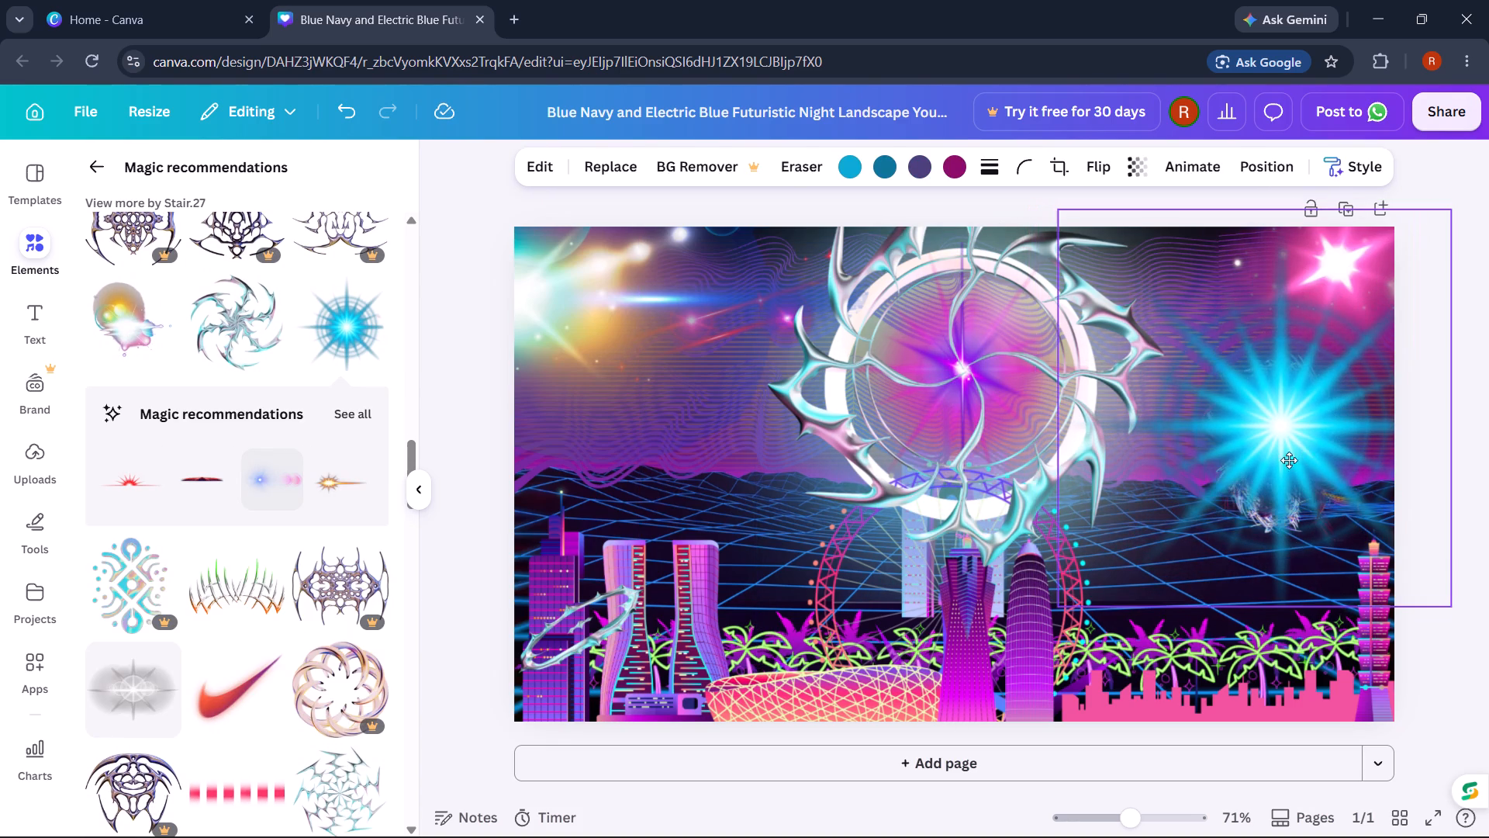
{"action": "left_click_drag", "start_coordinate": [1289, 460], "coordinate": [572, 327]}
Delete the magenta wispy graphic and the figure-eight graphic below the pink light flare.
{"action": "right_click", "coordinate": [1259, 461]}
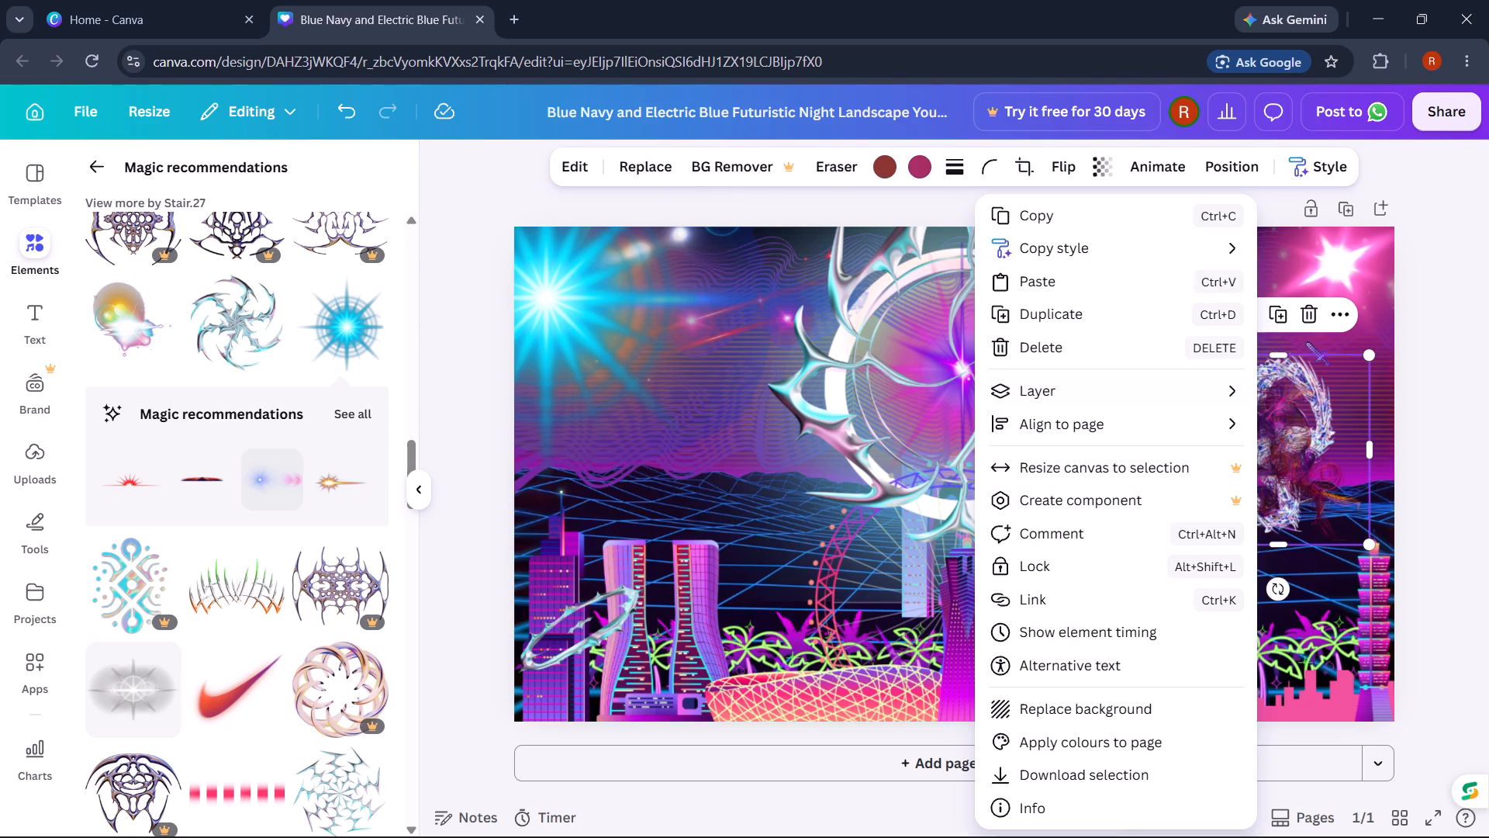
{"action": "left_click", "coordinate": [1309, 322]}
{"action": "left_click", "coordinate": [1311, 313]}
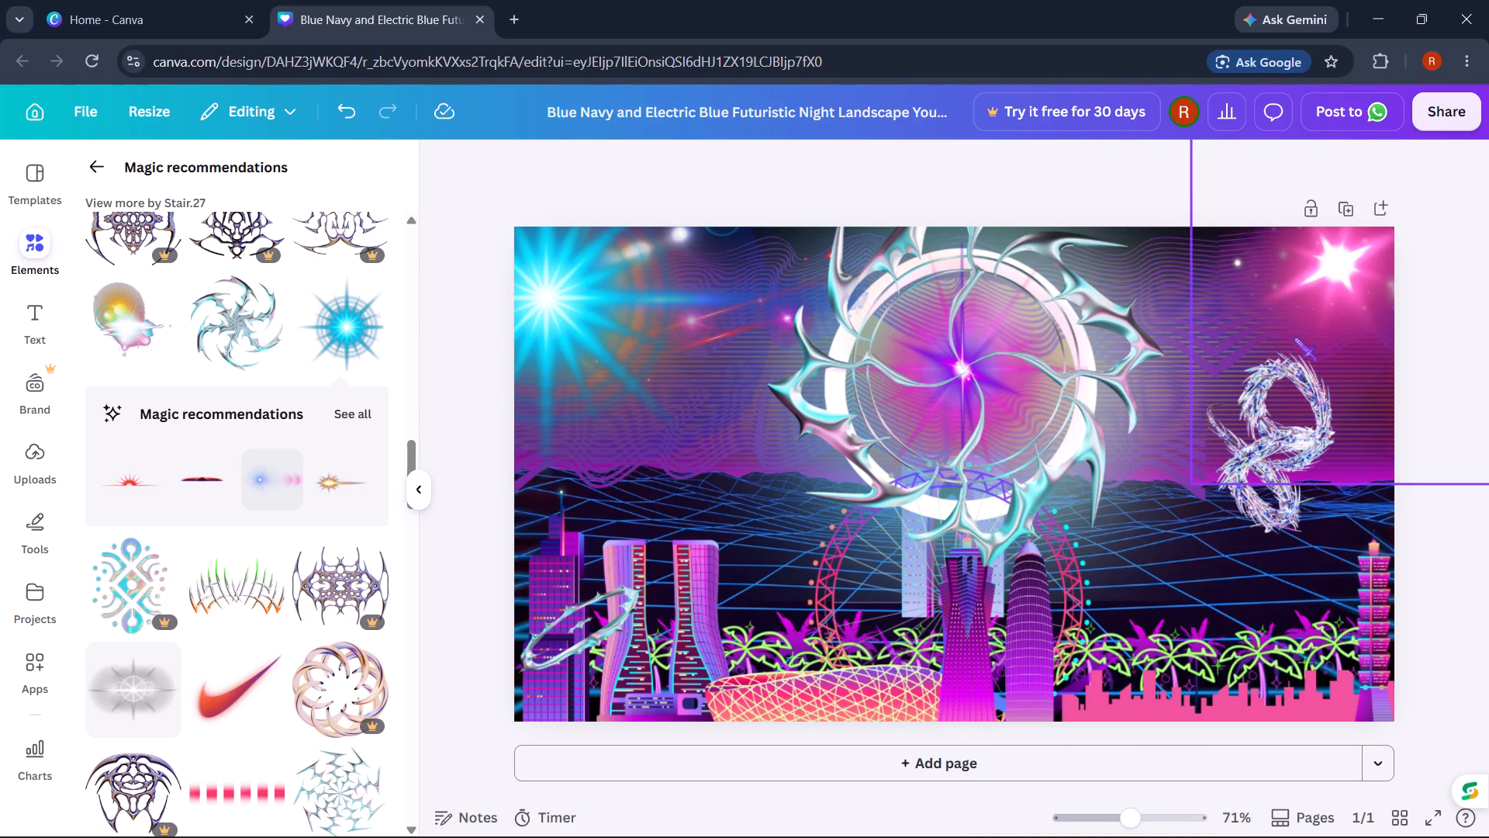
{"action": "right_click", "coordinate": [1275, 421]}
{"action": "left_click", "coordinate": [1177, 353]}
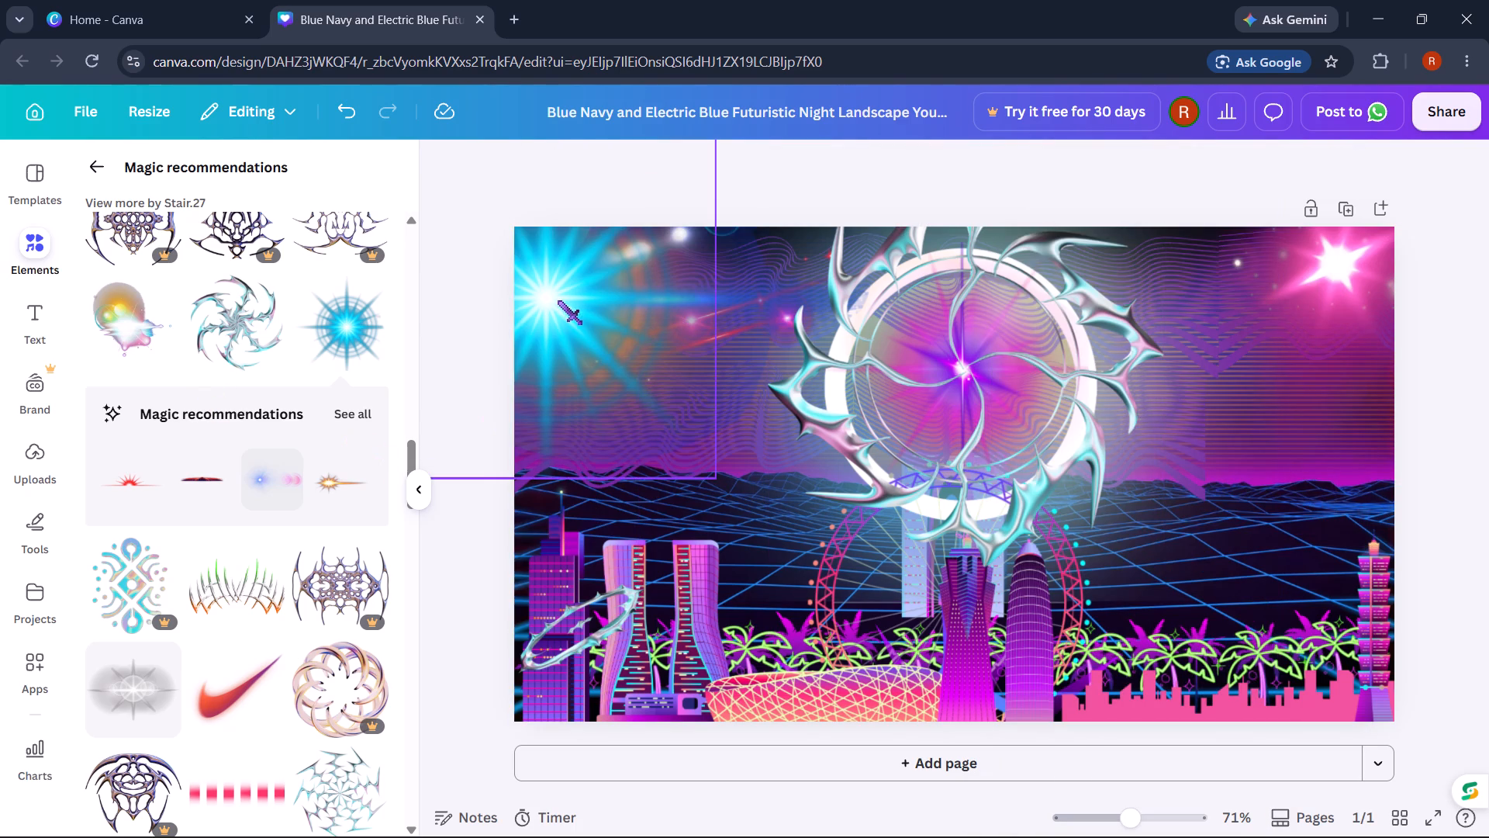
Move the cyan starburst across the page, shrink it to about half its size and set it atop the far-right tower.
{"action": "left_click_drag", "start_coordinate": [558, 301], "coordinate": [1293, 431]}
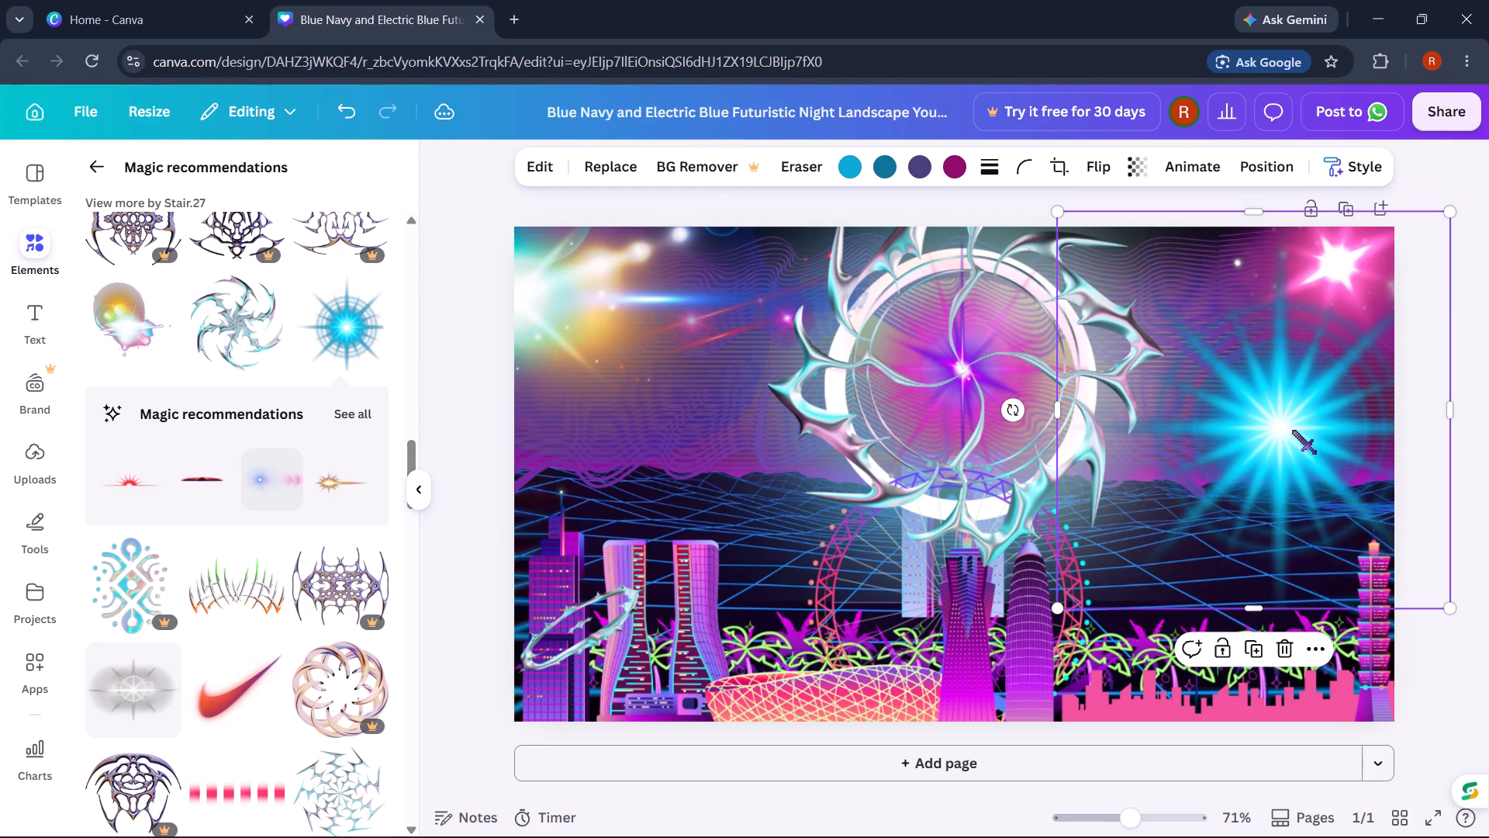
{"action": "left_click_drag", "start_coordinate": [1057, 209], "coordinate": [1156, 287]}
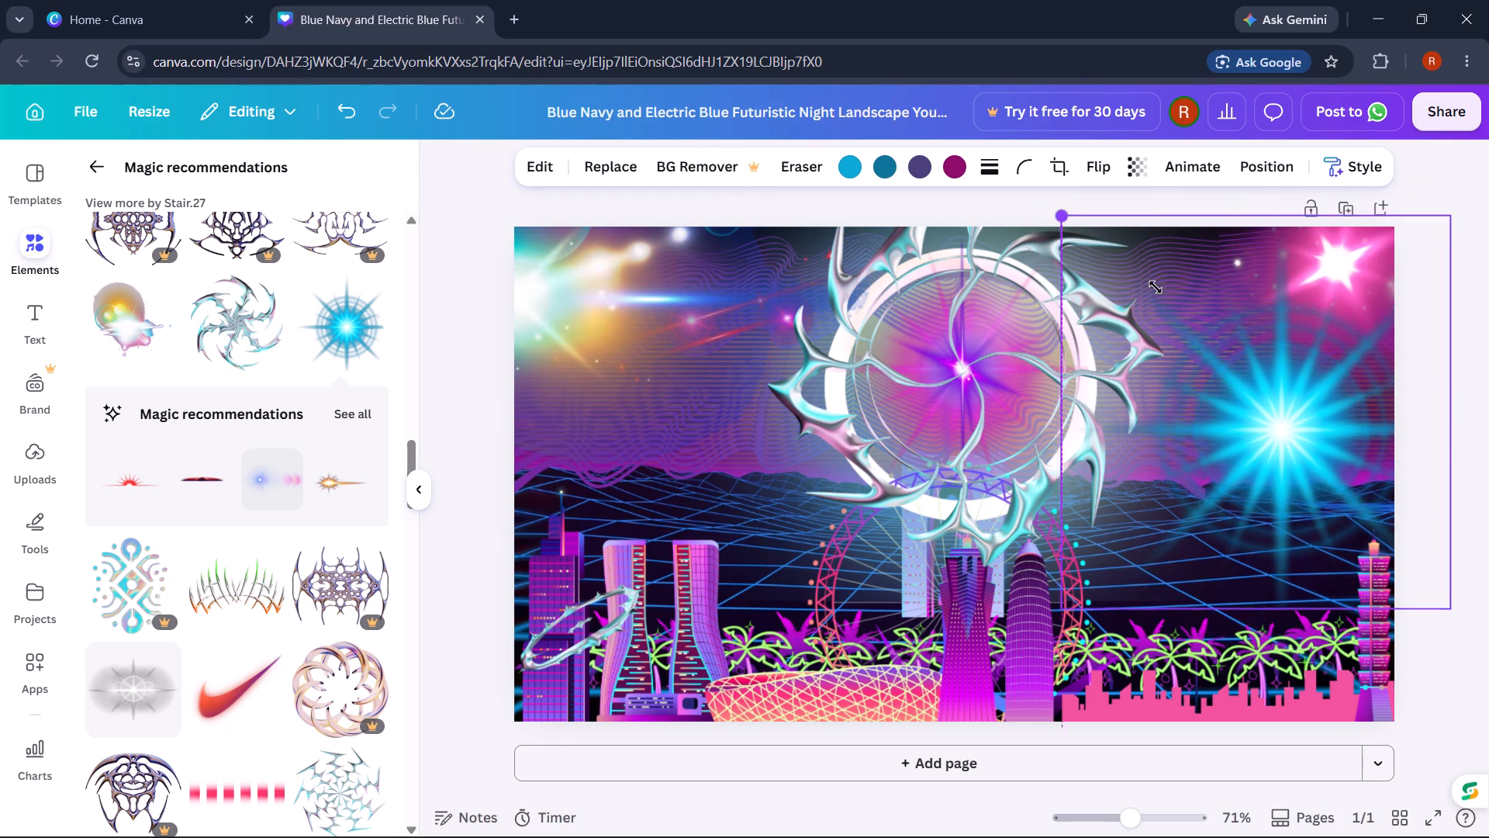
{"action": "left_click_drag", "start_coordinate": [1156, 287], "coordinate": [1235, 420]}
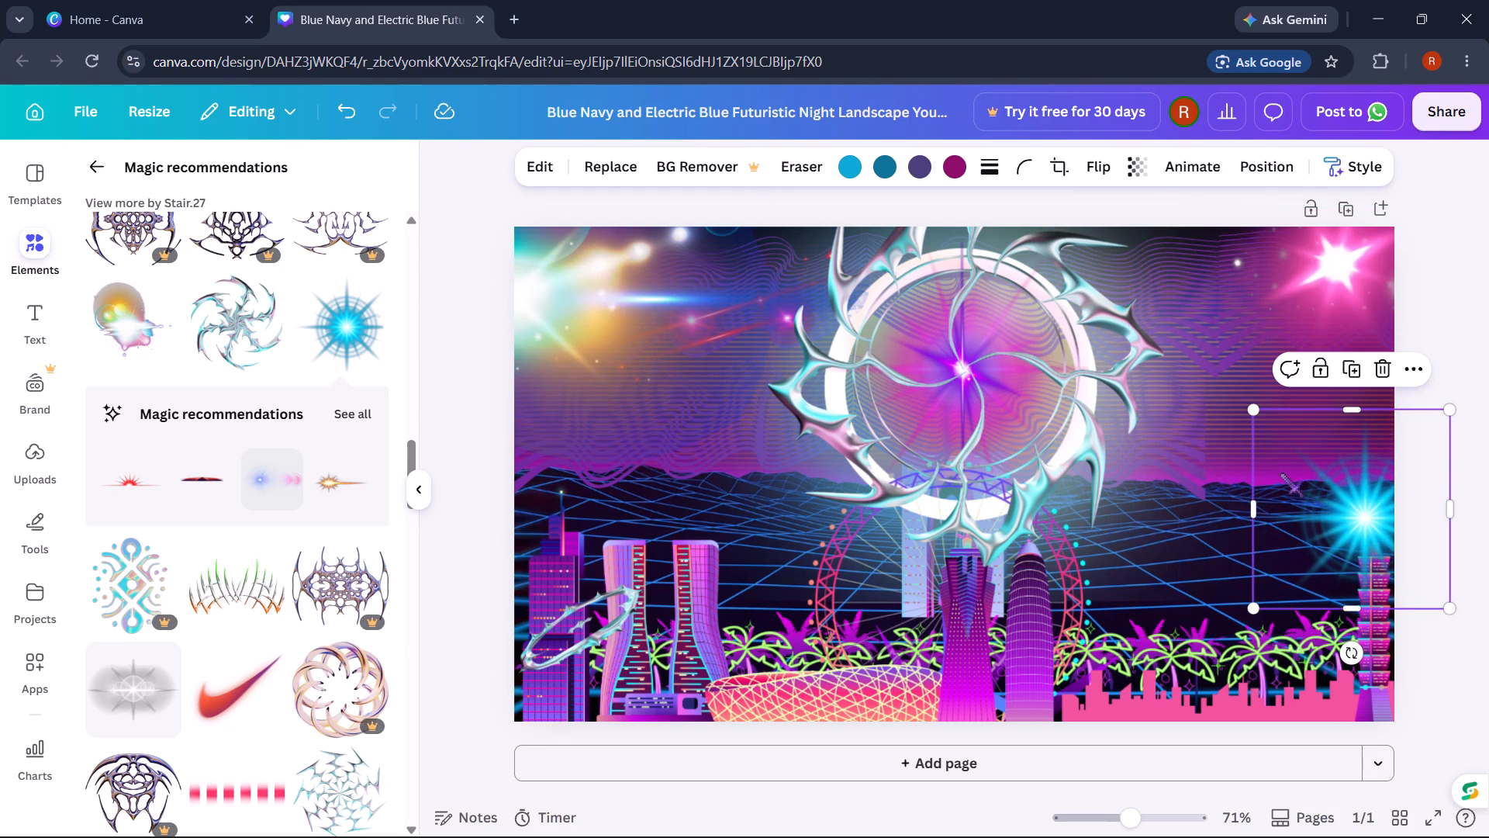
{"action": "left_click_drag", "start_coordinate": [1307, 477], "coordinate": [1319, 507]}
{"action": "left_click", "coordinate": [1432, 291]}
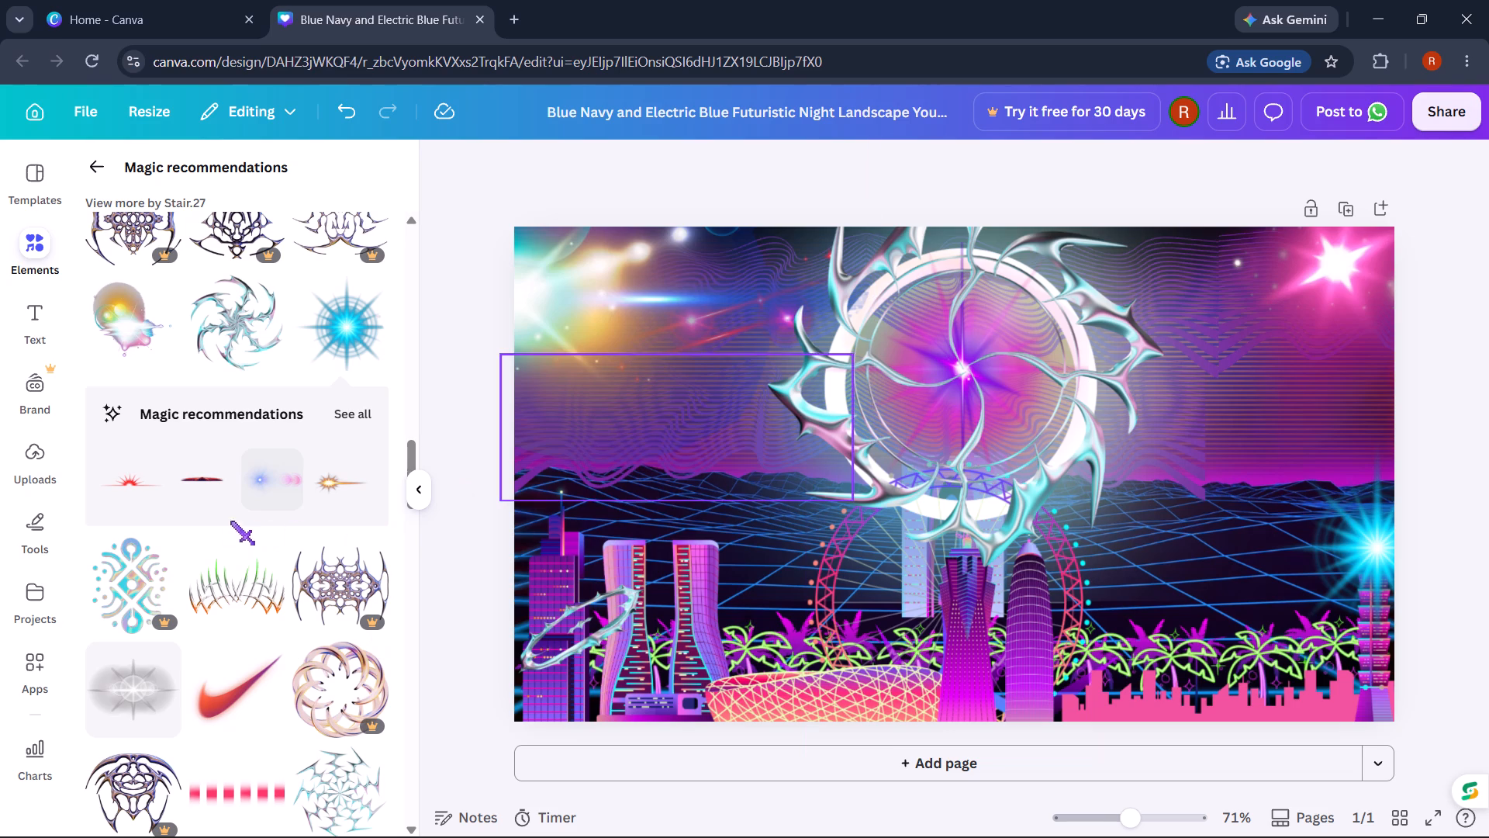
Add the orange and yellow three-lobed flare from the starburst's full recommendations, shrink it and place it atop the rounded tower below the ring.
{"action": "left_click", "coordinate": [367, 414]}
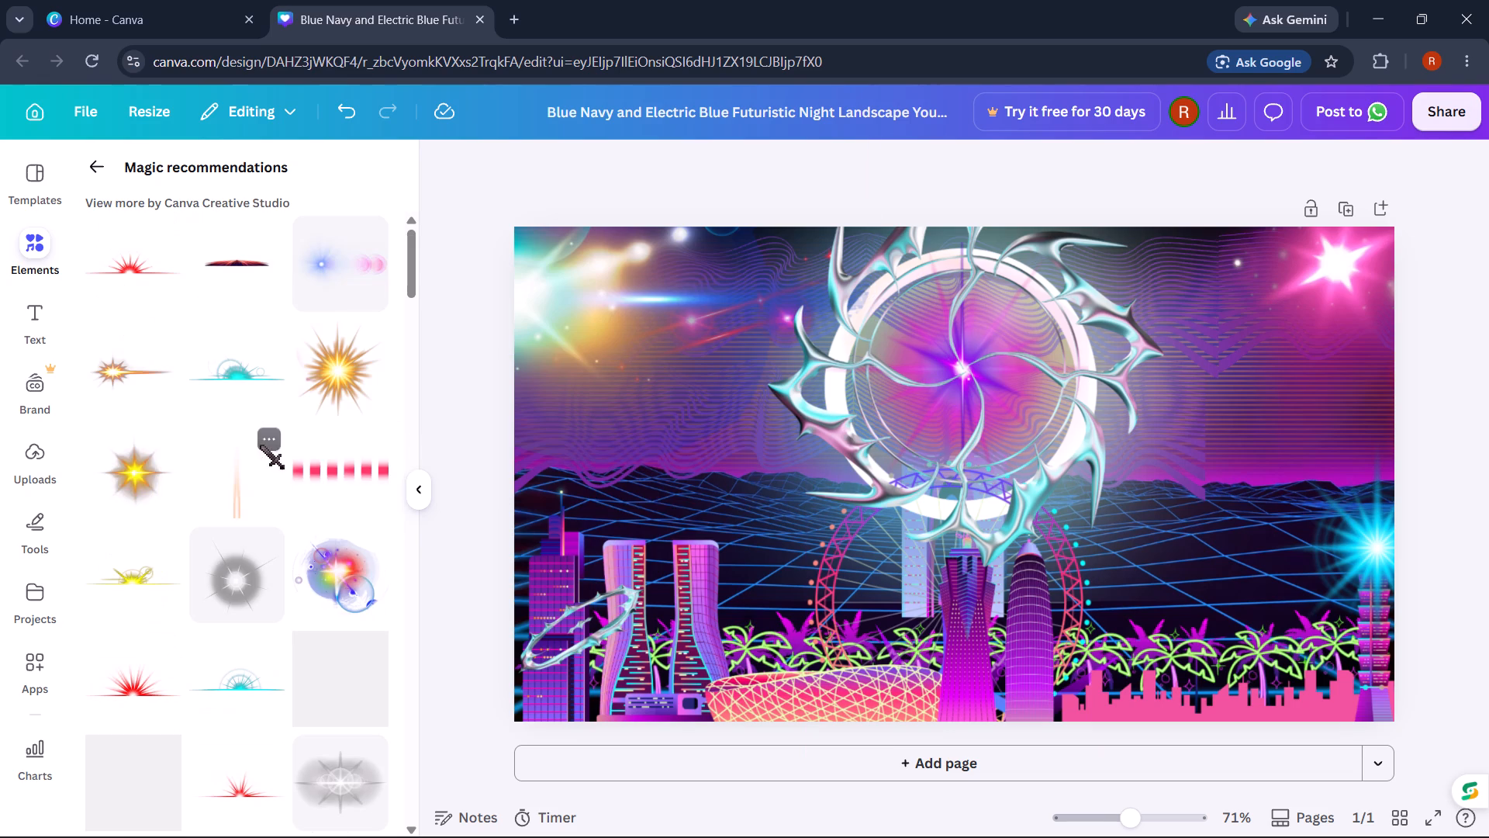
{"action": "scroll", "coordinate": [136, 396], "scroll_direction": "down", "scroll_amount": 2}
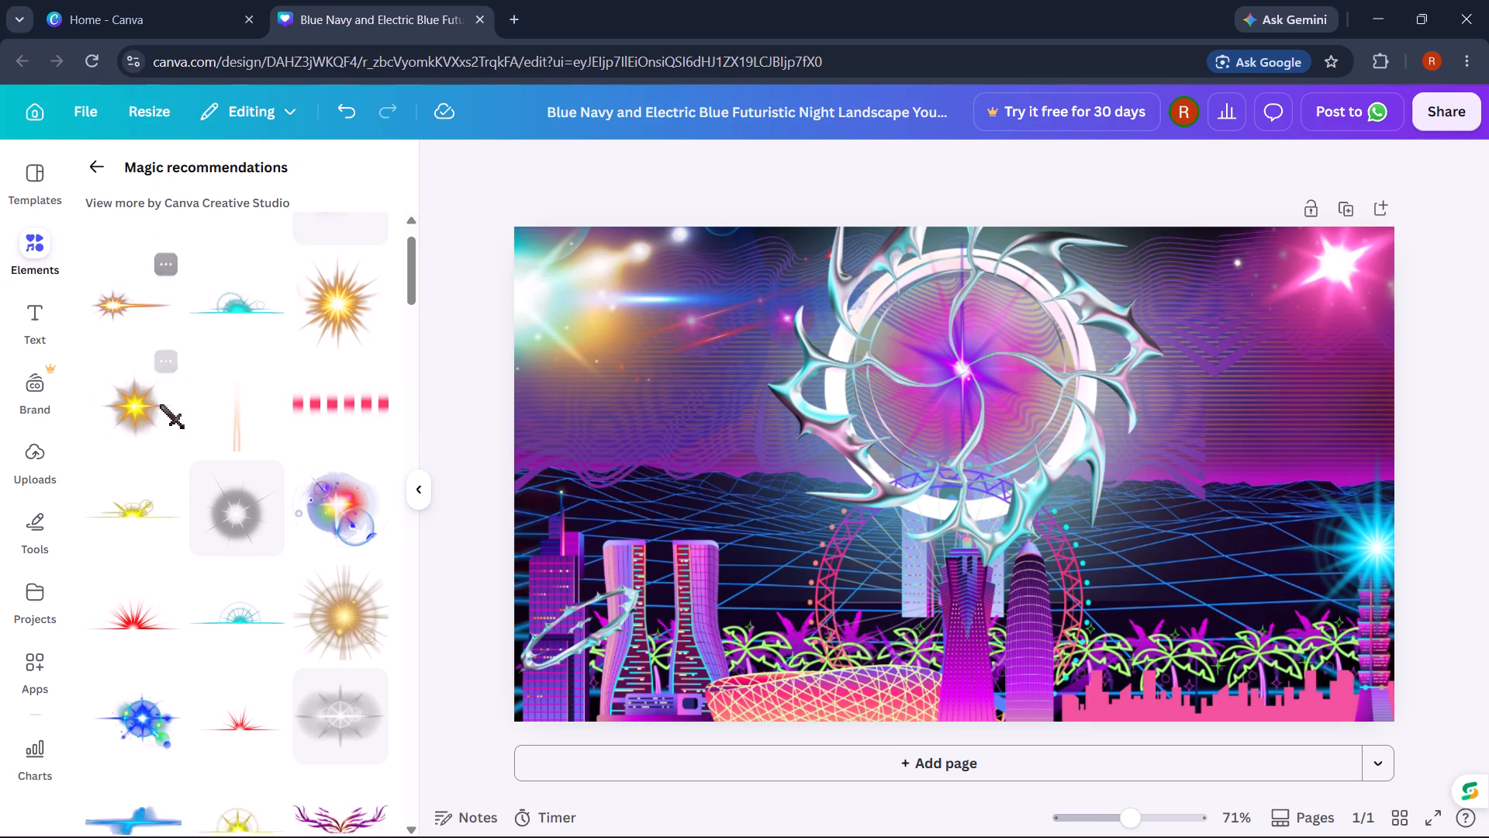
{"action": "scroll", "coordinate": [164, 411], "scroll_direction": "down", "scroll_amount": 2}
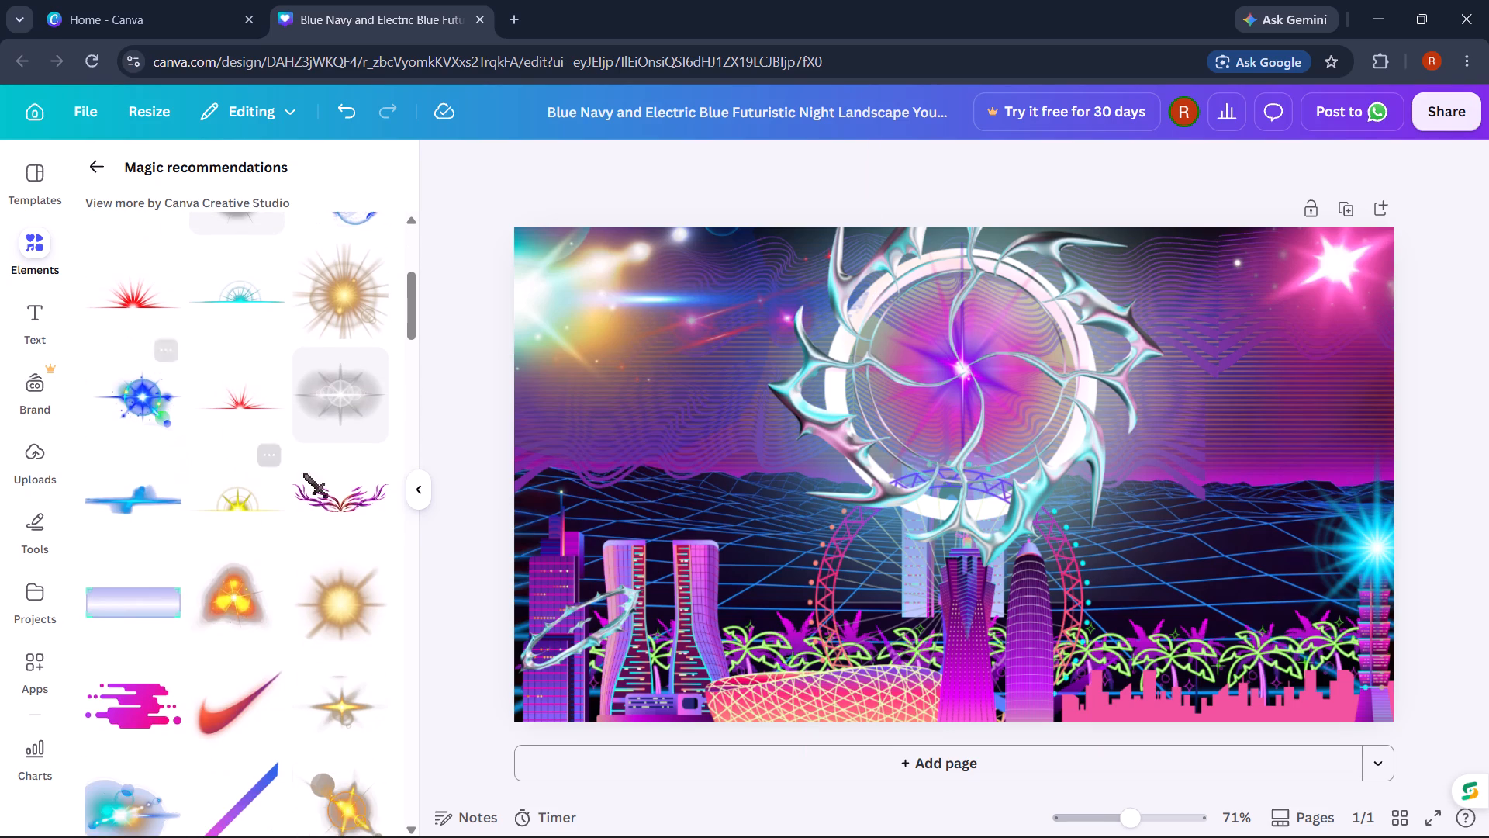
{"action": "scroll", "coordinate": [313, 487], "scroll_direction": "down", "scroll_amount": 2}
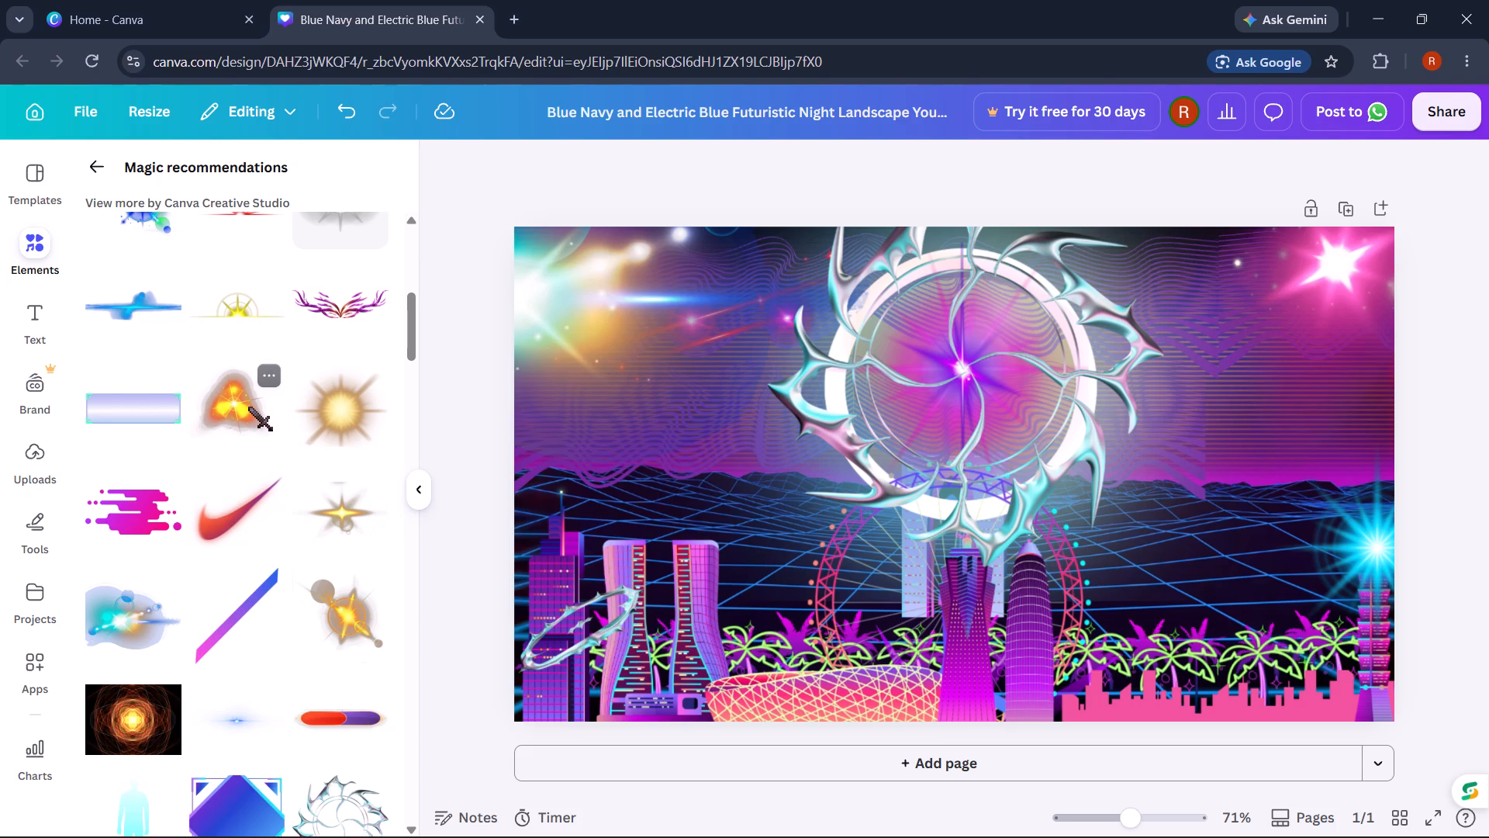
{"action": "left_click", "coordinate": [249, 407]}
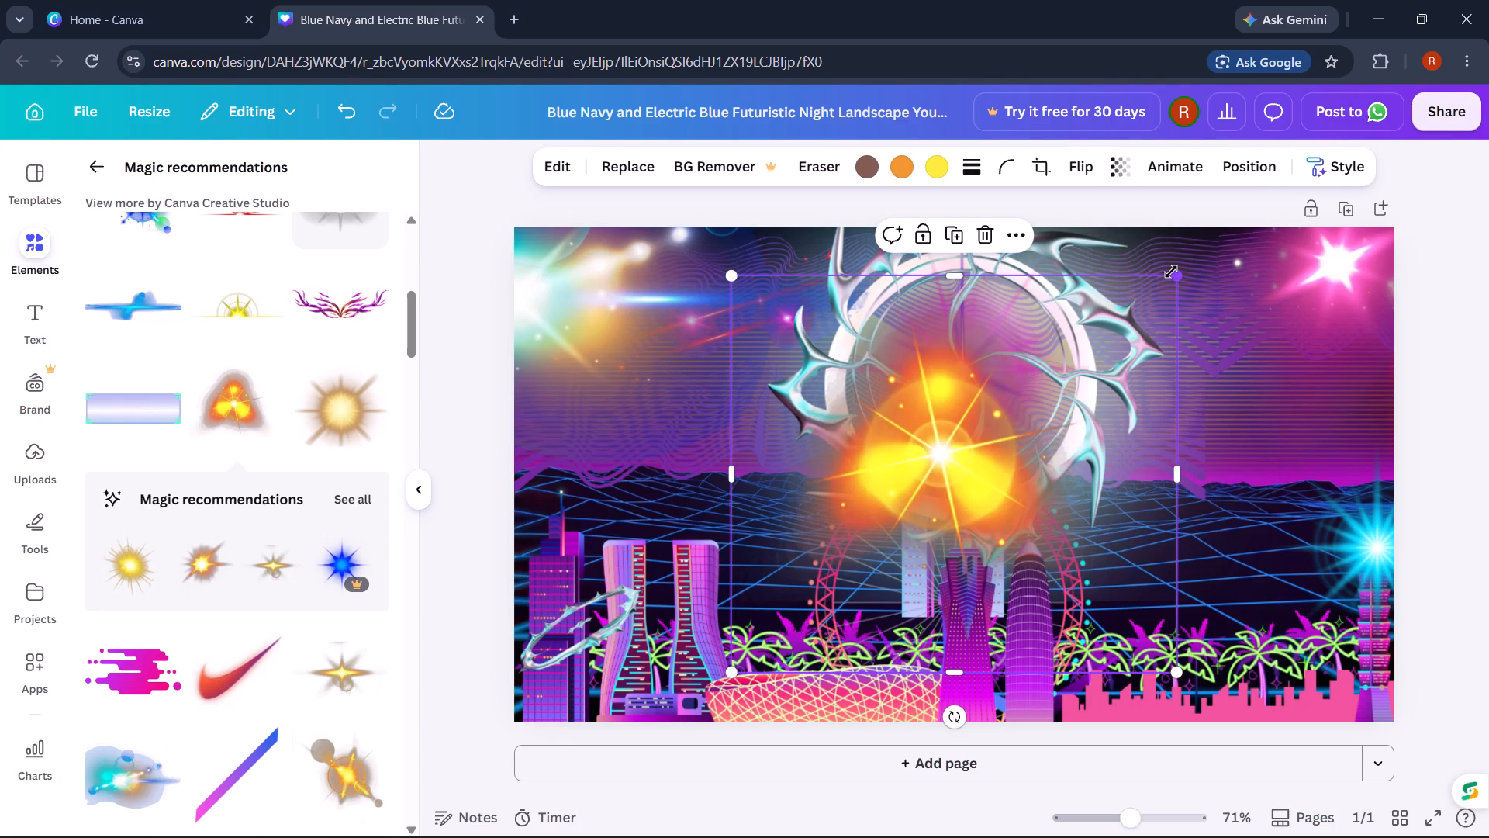
{"action": "left_click_drag", "start_coordinate": [1170, 282], "coordinate": [810, 556]}
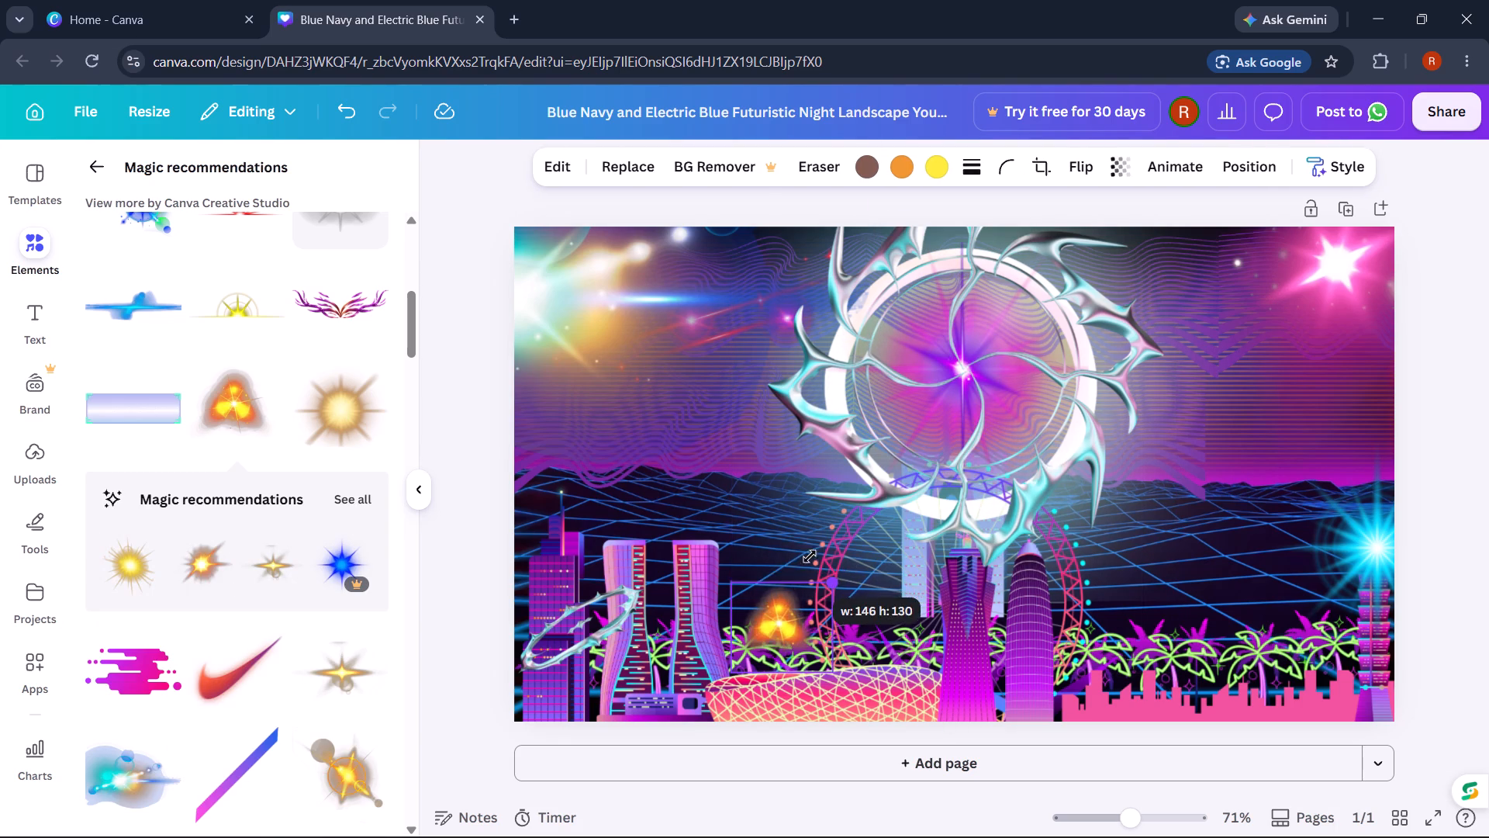
{"action": "left_click_drag", "start_coordinate": [810, 556], "coordinate": [830, 539]}
{"action": "left_click_drag", "start_coordinate": [804, 602], "coordinate": [1042, 545]}
{"action": "left_click", "coordinate": [1488, 276]}
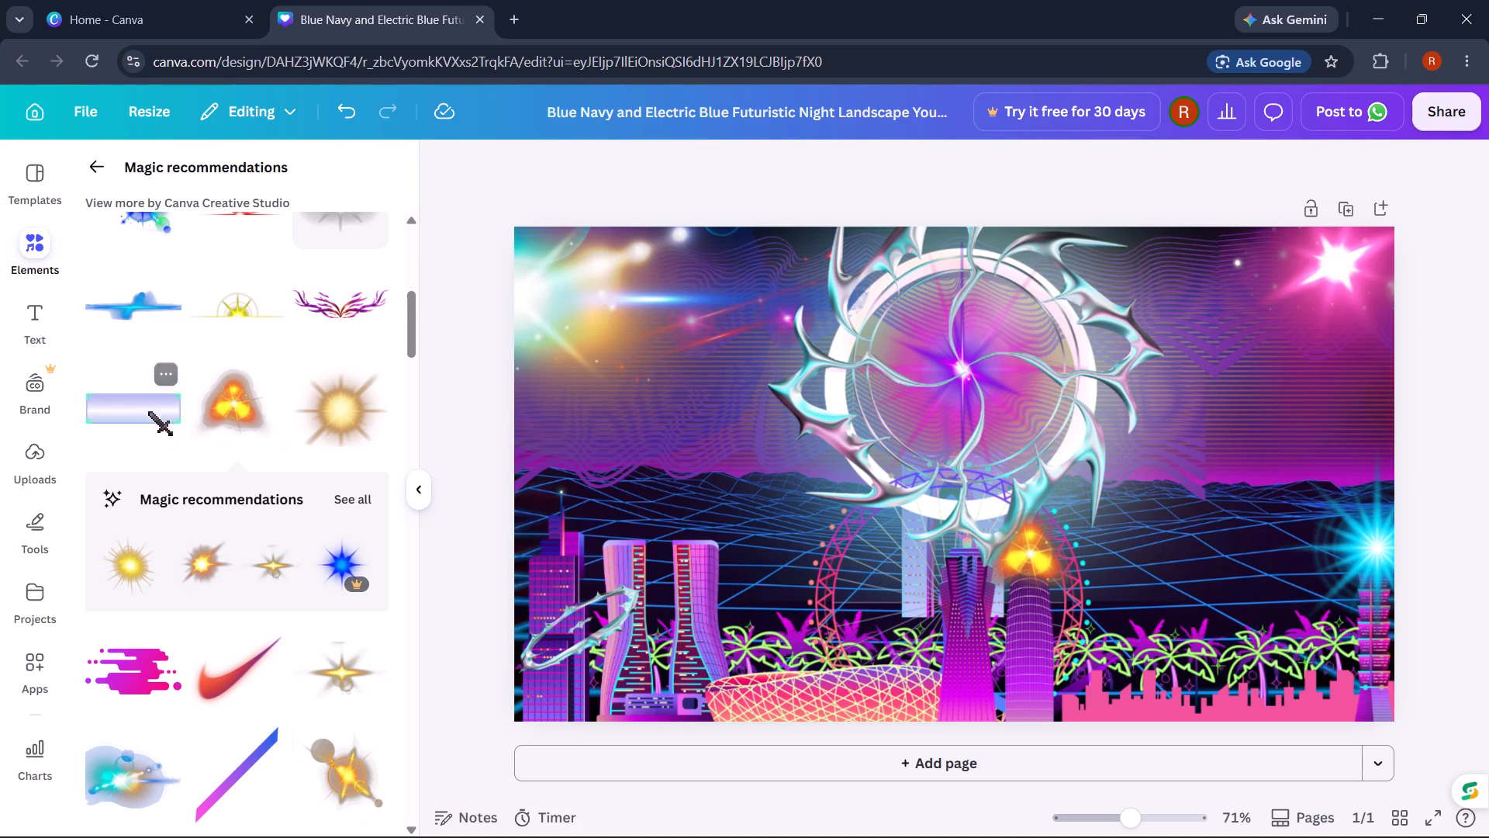
Add the black-and-white horizontal glow flare, shrink it to about a quarter of its size and place it atop the curved twin towers.
{"action": "scroll", "coordinate": [227, 435], "scroll_direction": "down", "scroll_amount": 3}
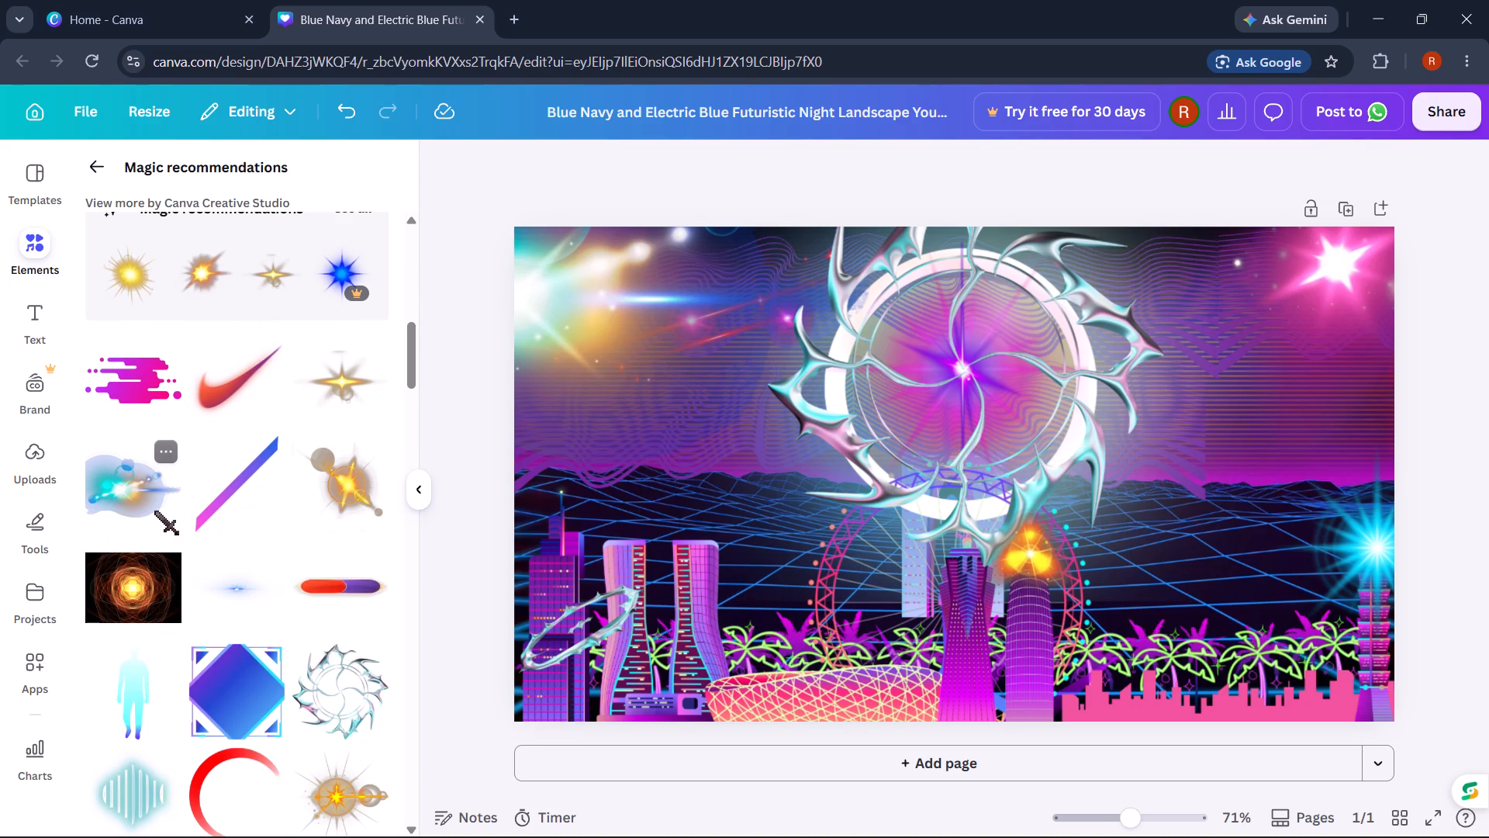
{"action": "scroll", "coordinate": [155, 511], "scroll_direction": "down", "scroll_amount": 3}
{"action": "scroll", "coordinate": [348, 579], "scroll_direction": "down", "scroll_amount": 6}
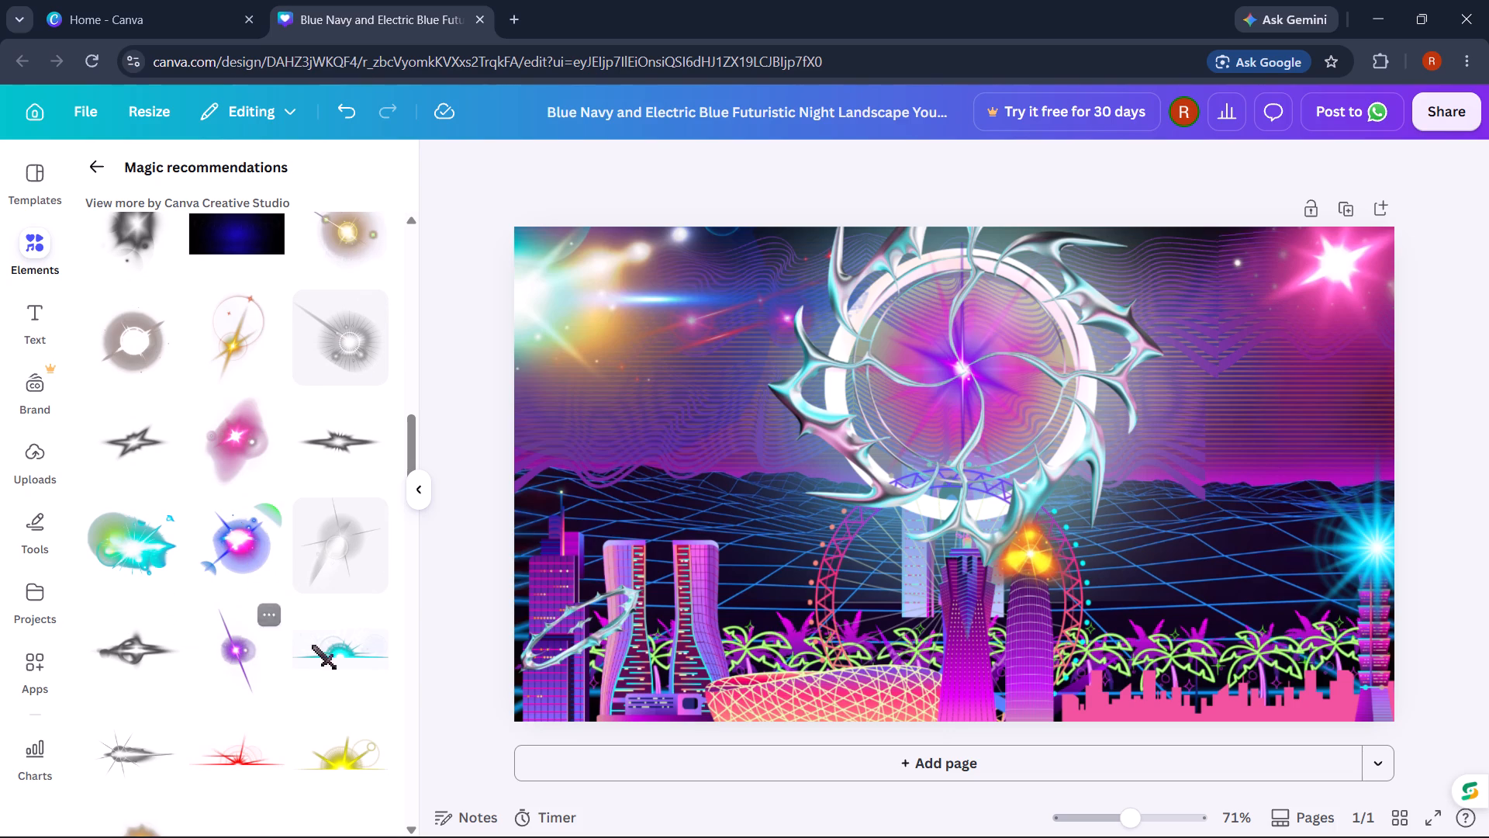
{"action": "left_click", "coordinate": [118, 635]}
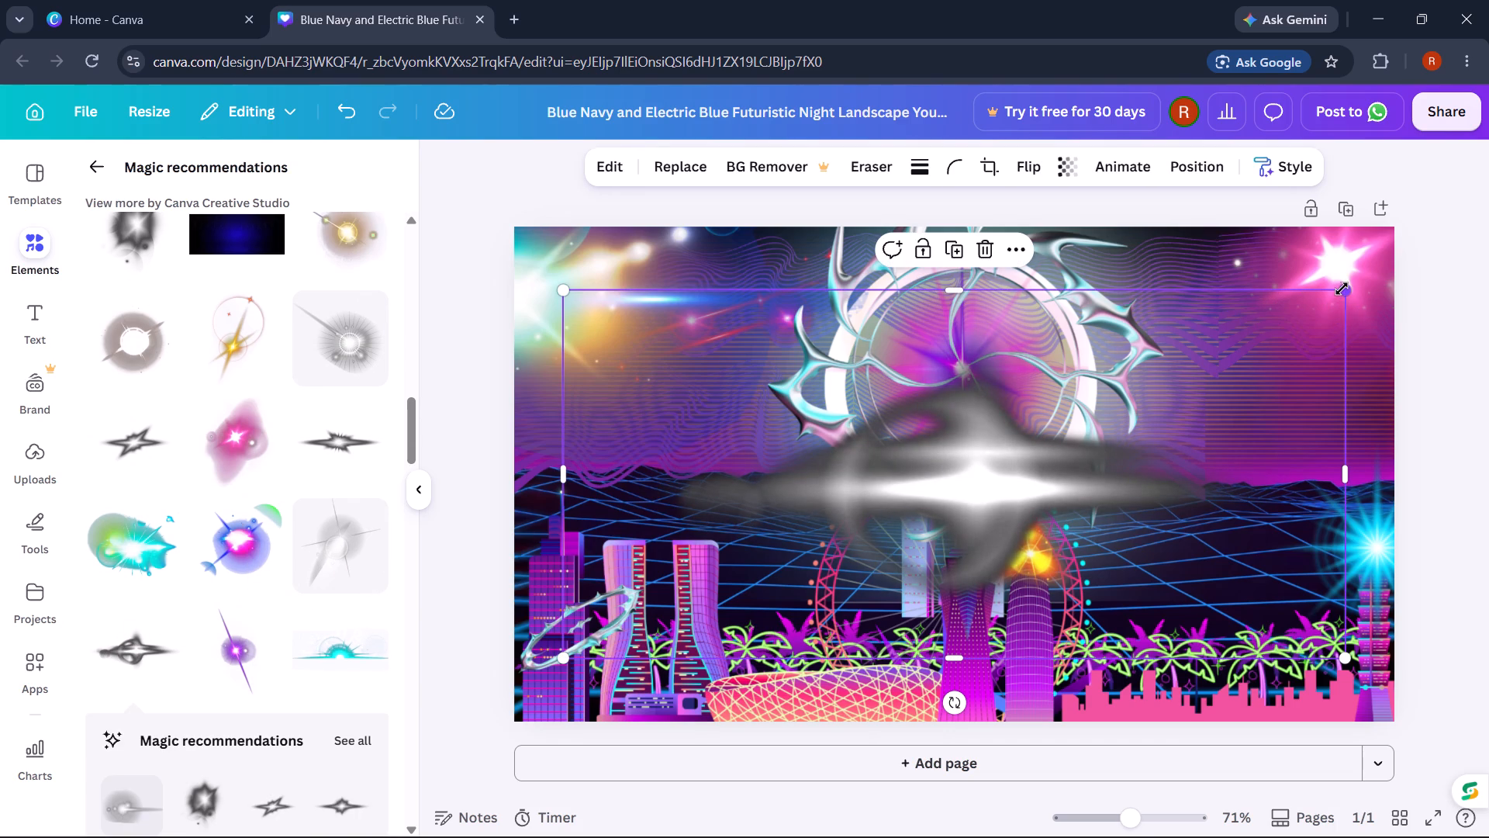
{"action": "left_click_drag", "start_coordinate": [1342, 289], "coordinate": [776, 566]}
{"action": "left_click_drag", "start_coordinate": [699, 601], "coordinate": [689, 534]}
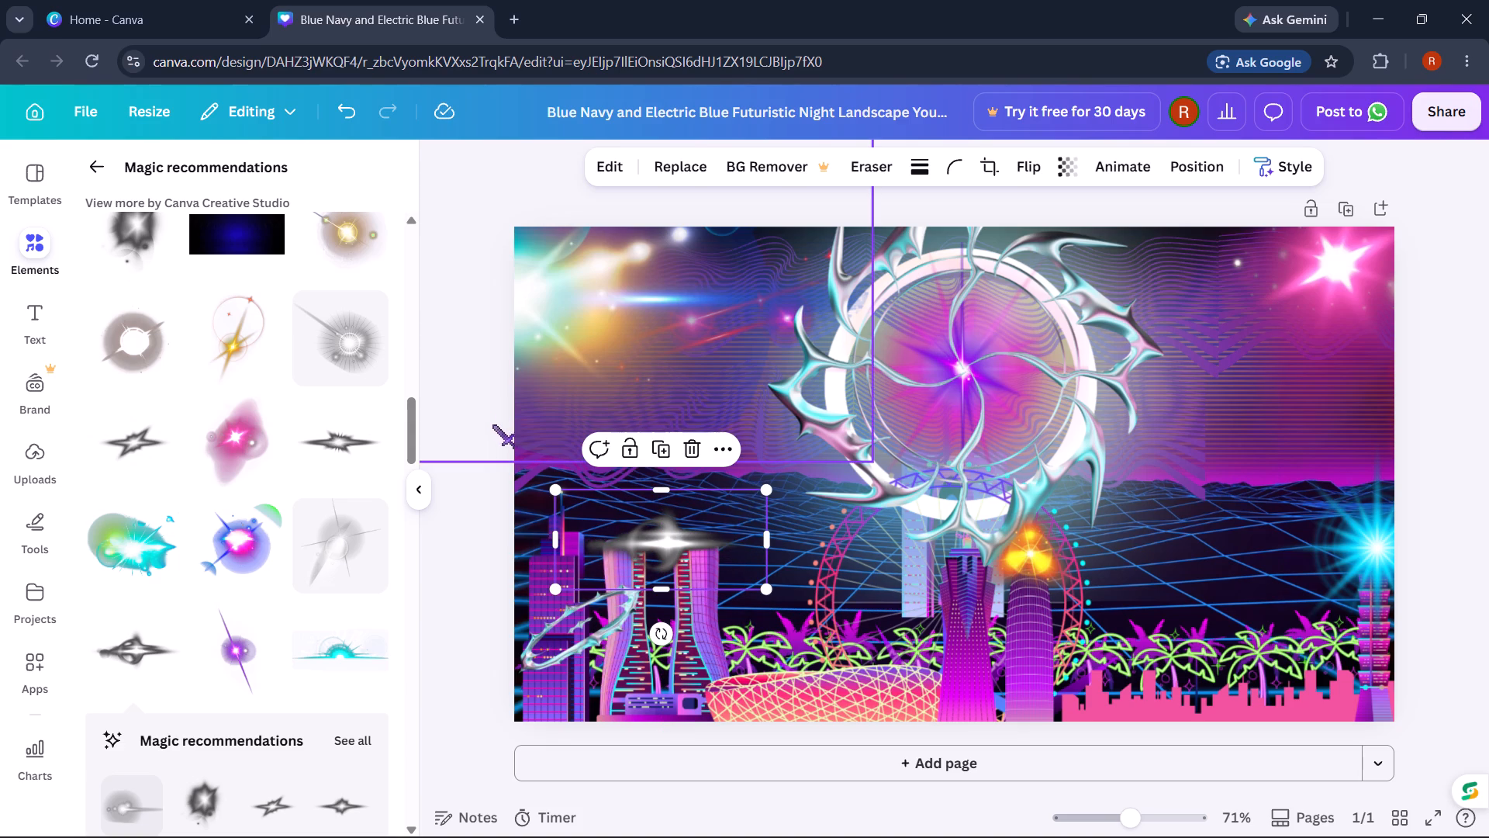
{"action": "left_click", "coordinate": [496, 416]}
Add the purple diagonal-beam flare, shrink it to about half its size and place it atop the central tower beside the orange flare.
{"action": "scroll", "coordinate": [163, 527], "scroll_direction": "down", "scroll_amount": 3}
{"action": "left_click", "coordinate": [237, 364]}
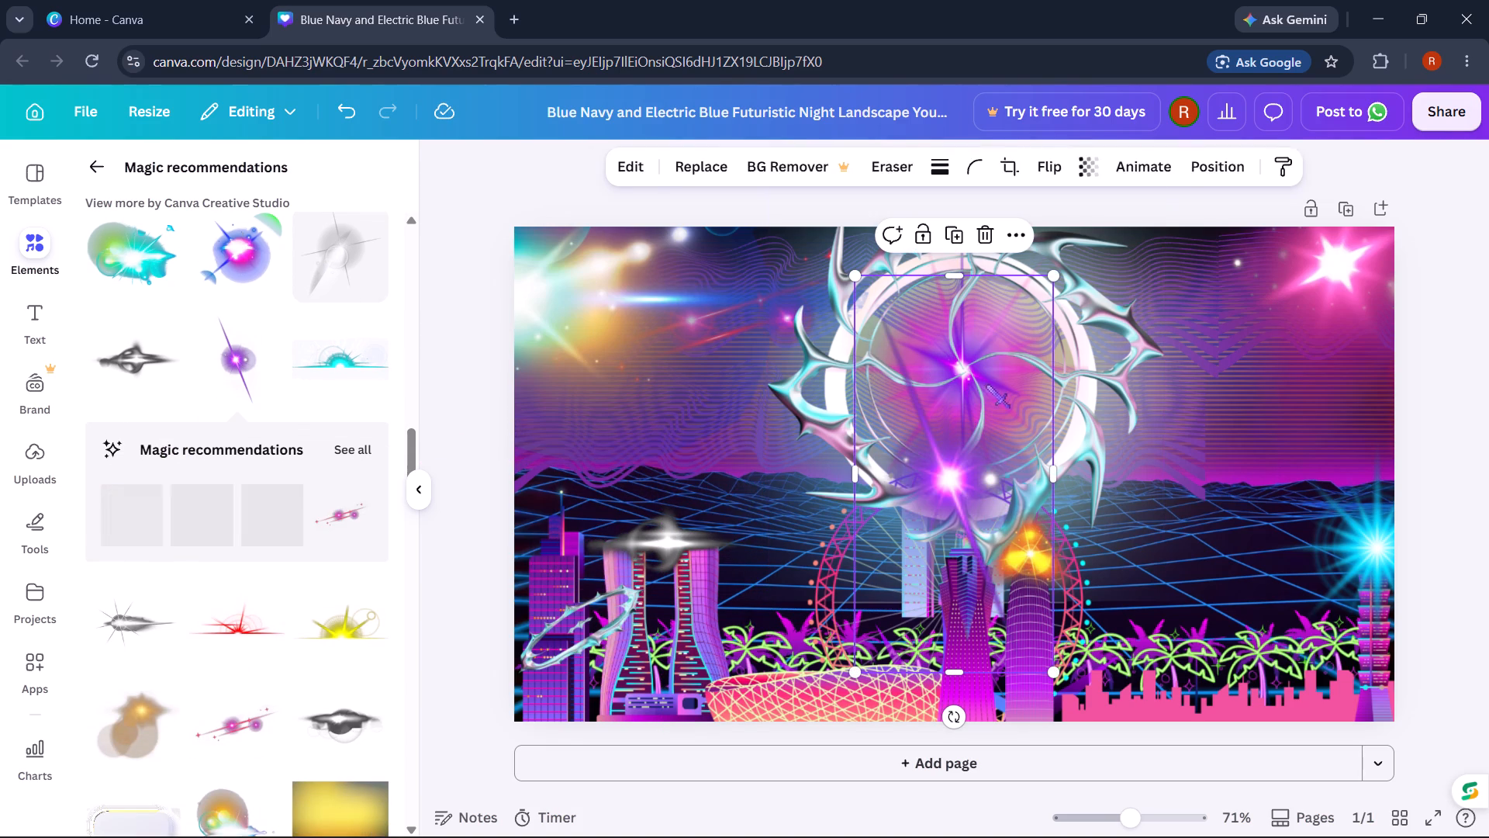
{"action": "left_click_drag", "start_coordinate": [975, 399], "coordinate": [979, 466]}
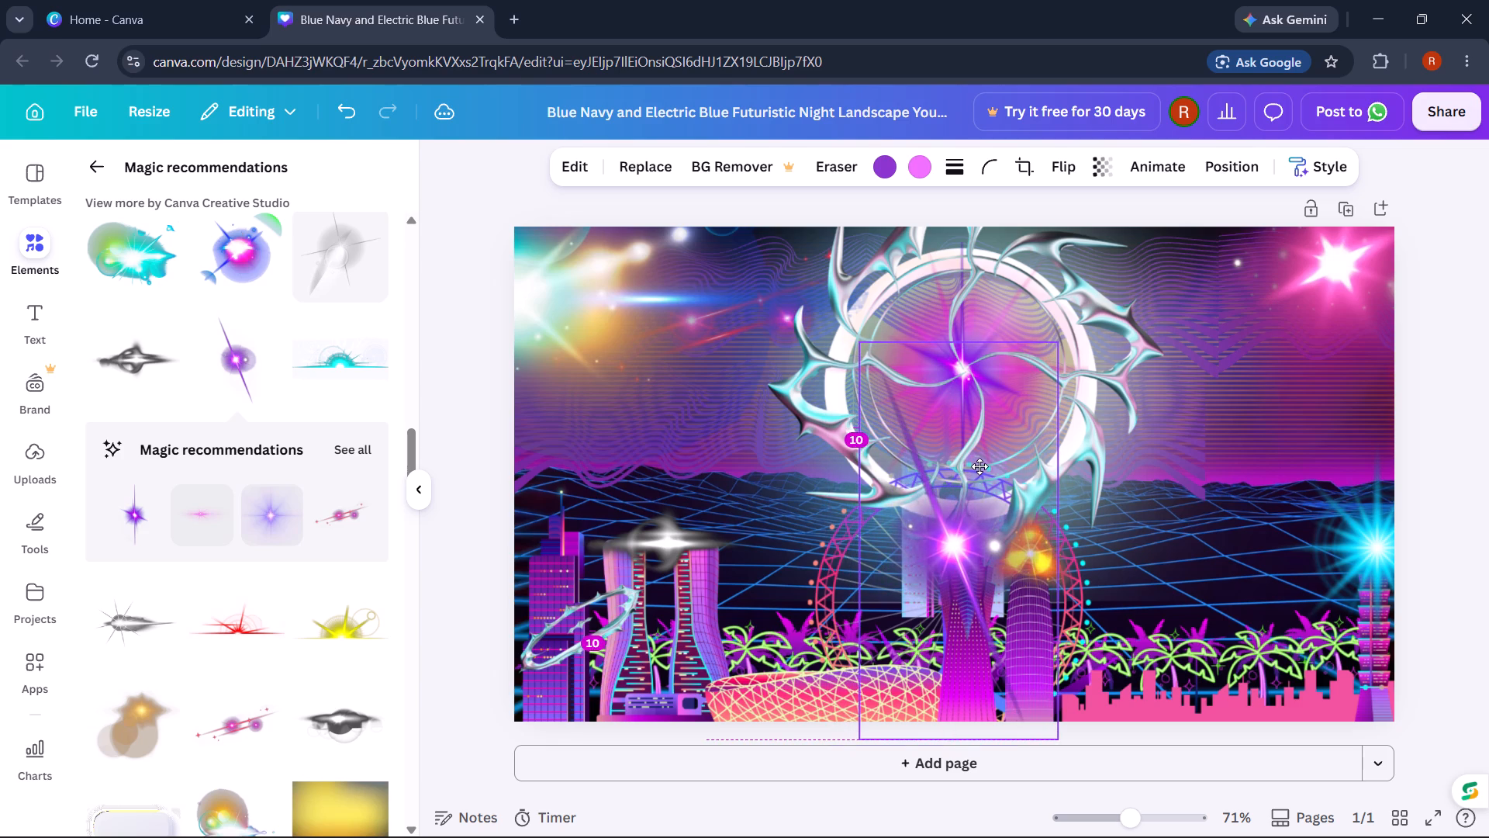
{"action": "left_click_drag", "start_coordinate": [979, 466], "coordinate": [986, 471]}
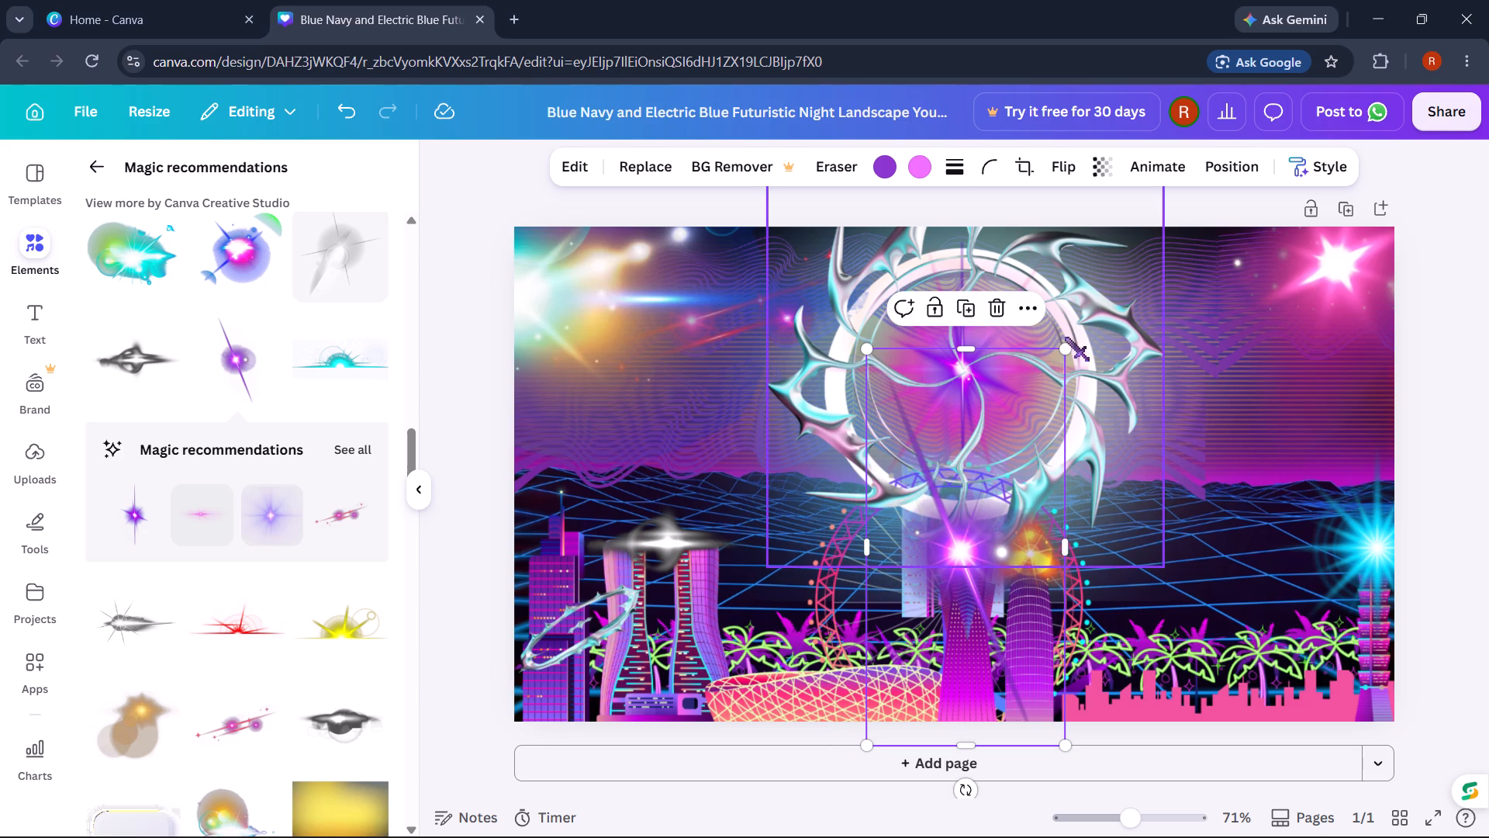
{"action": "left_click_drag", "start_coordinate": [1060, 352], "coordinate": [931, 531]}
{"action": "left_click_drag", "start_coordinate": [900, 626], "coordinate": [929, 537]}
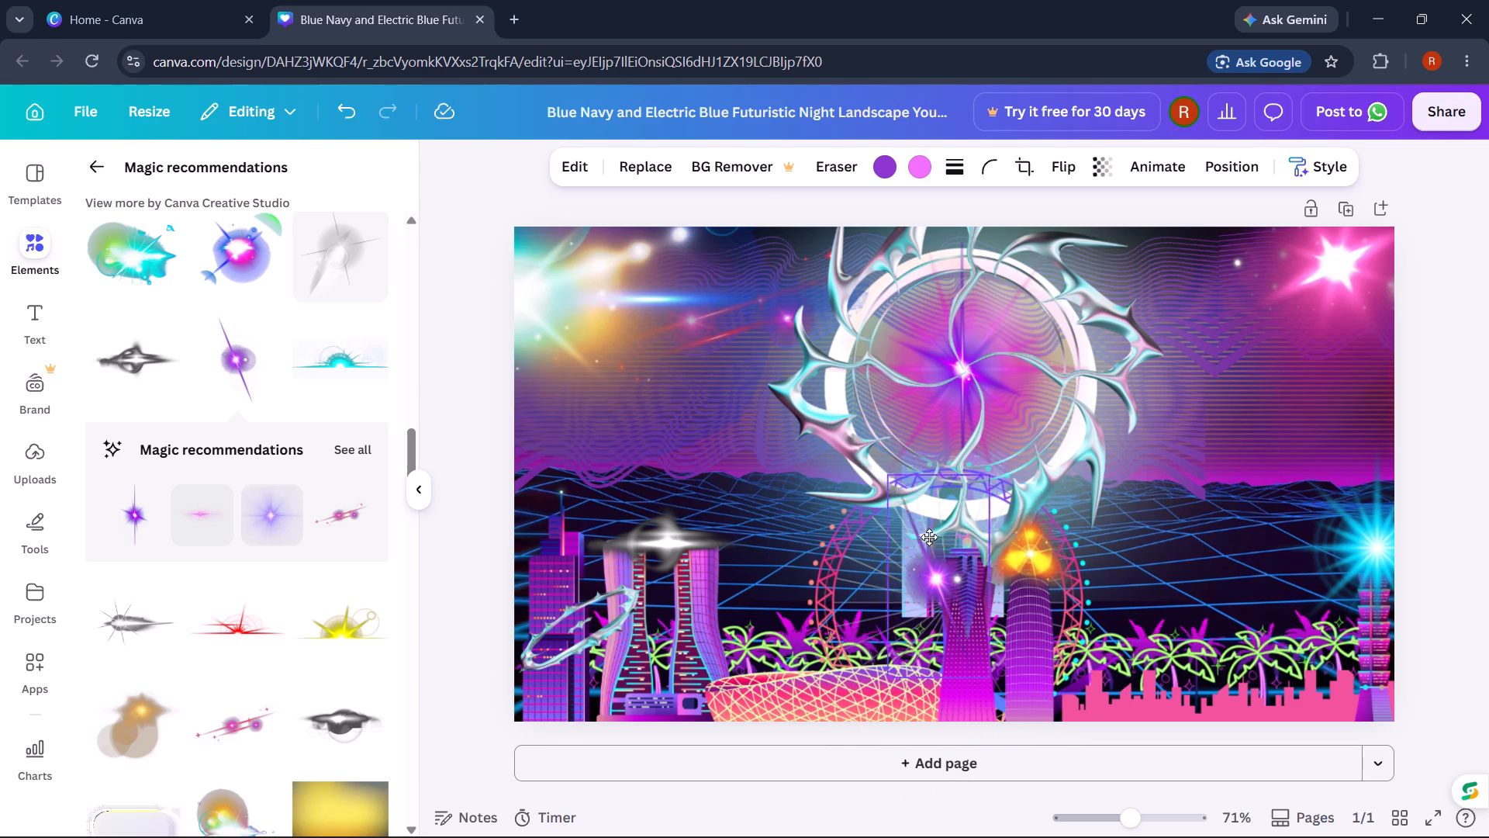
{"action": "left_click_drag", "start_coordinate": [929, 537], "coordinate": [949, 532]}
{"action": "left_click", "coordinate": [1435, 391]}
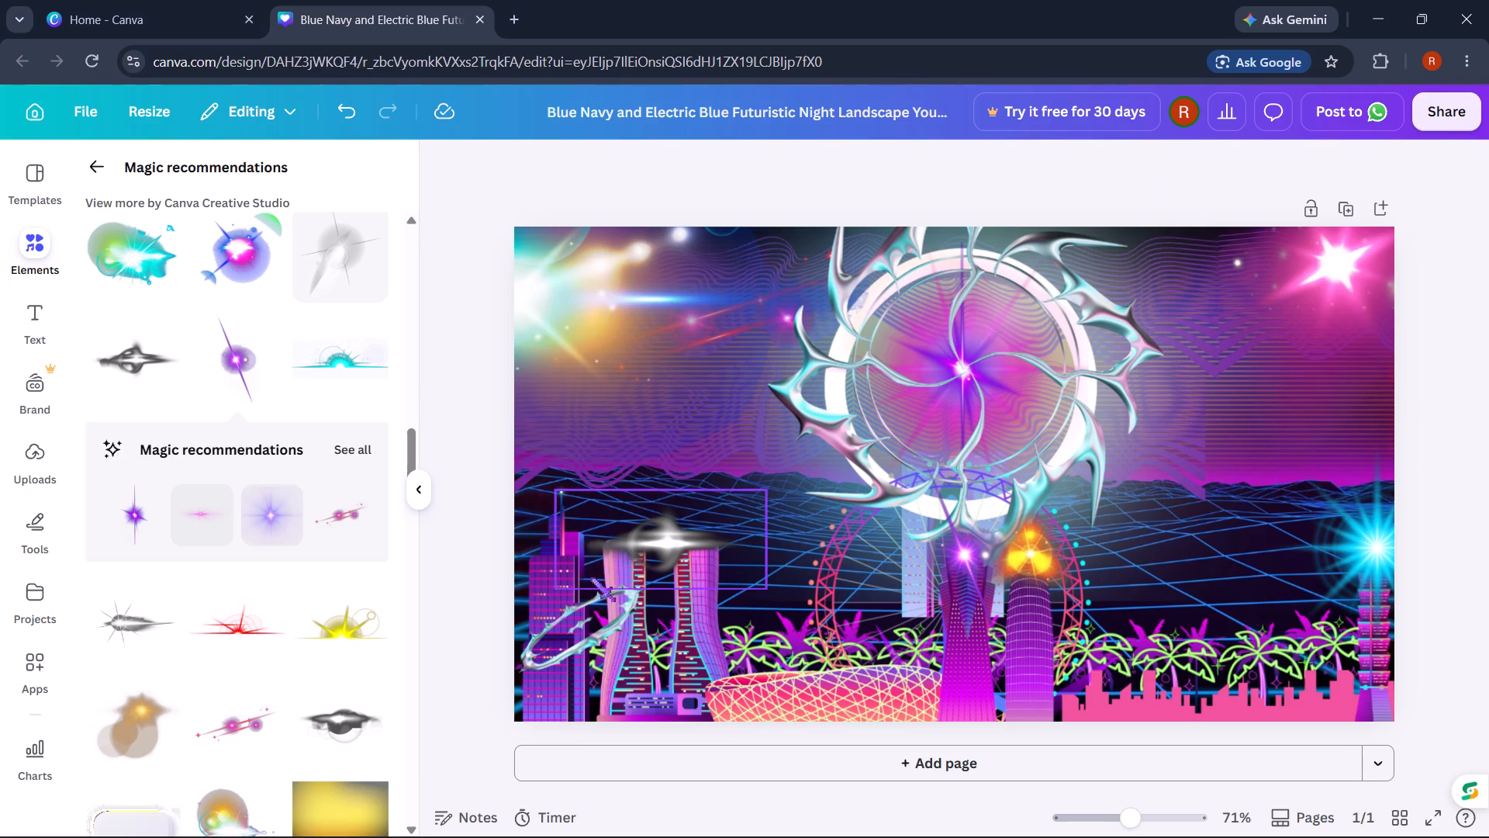
Add the red starburst flare with the purple centre, shrink it to about half its size and place it atop the leftmost tower.
{"action": "scroll", "coordinate": [252, 615], "scroll_direction": "down", "scroll_amount": 5}
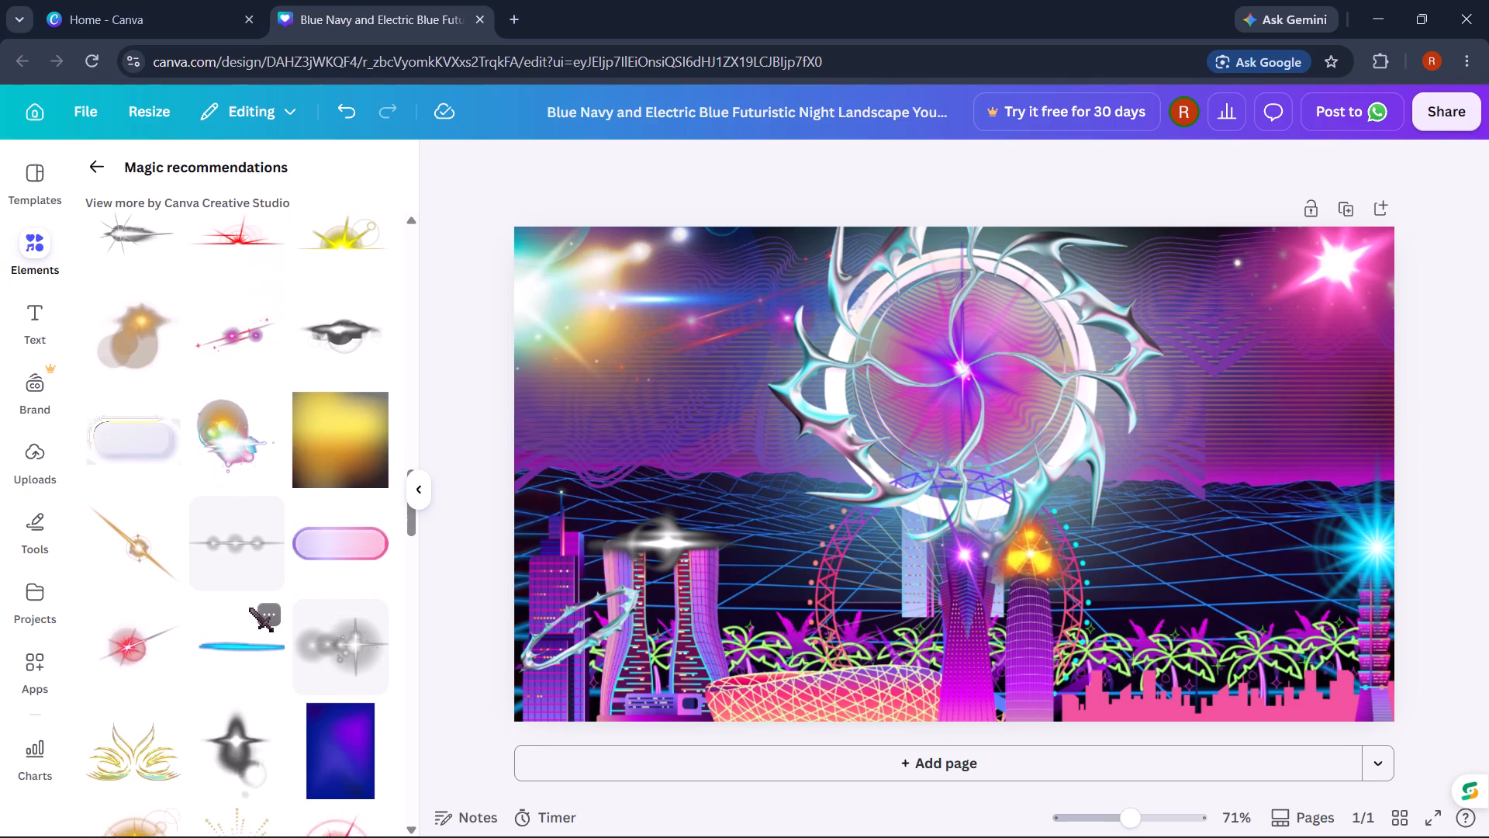
{"action": "scroll", "coordinate": [250, 608], "scroll_direction": "down", "scroll_amount": 3}
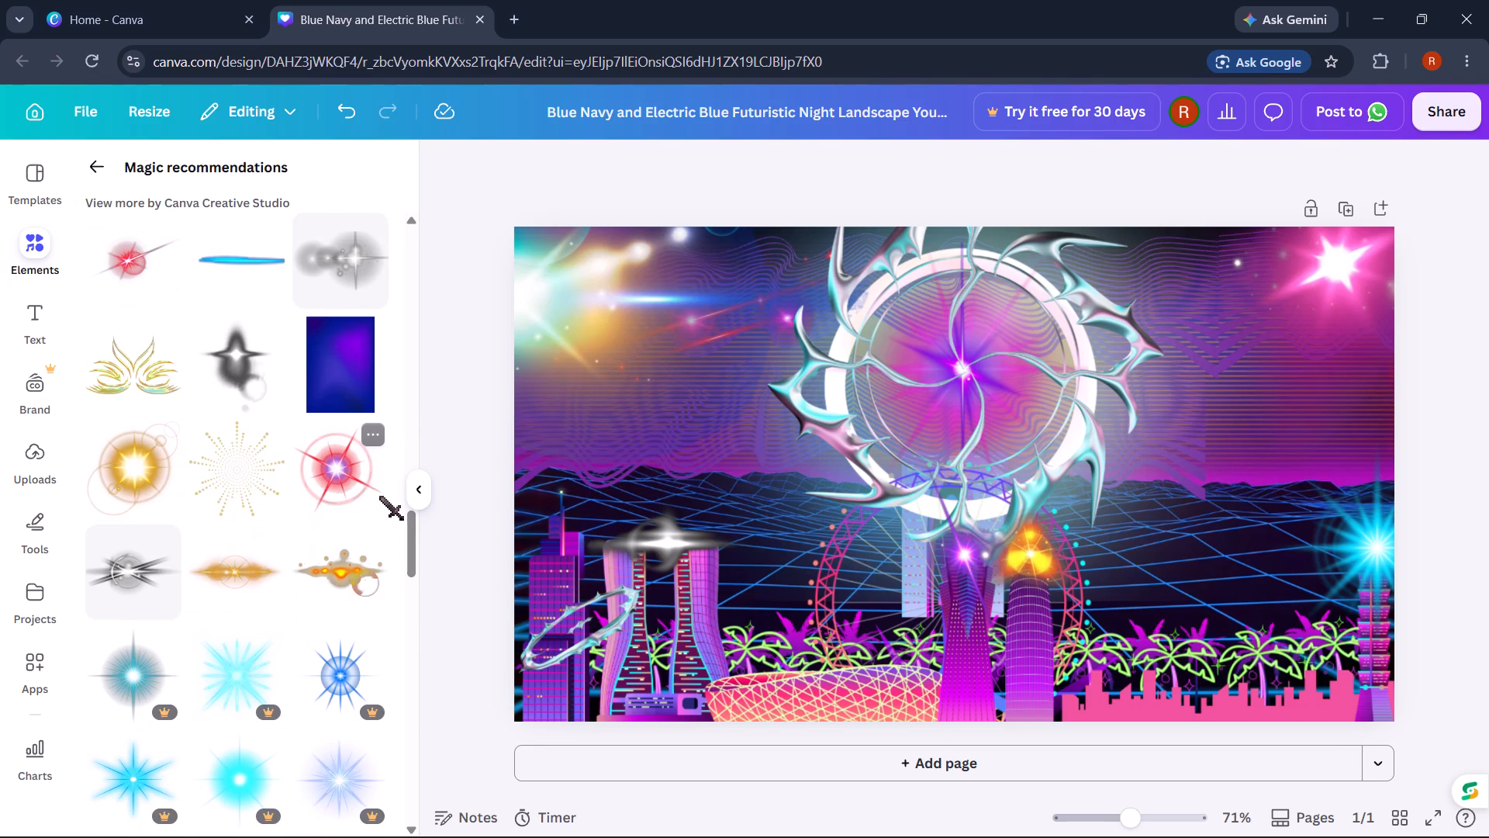
{"action": "left_click", "coordinate": [358, 480]}
{"action": "left_click_drag", "start_coordinate": [917, 413], "coordinate": [902, 421]}
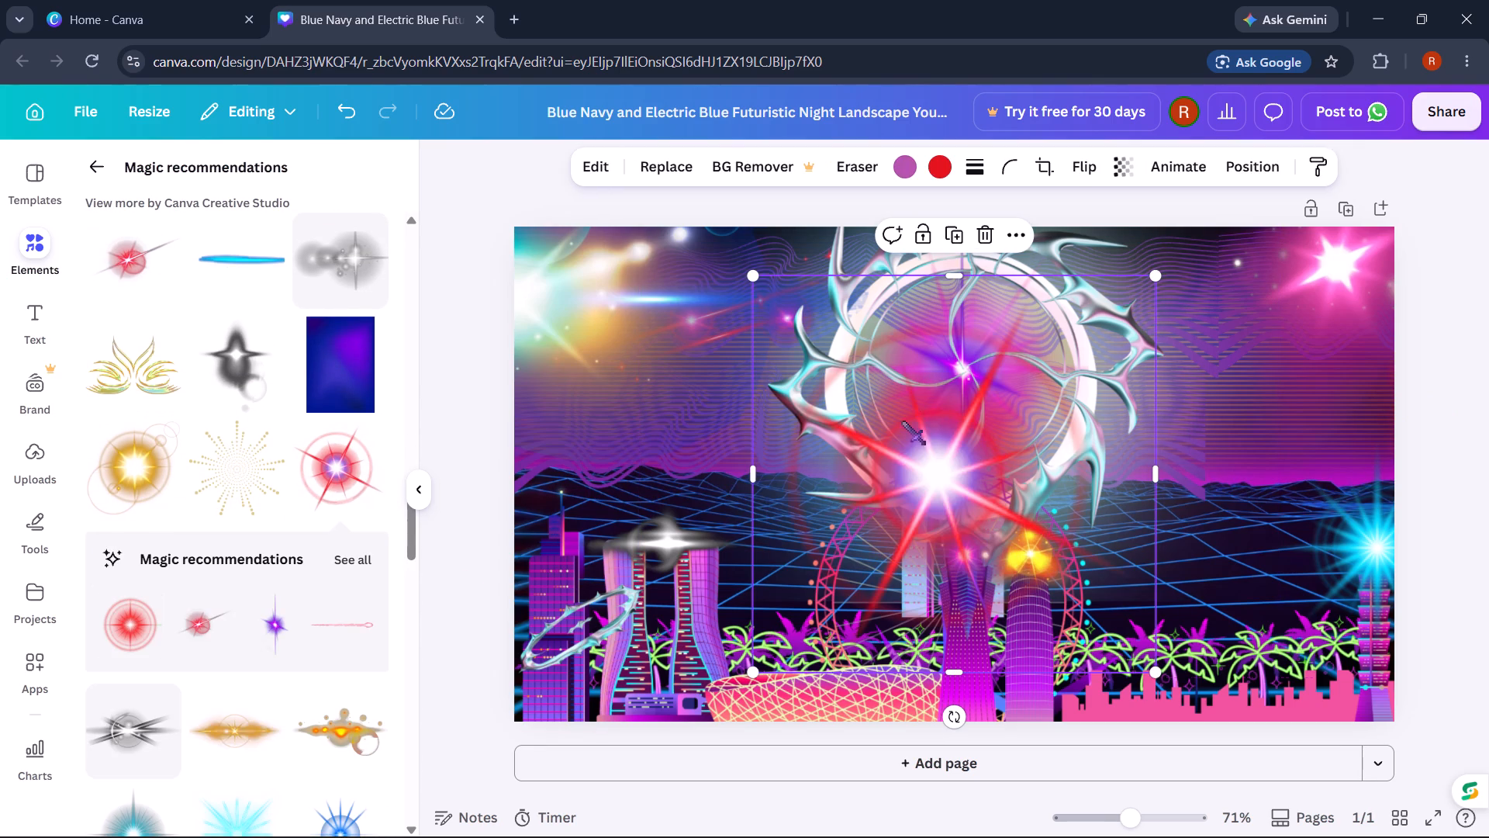
{"action": "left_click_drag", "start_coordinate": [902, 421], "coordinate": [639, 480]}
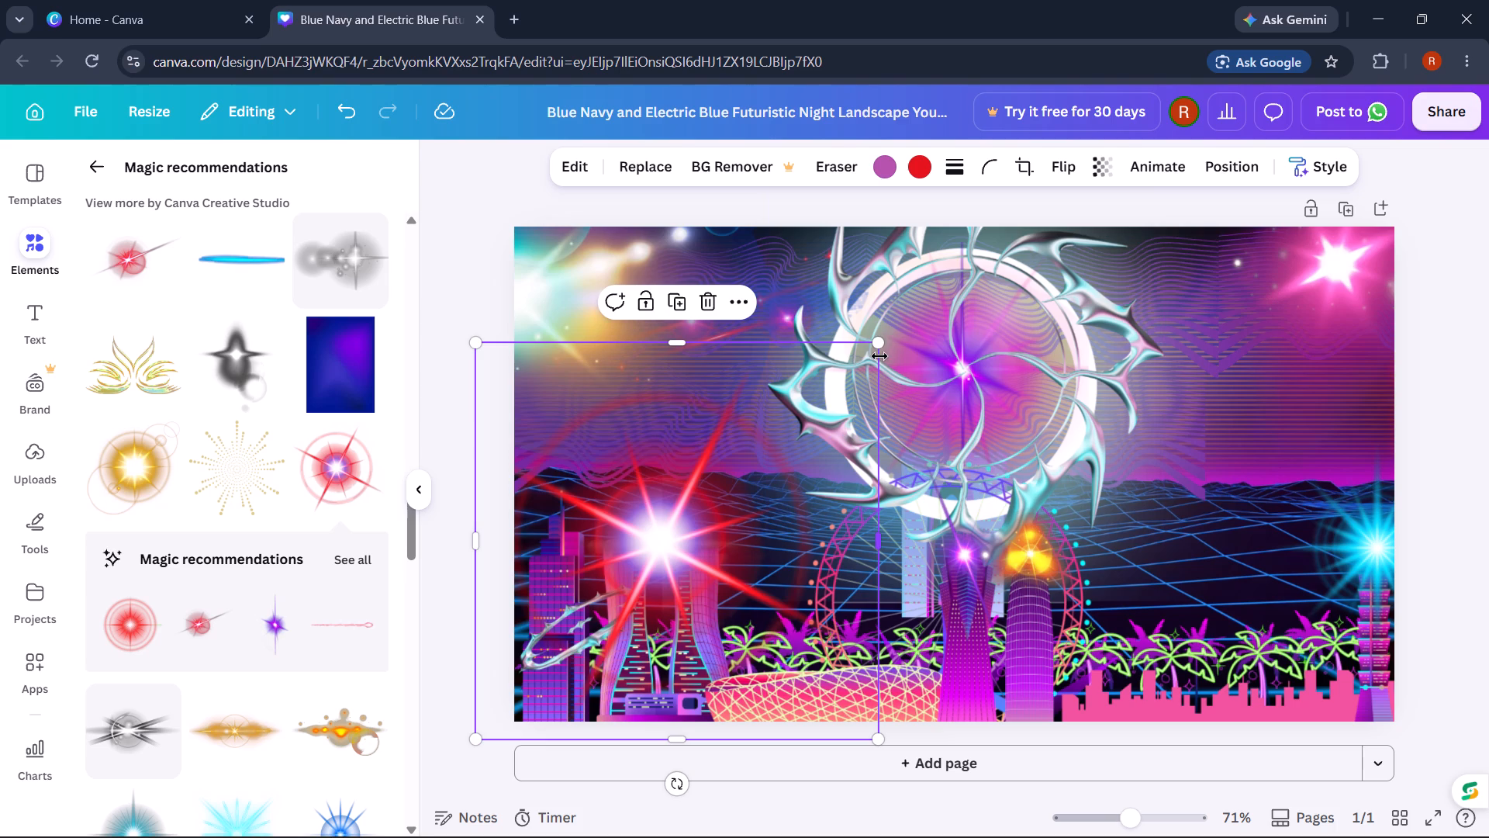
{"action": "left_click_drag", "start_coordinate": [878, 345], "coordinate": [661, 514]}
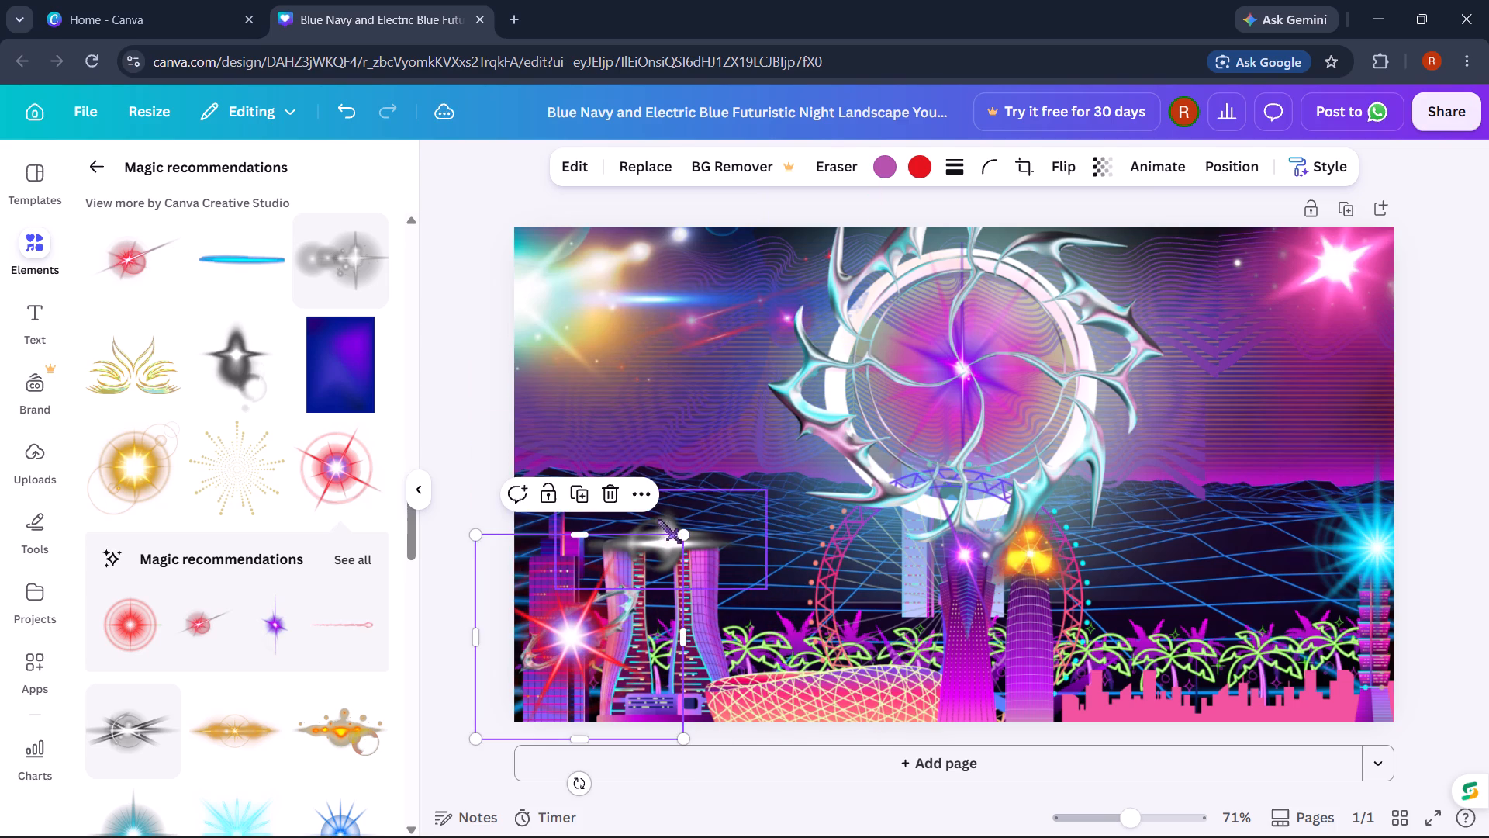
{"action": "left_click_drag", "start_coordinate": [593, 615], "coordinate": [591, 485]}
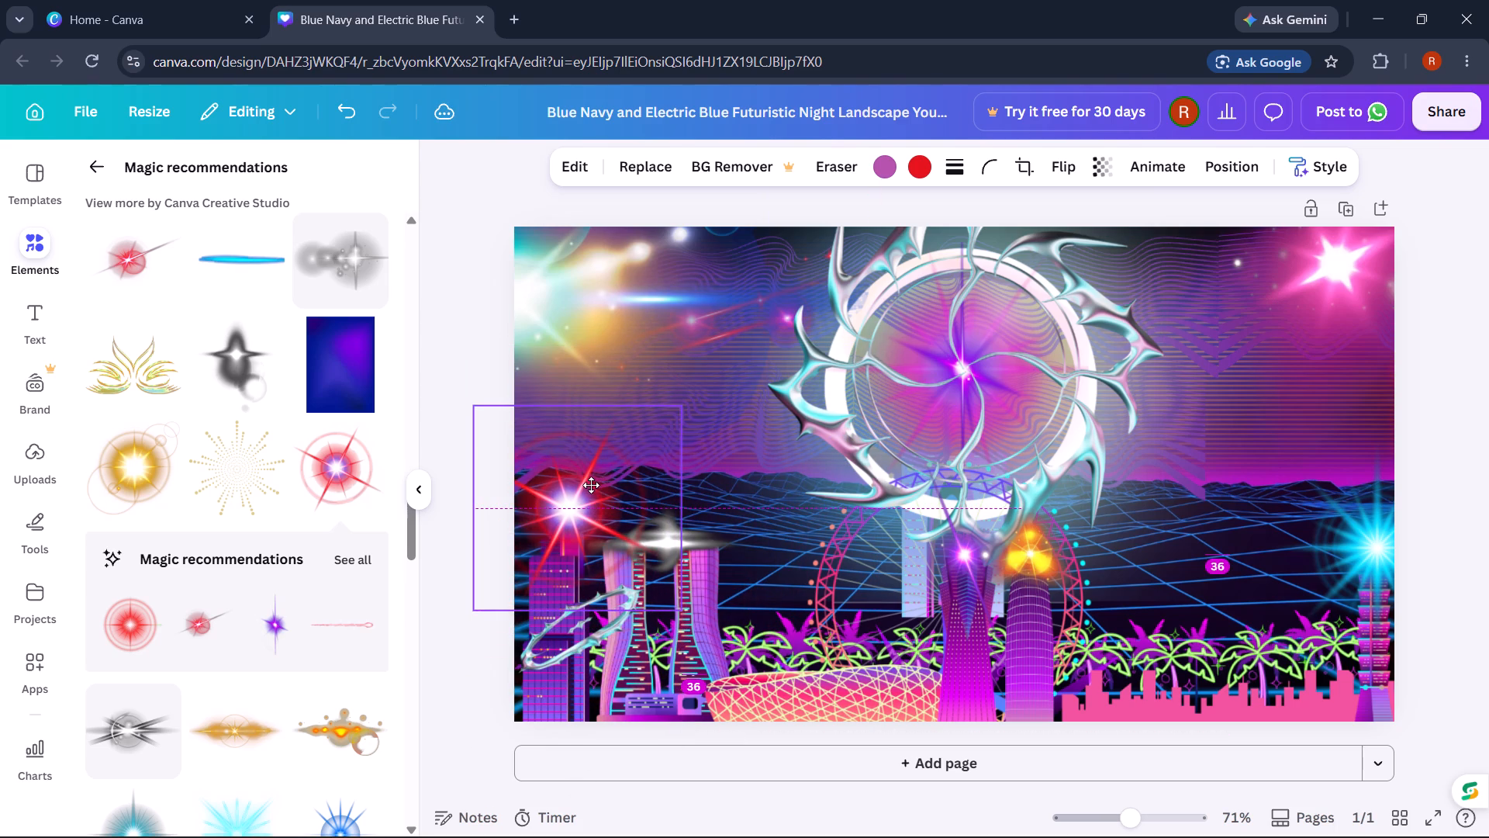
{"action": "left_click_drag", "start_coordinate": [591, 485], "coordinate": [588, 487]}
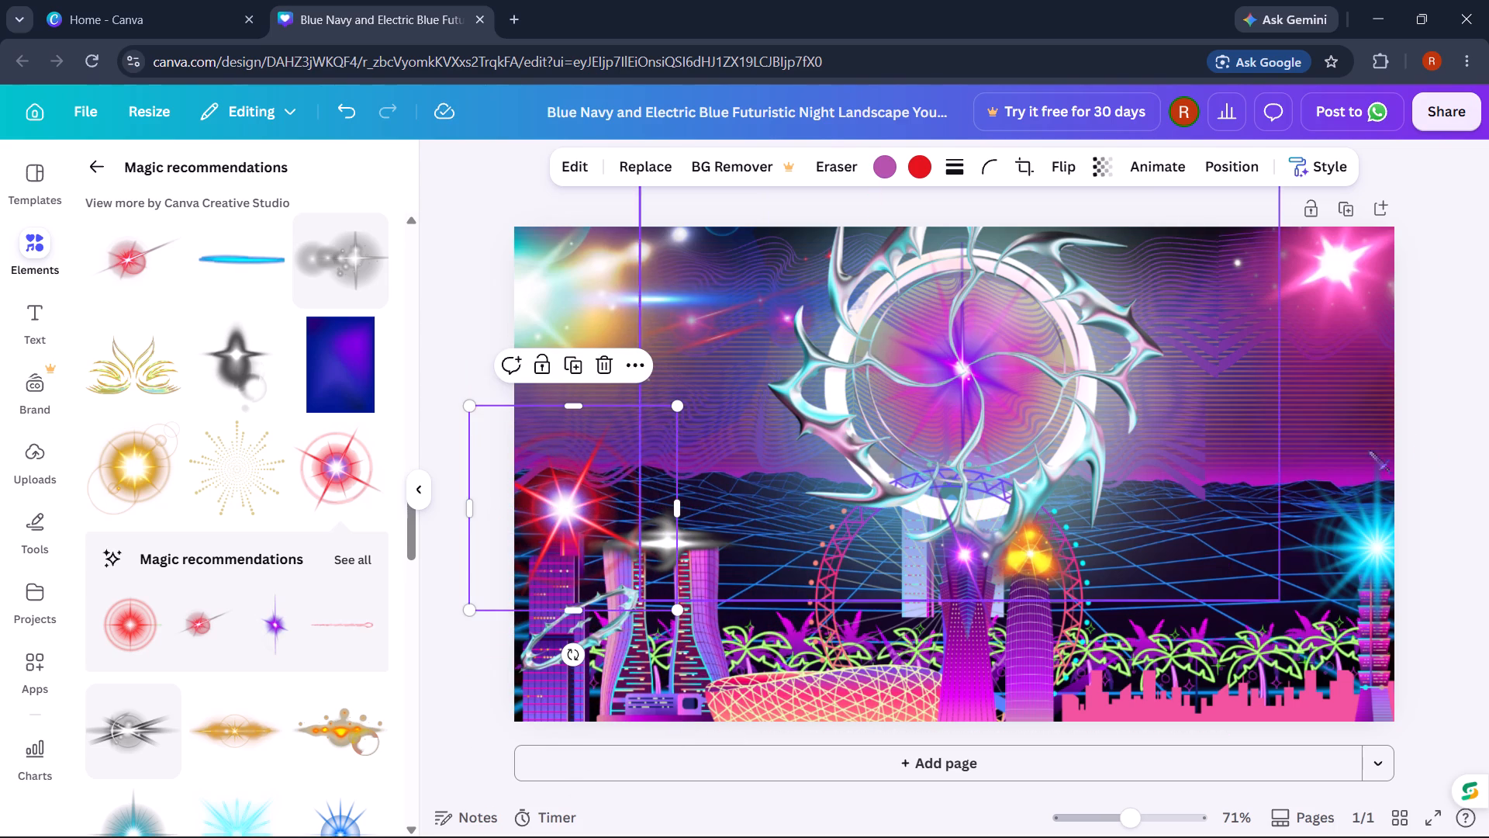
Replace the black-and-white horizontal glow flare atop the curved twin towers with a second red starburst flare.
{"action": "left_click", "coordinate": [1488, 379]}
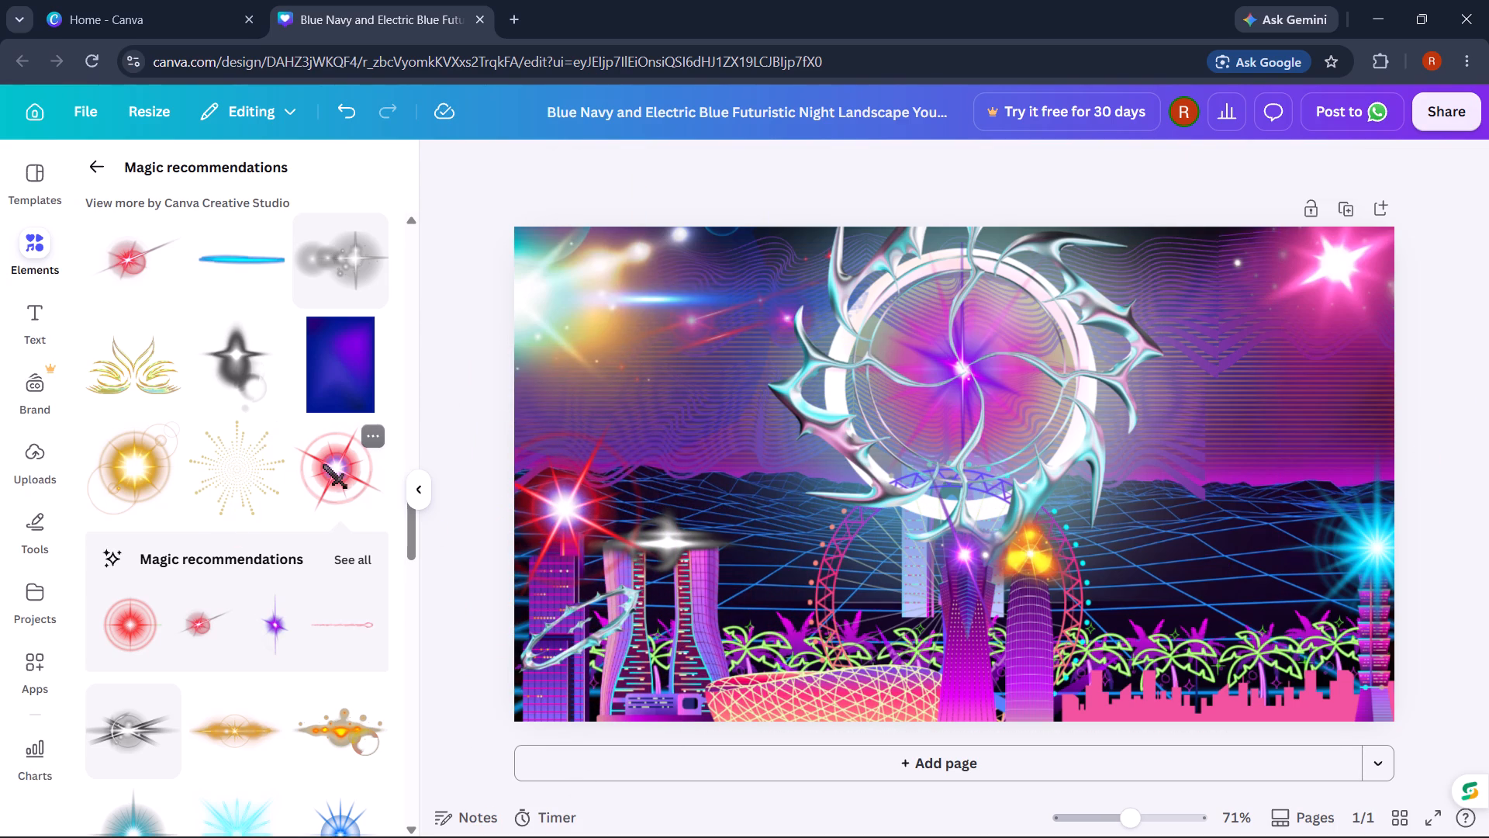
{"action": "left_click", "coordinate": [324, 464]}
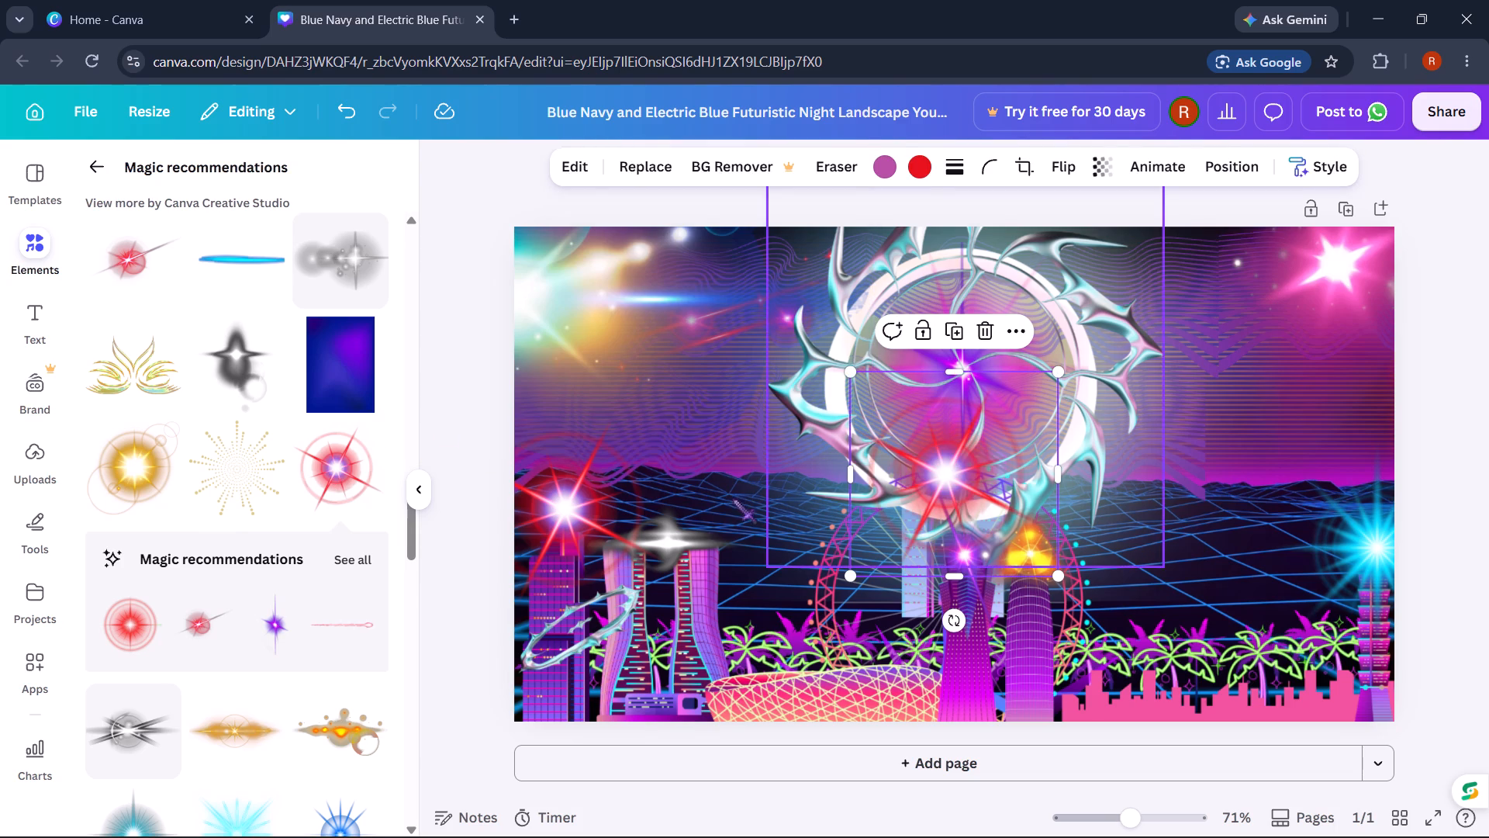
{"action": "left_click", "coordinate": [687, 540]}
{"action": "right_click", "coordinate": [687, 540]}
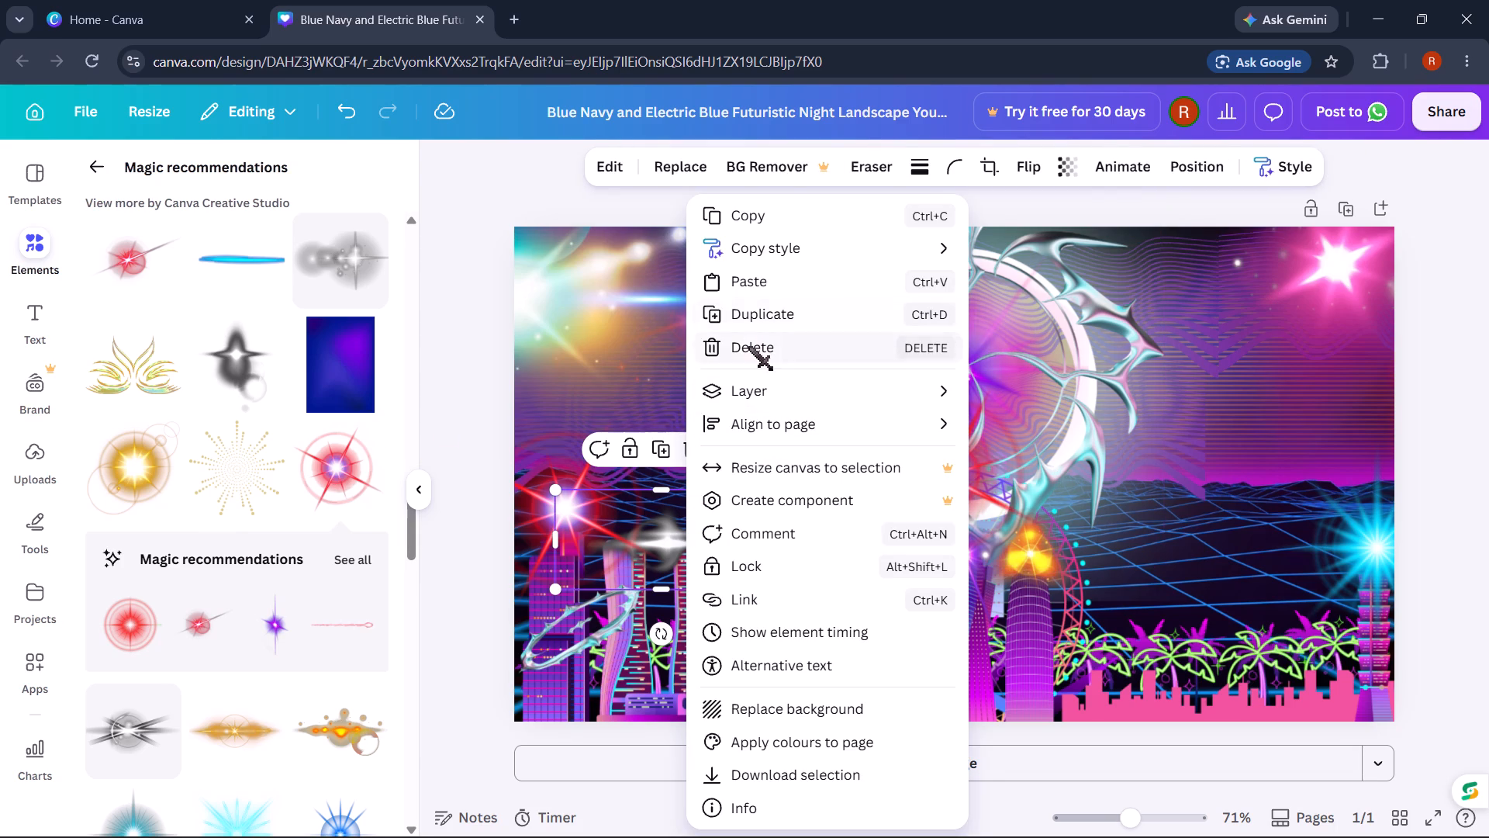
{"action": "left_click", "coordinate": [749, 347]}
{"action": "left_click_drag", "start_coordinate": [916, 429], "coordinate": [618, 497]}
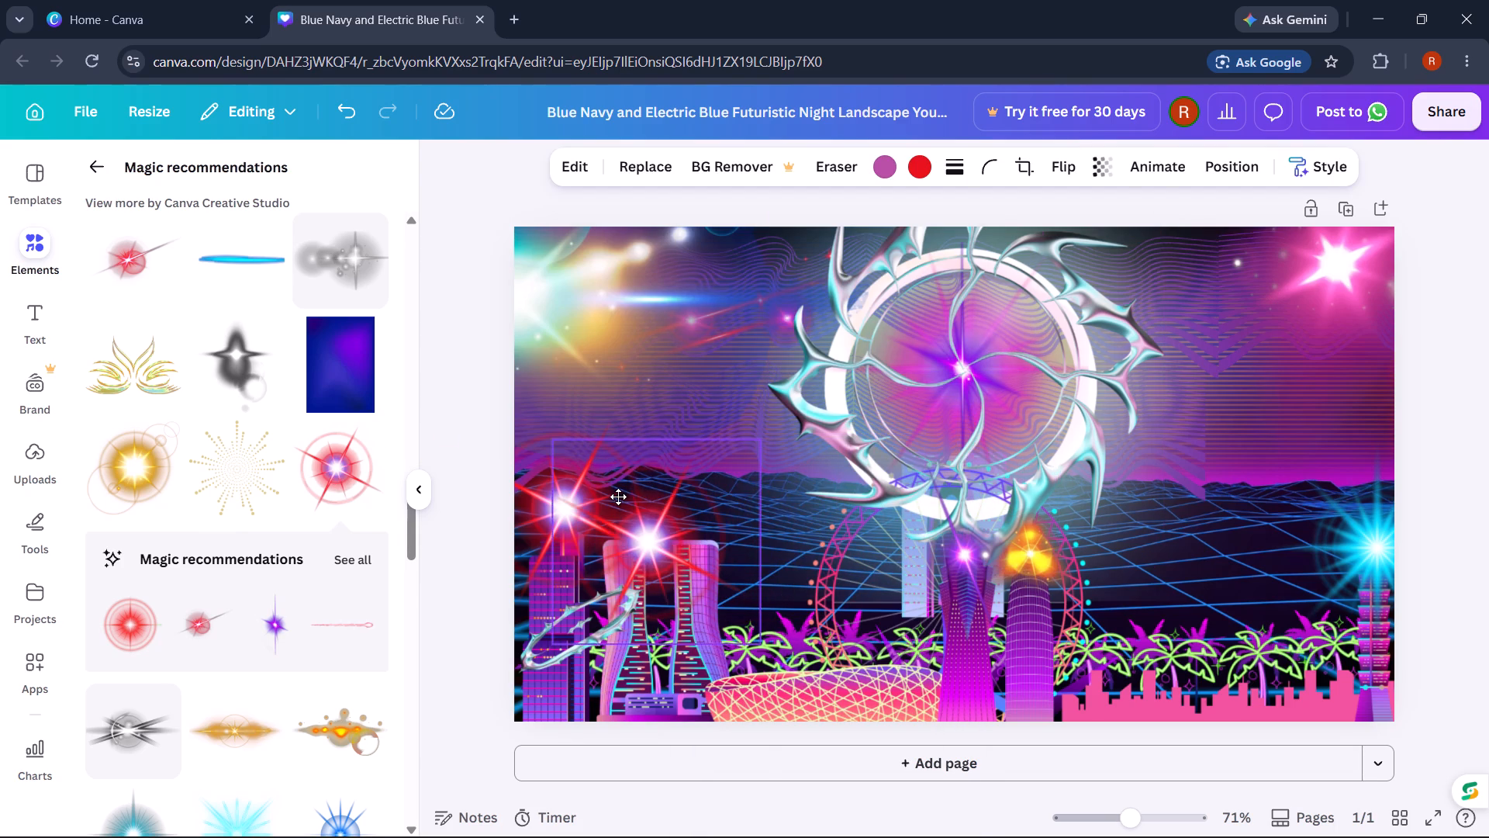
{"action": "left_click_drag", "start_coordinate": [618, 497], "coordinate": [626, 497]}
Delete the chrome swirl ornament between the leftmost tower and the curved twin towers.
{"action": "left_click", "coordinate": [555, 691]}
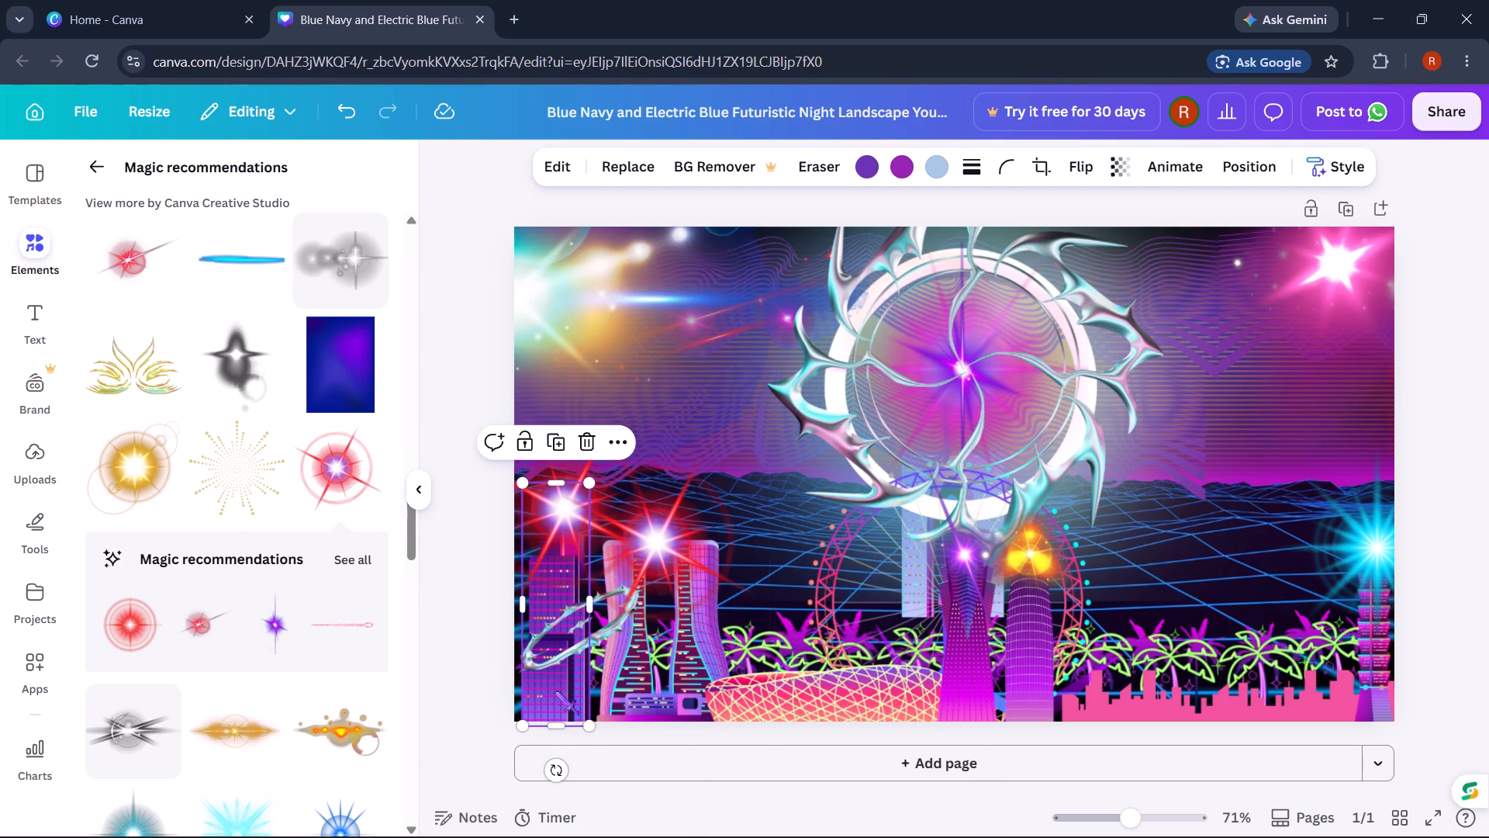
{"action": "left_click", "coordinate": [567, 642]}
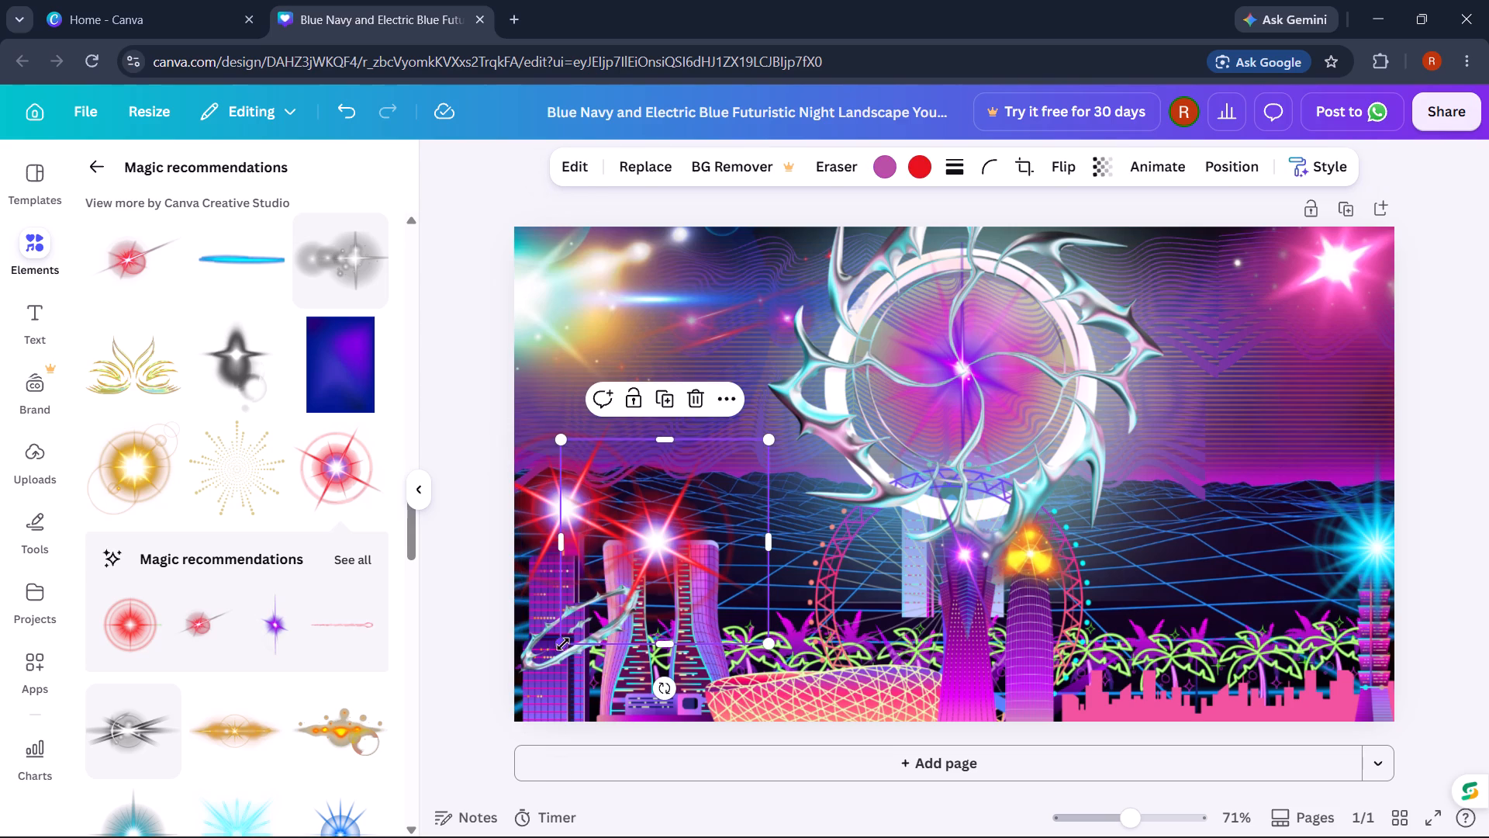
{"action": "left_click", "coordinate": [557, 648]}
{"action": "double_click", "coordinate": [541, 661]}
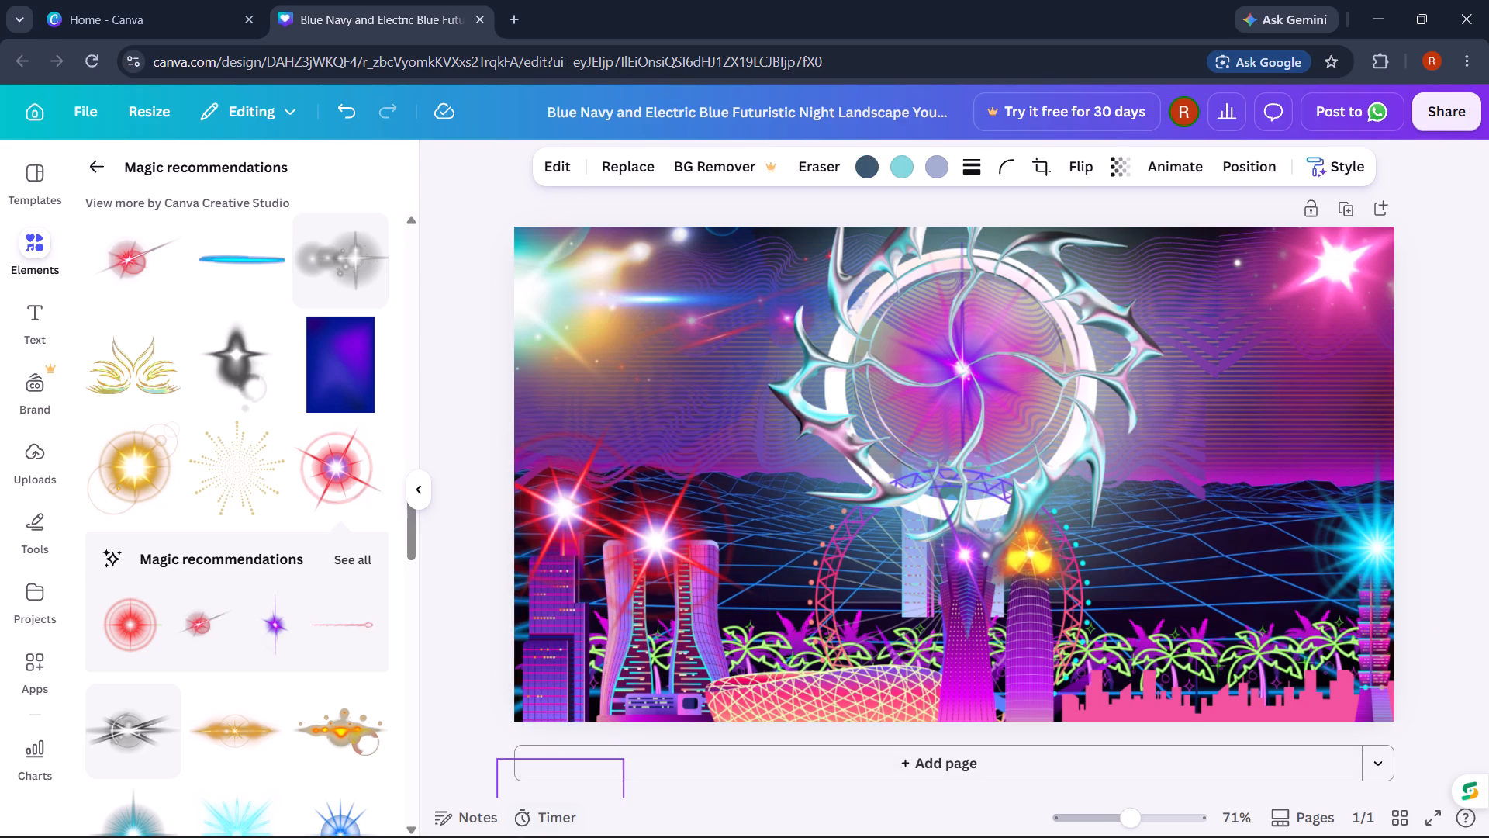
{"action": "right_click", "coordinate": [536, 653]}
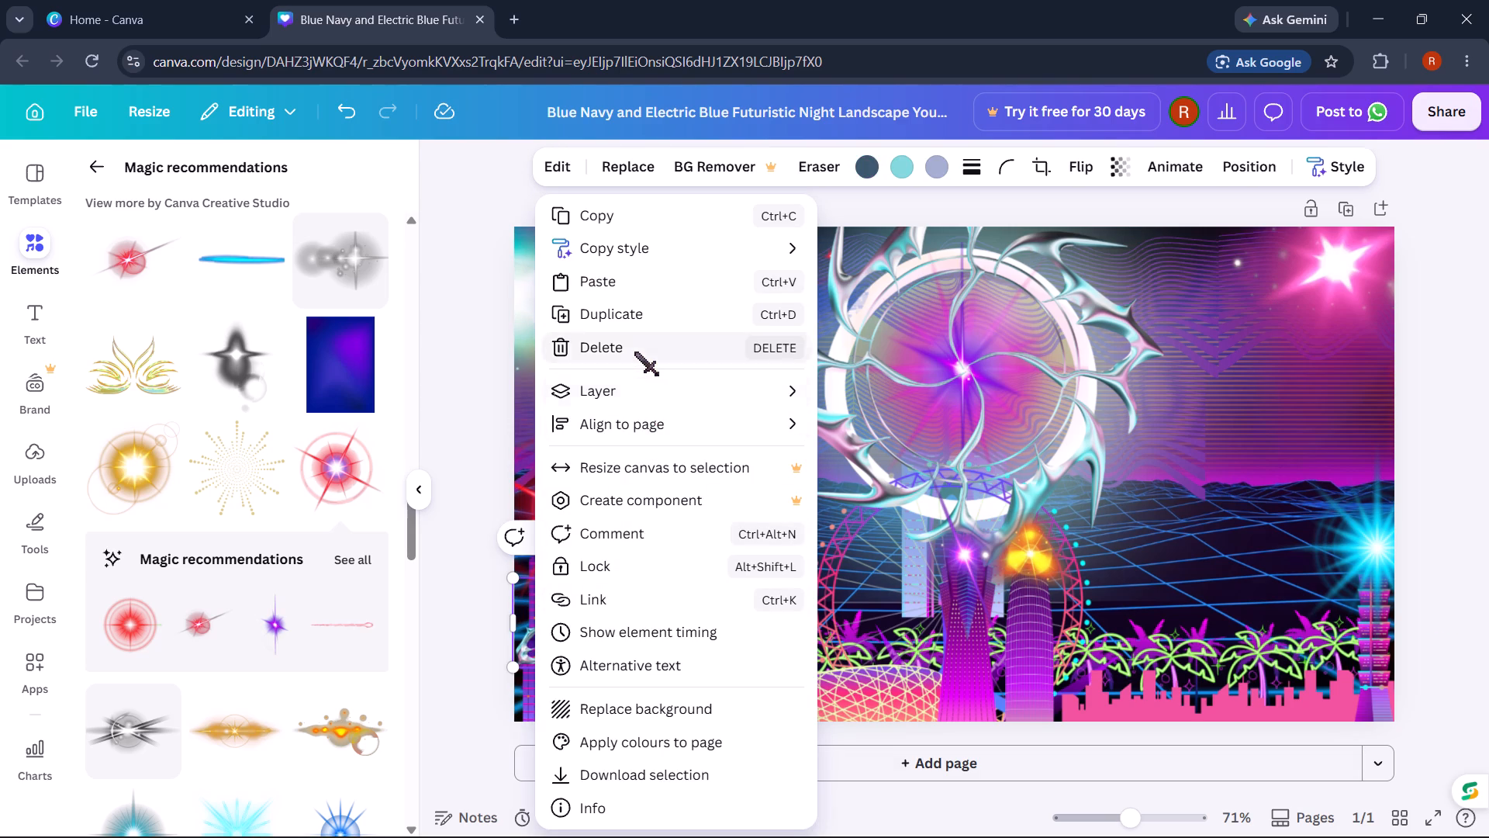
{"action": "left_click", "coordinate": [635, 352]}
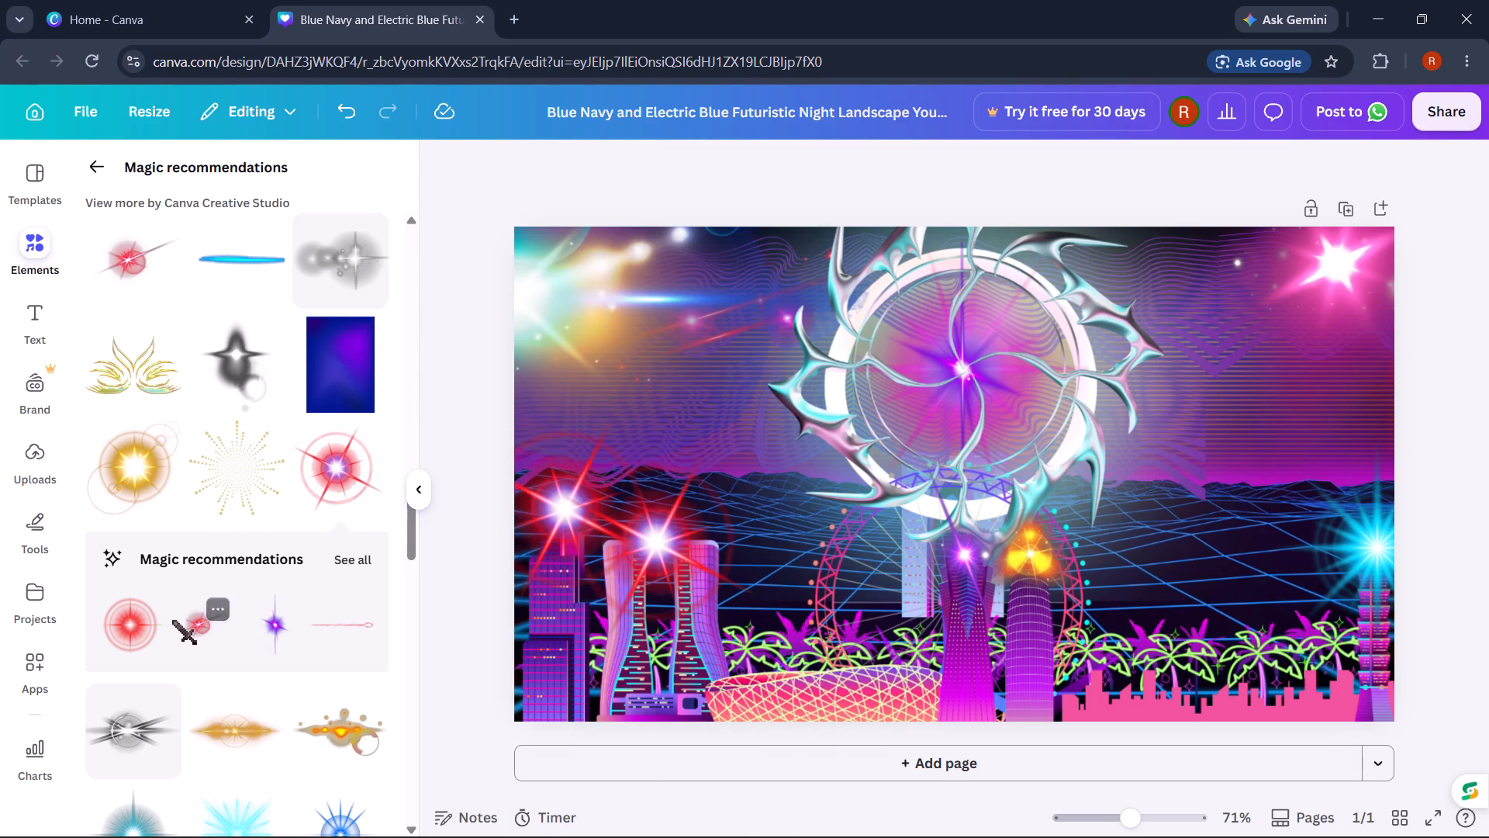
Replace the red flare atop the curved twin towers with the black-and-white crossed-beam flare, shrunk to about a quarter of its size.
{"action": "right_click", "coordinate": [622, 557]}
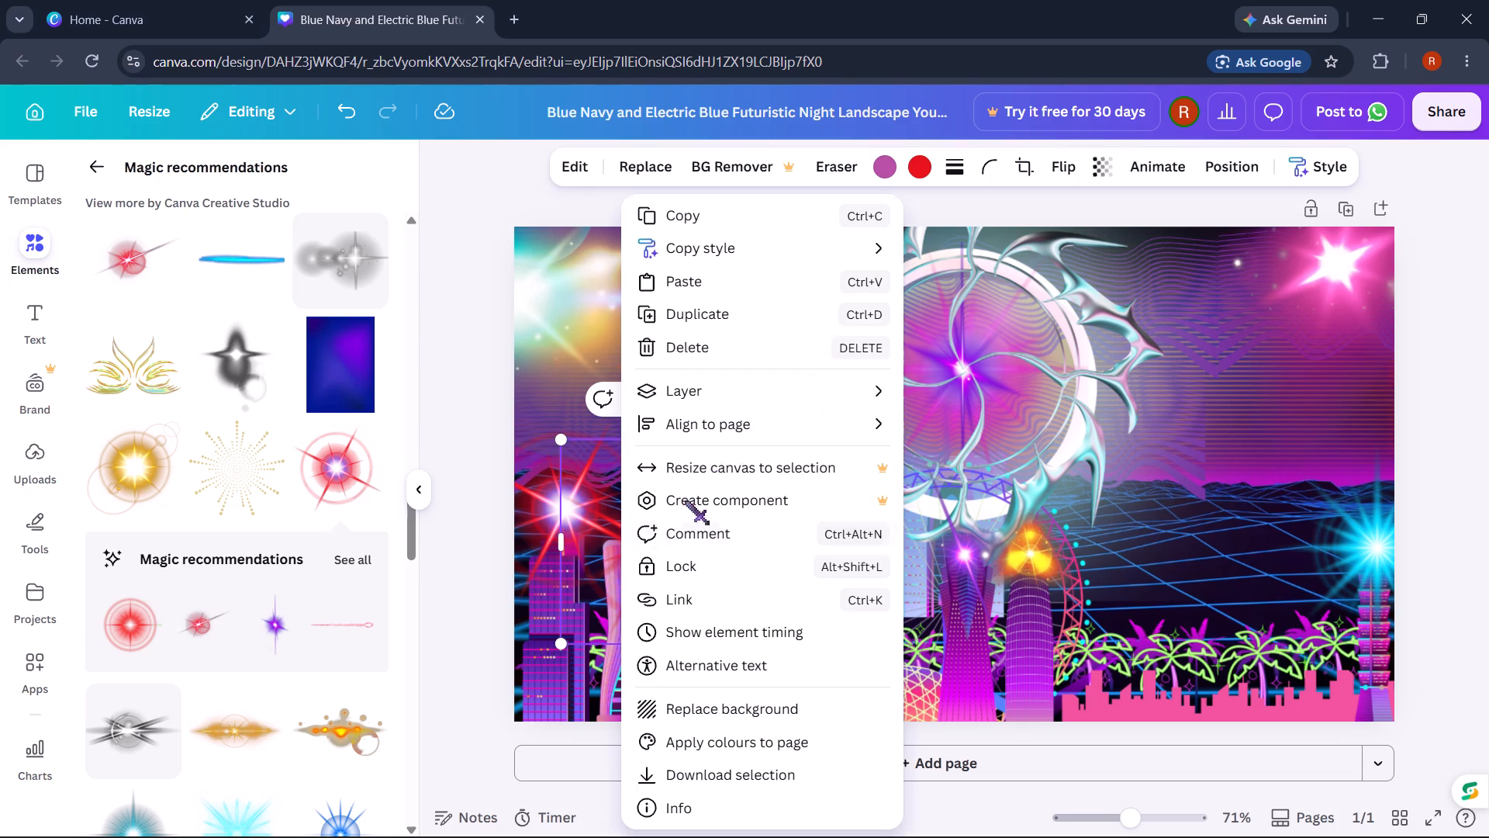
{"action": "left_click", "coordinate": [672, 344]}
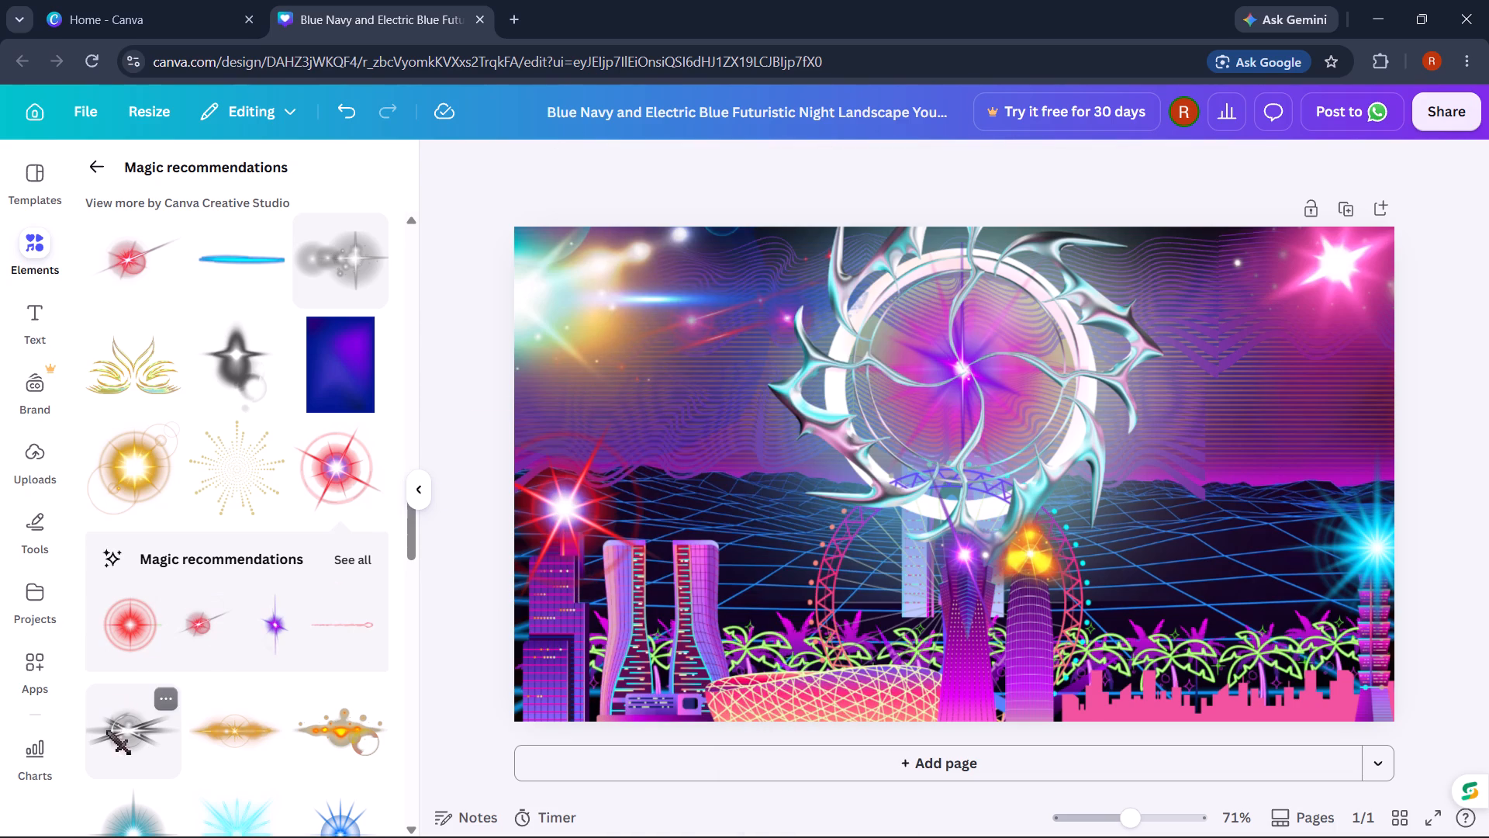
{"action": "left_click", "coordinate": [107, 731]}
{"action": "left_click_drag", "start_coordinate": [996, 423], "coordinate": [746, 507]}
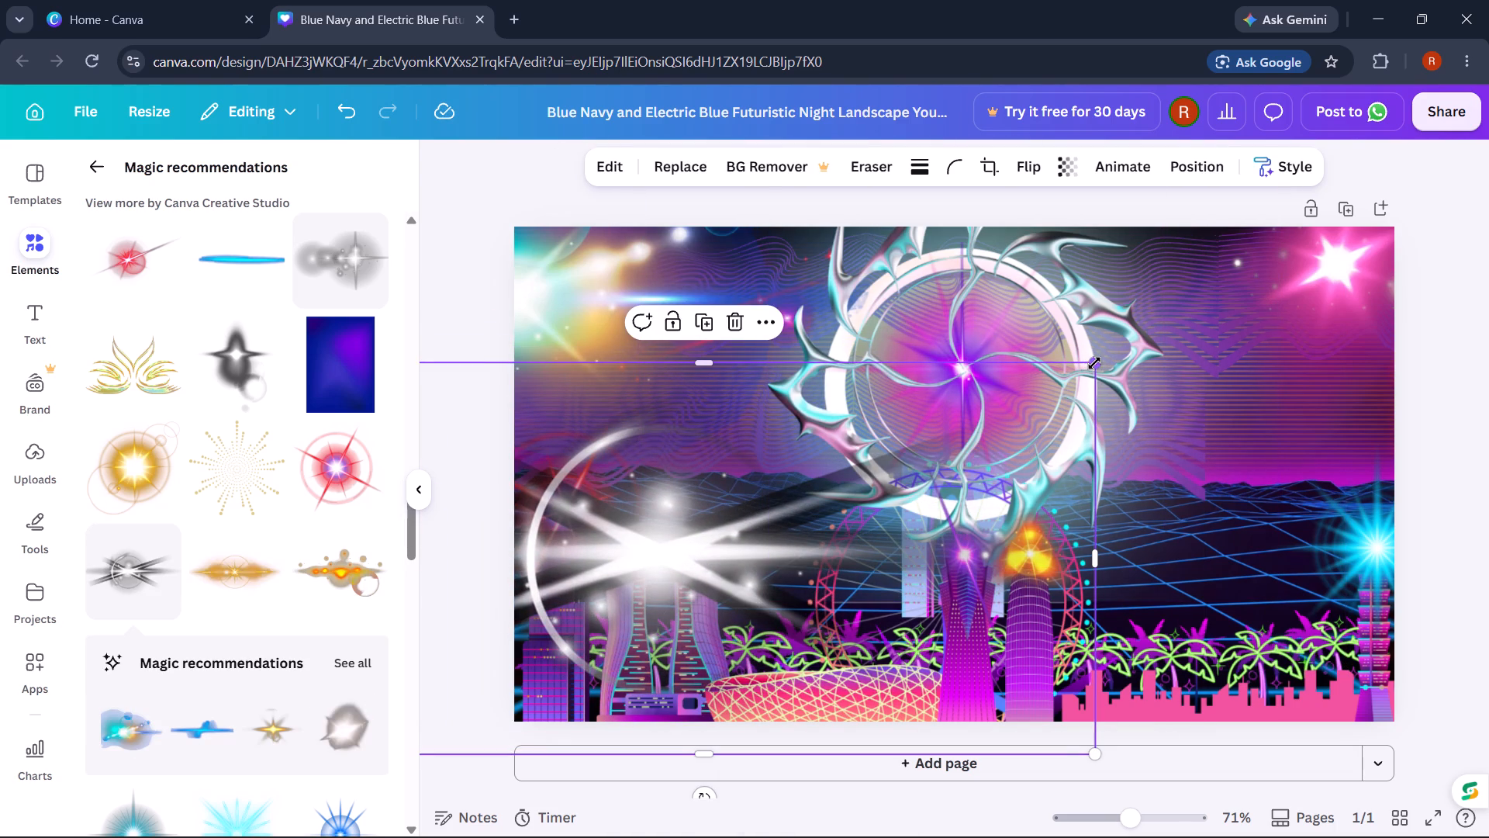
{"action": "left_click_drag", "start_coordinate": [1094, 363], "coordinate": [755, 628]}
{"action": "left_click_drag", "start_coordinate": [689, 669], "coordinate": [727, 612]}
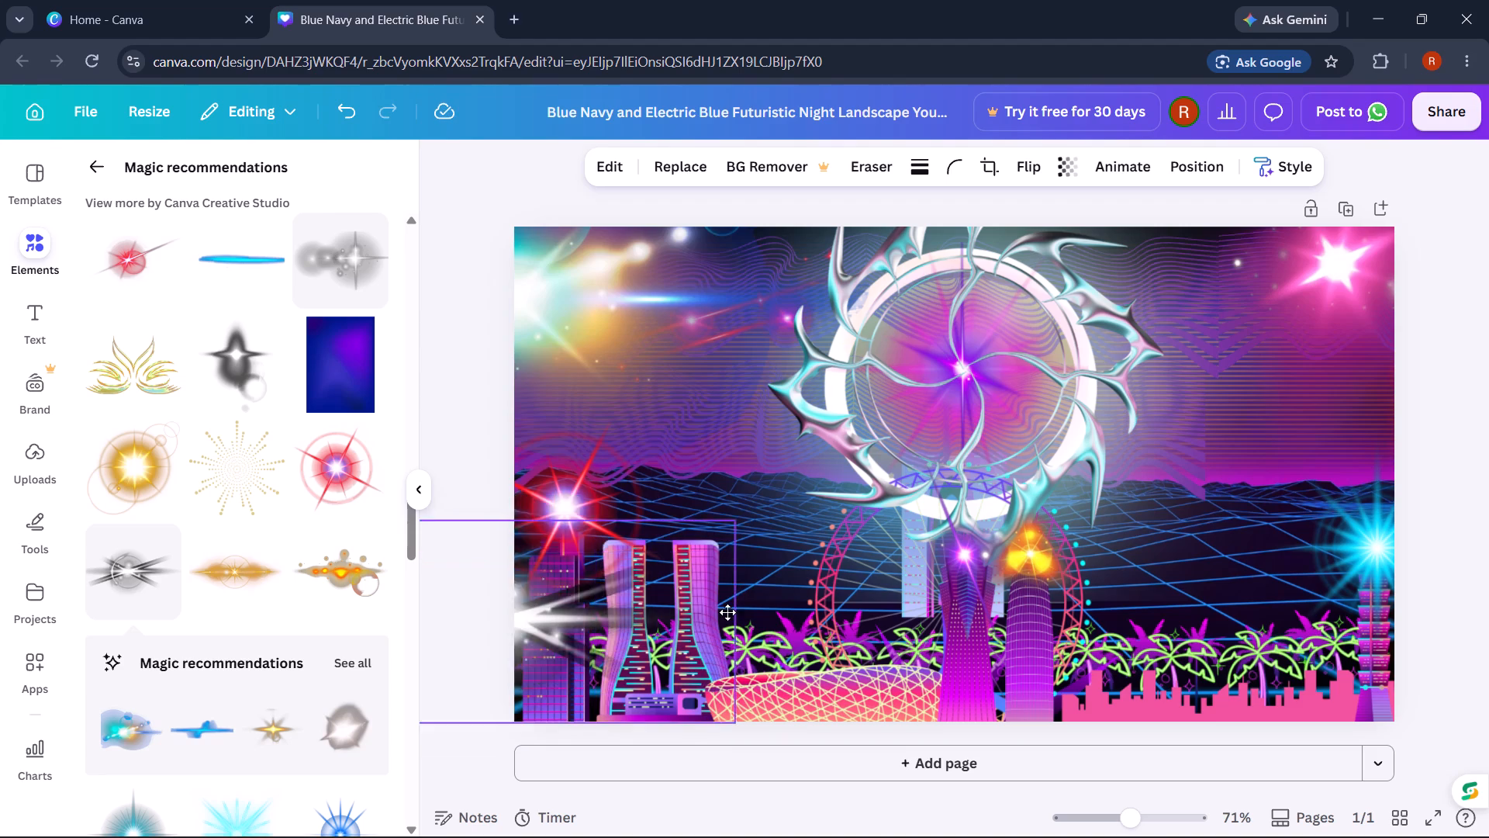
{"action": "left_click_drag", "start_coordinate": [727, 612], "coordinate": [862, 562]}
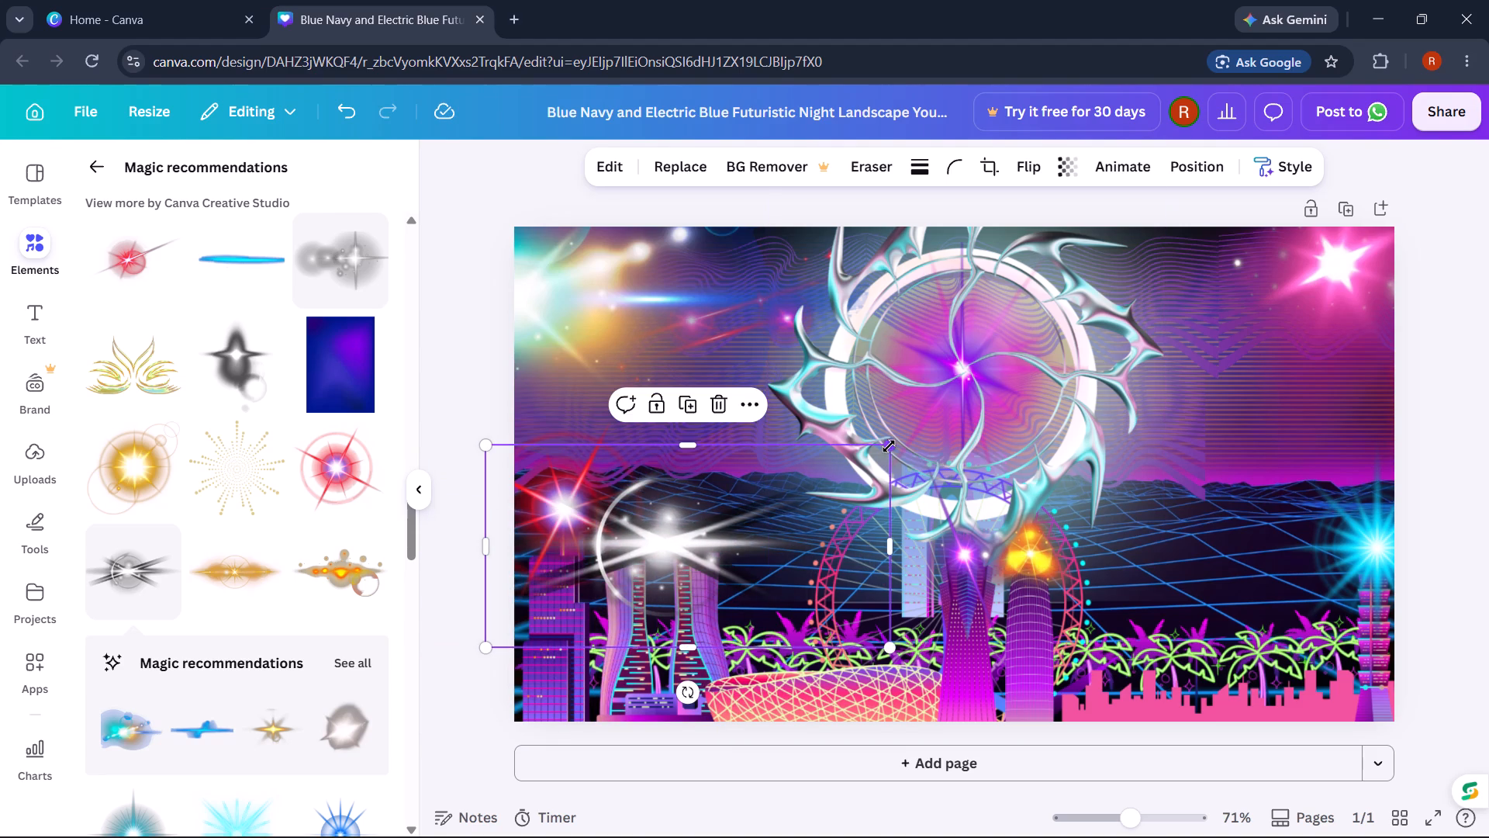
{"action": "left_click_drag", "start_coordinate": [889, 446], "coordinate": [675, 619]}
{"action": "left_click_drag", "start_coordinate": [559, 608], "coordinate": [658, 547]}
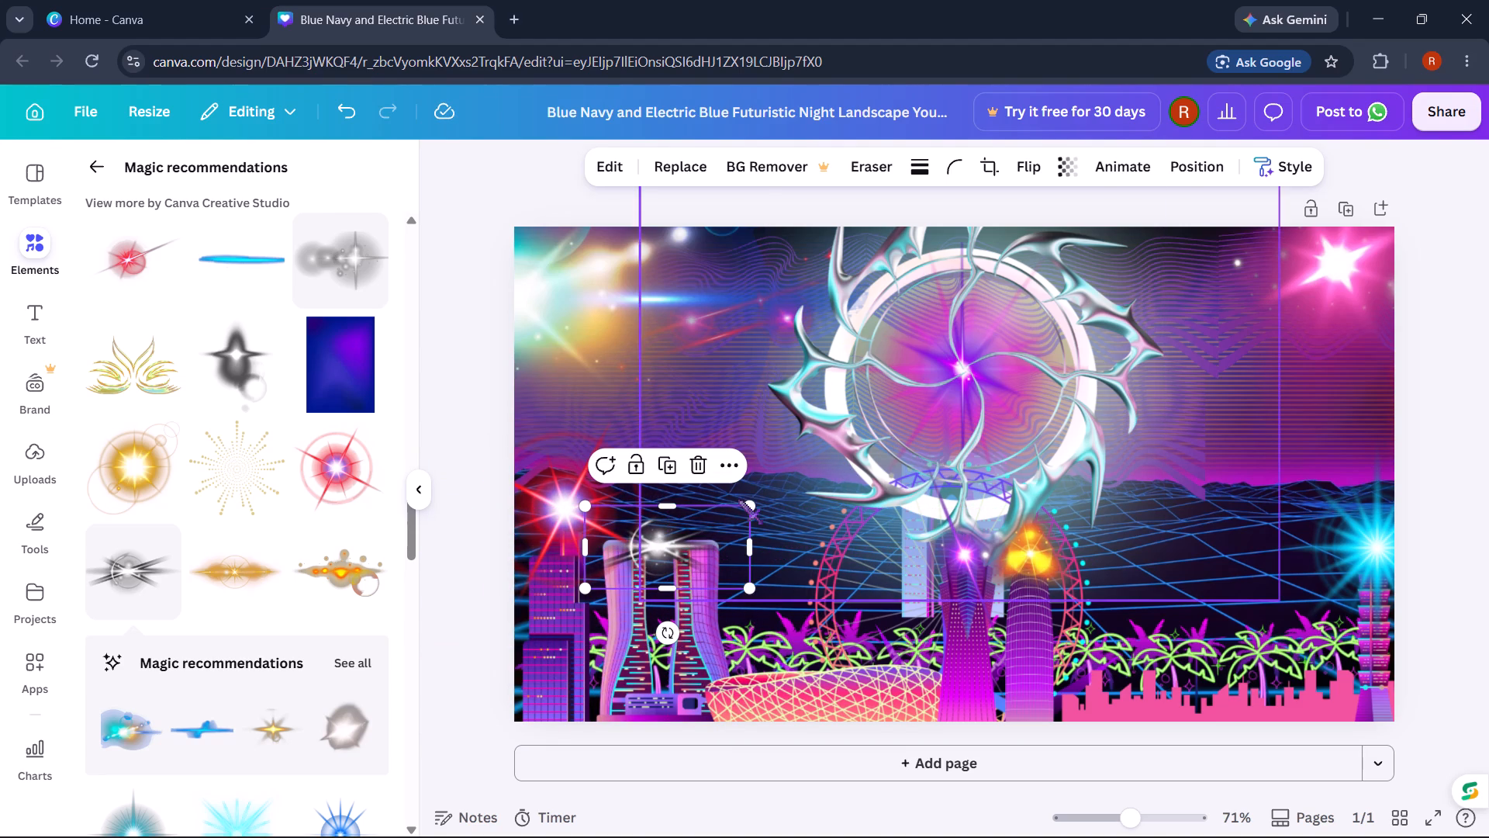
{"action": "left_click_drag", "start_coordinate": [746, 507], "coordinate": [758, 487]}
{"action": "left_click_drag", "start_coordinate": [583, 499], "coordinate": [575, 486]}
{"action": "left_click_drag", "start_coordinate": [726, 528], "coordinate": [718, 525]}
{"action": "left_click", "coordinate": [1471, 468]}
Add the angular purple-and-blue building with the spire, shrink it to about a quarter and place it at the page's bottom edge beside the rounded tower.
{"action": "scroll", "coordinate": [277, 623], "scroll_direction": "down", "scroll_amount": 3}
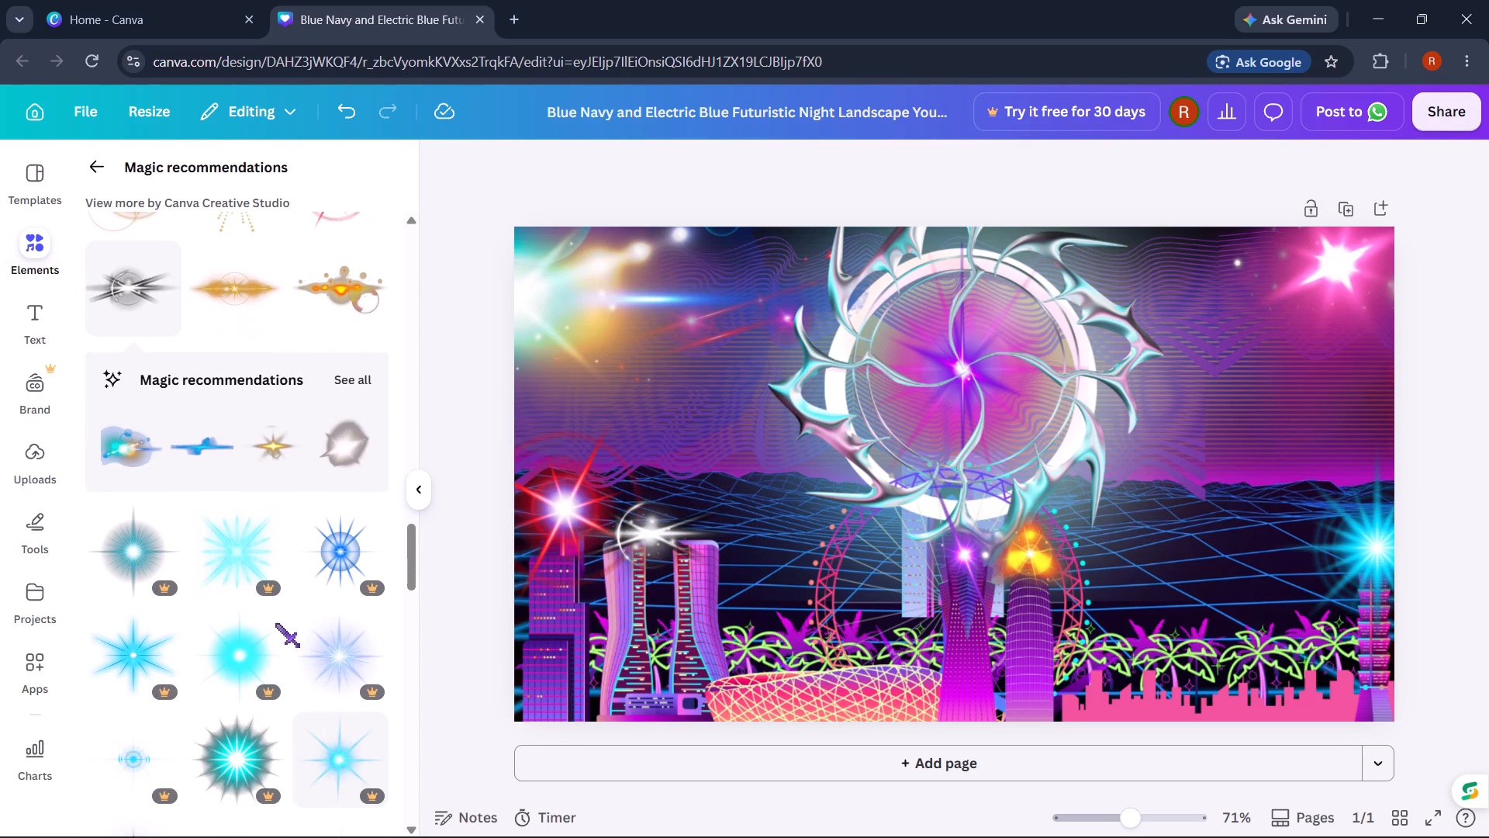
{"action": "scroll", "coordinate": [275, 624], "scroll_direction": "down", "scroll_amount": 7}
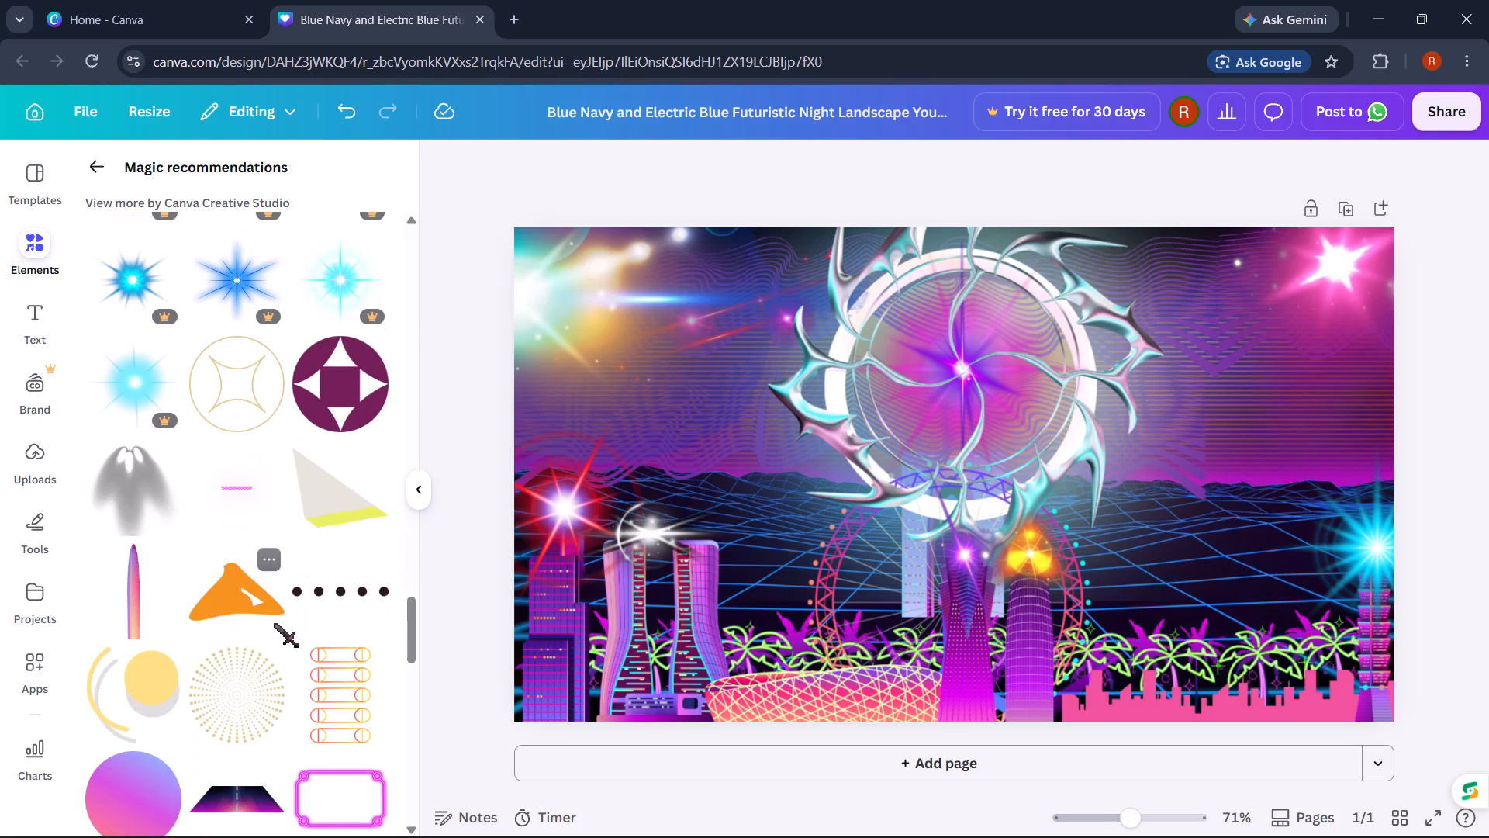
{"action": "scroll", "coordinate": [275, 624], "scroll_direction": "down", "scroll_amount": 7}
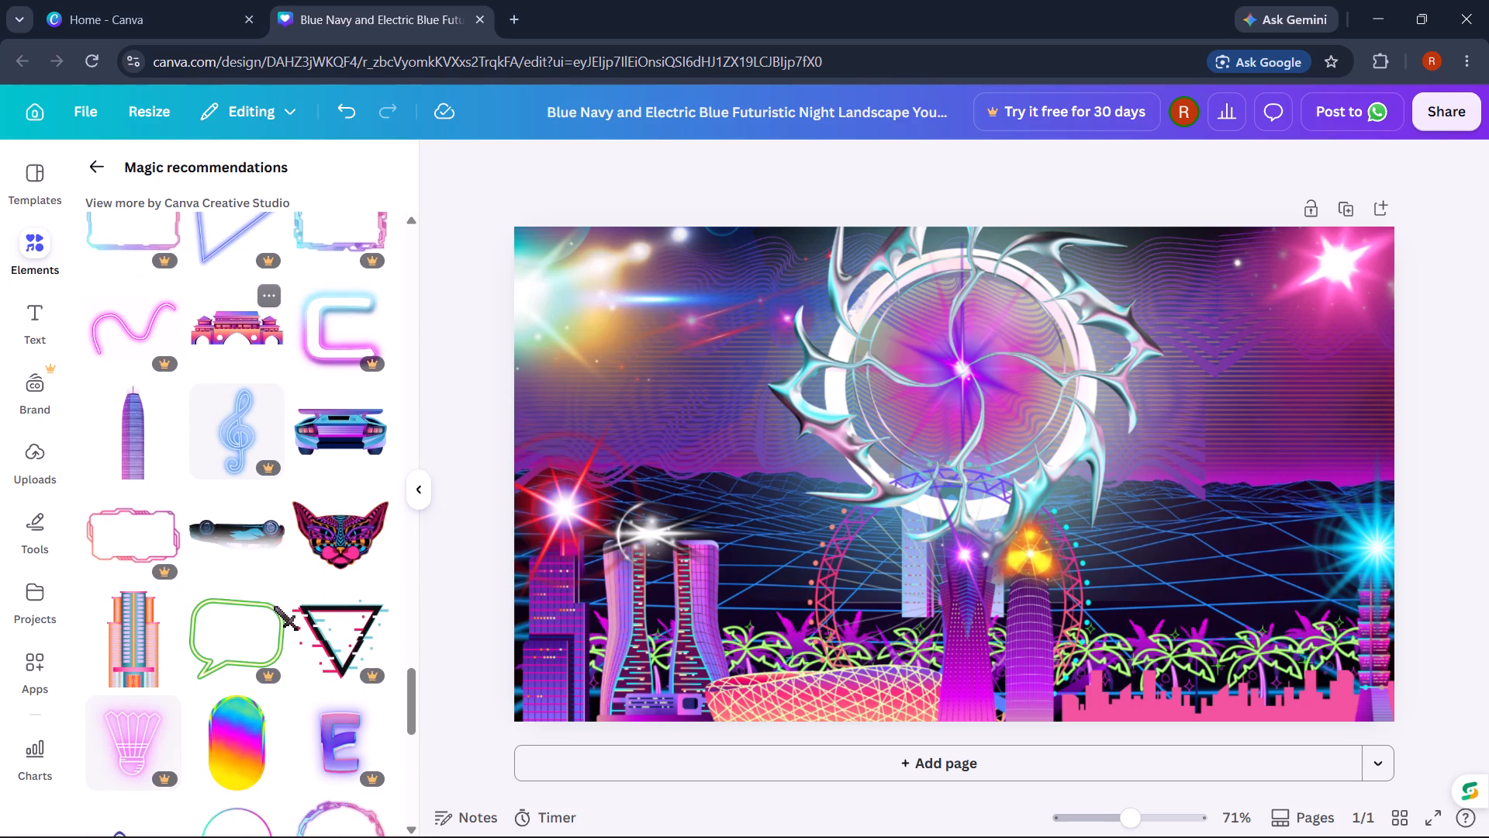
{"action": "scroll", "coordinate": [275, 601], "scroll_direction": "down", "scroll_amount": 5}
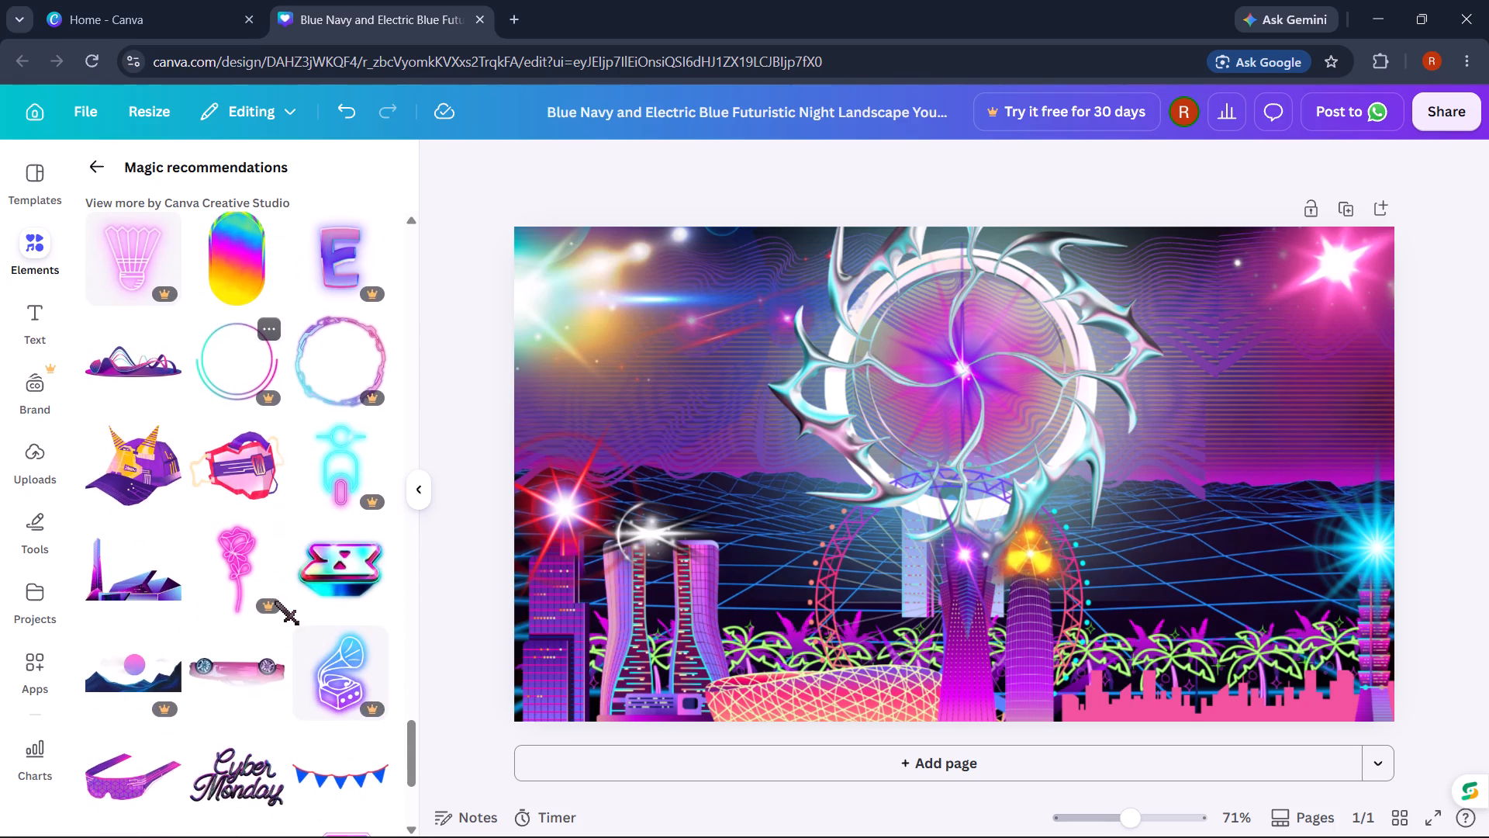
{"action": "scroll", "coordinate": [275, 601], "scroll_direction": "down", "scroll_amount": 3}
{"action": "left_click", "coordinate": [157, 293]}
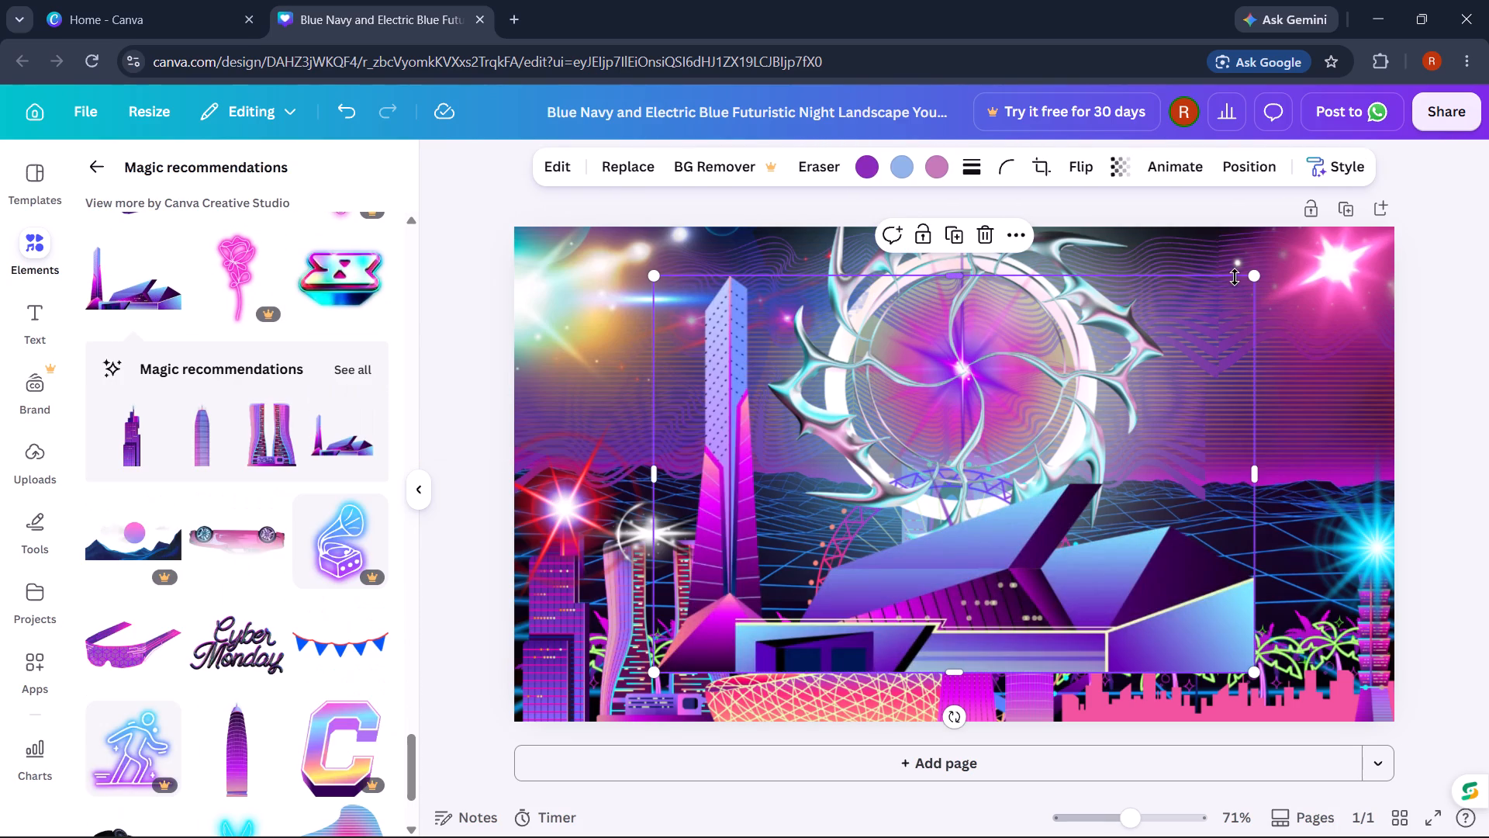
{"action": "left_click_drag", "start_coordinate": [1249, 277], "coordinate": [1007, 564]}
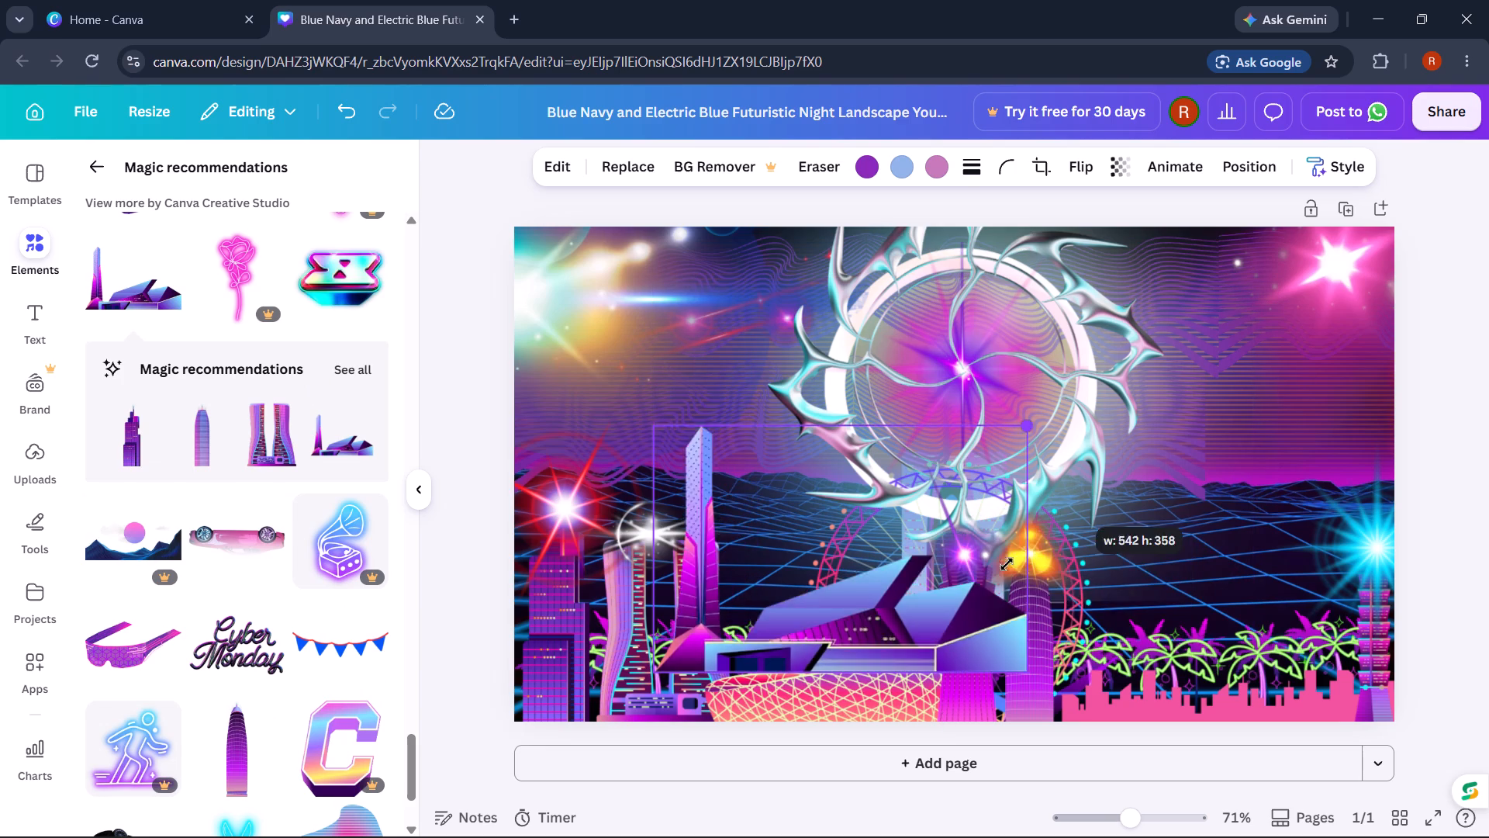
{"action": "left_click_drag", "start_coordinate": [1007, 564], "coordinate": [867, 641]}
{"action": "left_click_drag", "start_coordinate": [773, 628], "coordinate": [942, 707]}
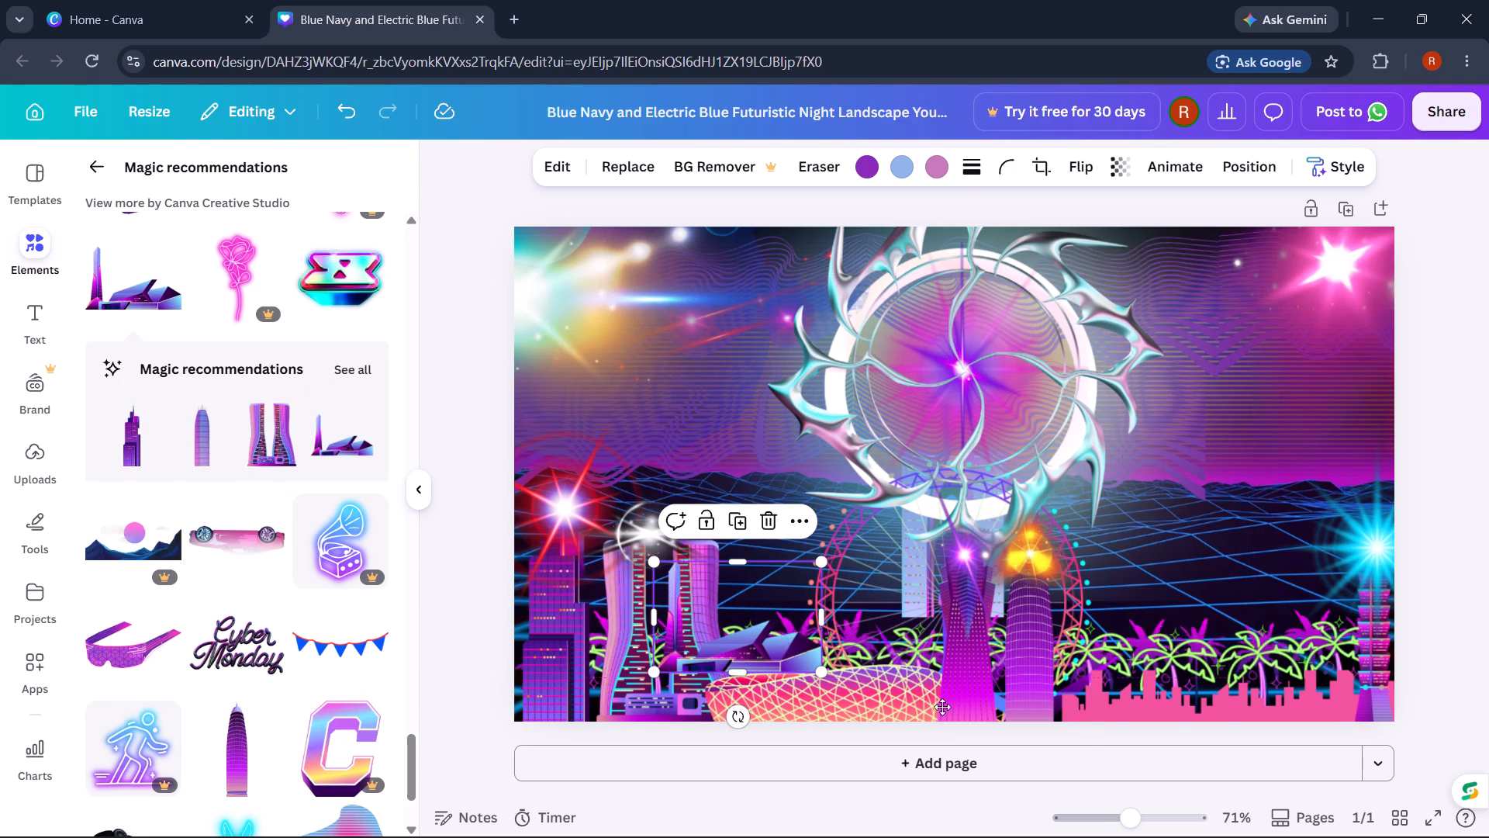
{"action": "left_click_drag", "start_coordinate": [942, 707], "coordinate": [1164, 677]}
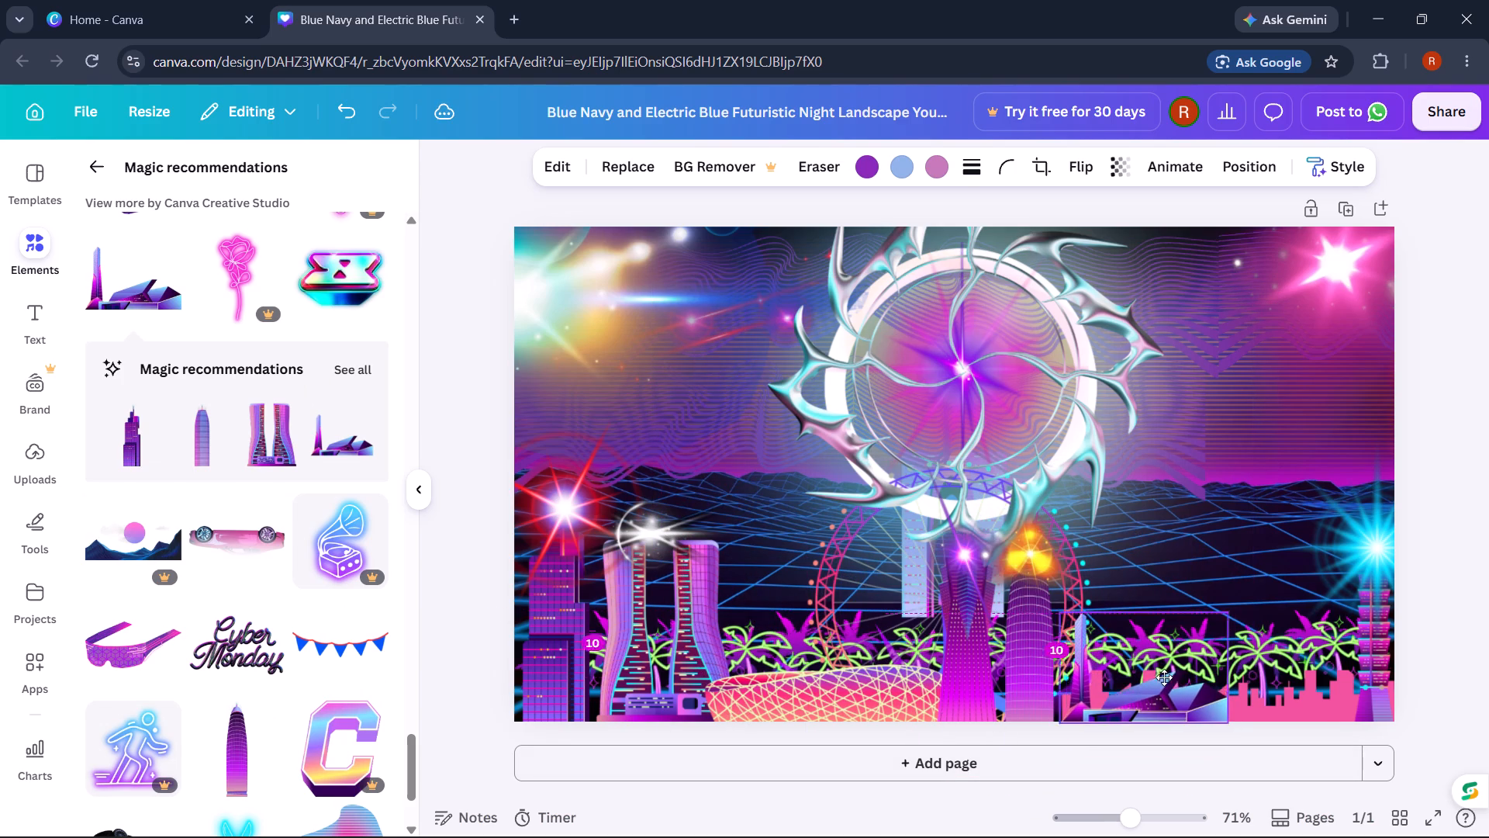
{"action": "left_click_drag", "start_coordinate": [1164, 677], "coordinate": [1169, 698]}
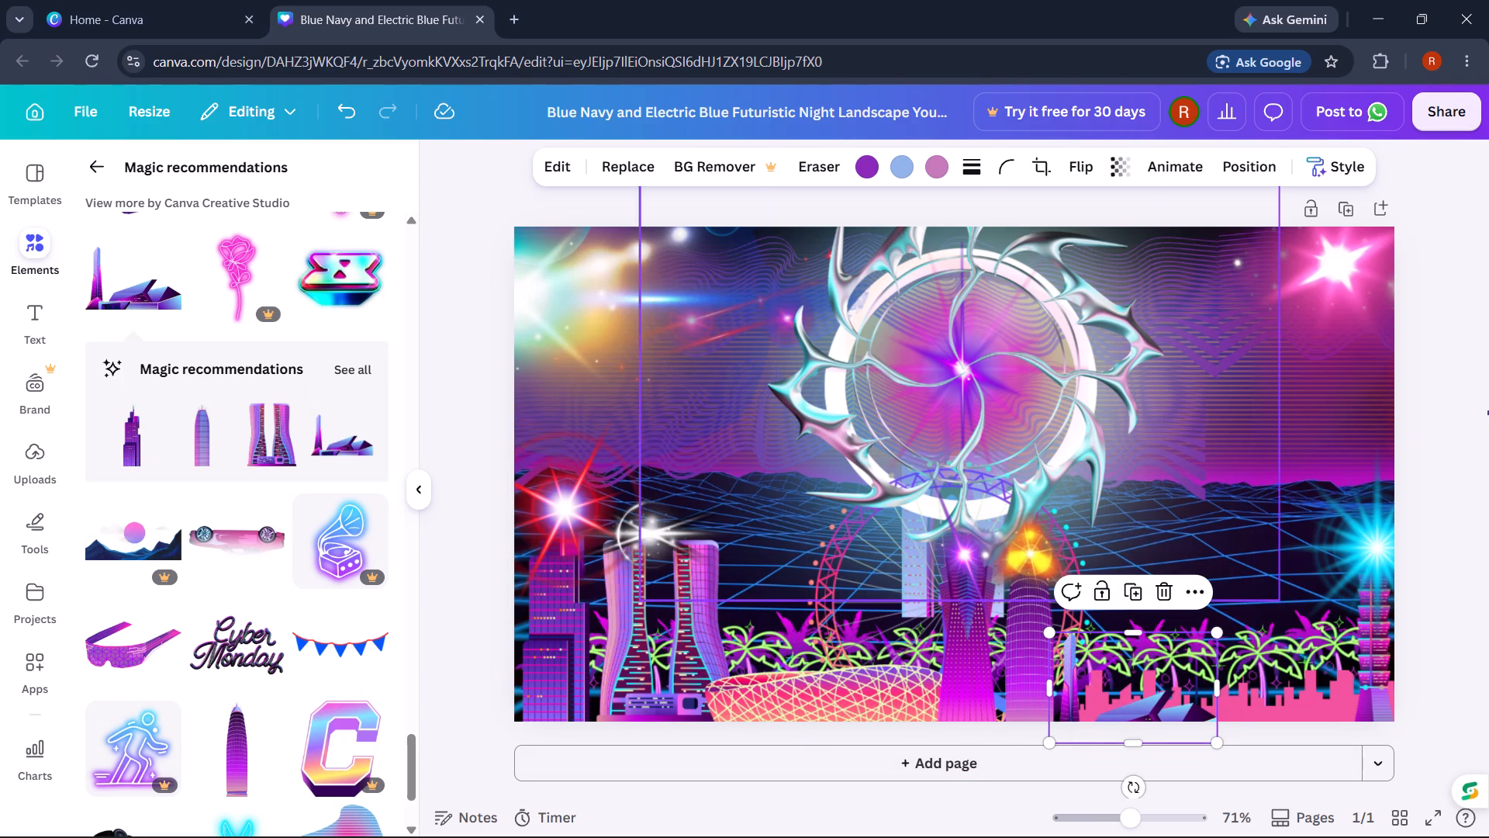
{"action": "left_click_drag", "start_coordinate": [1488, 410], "coordinate": [1480, 413]}
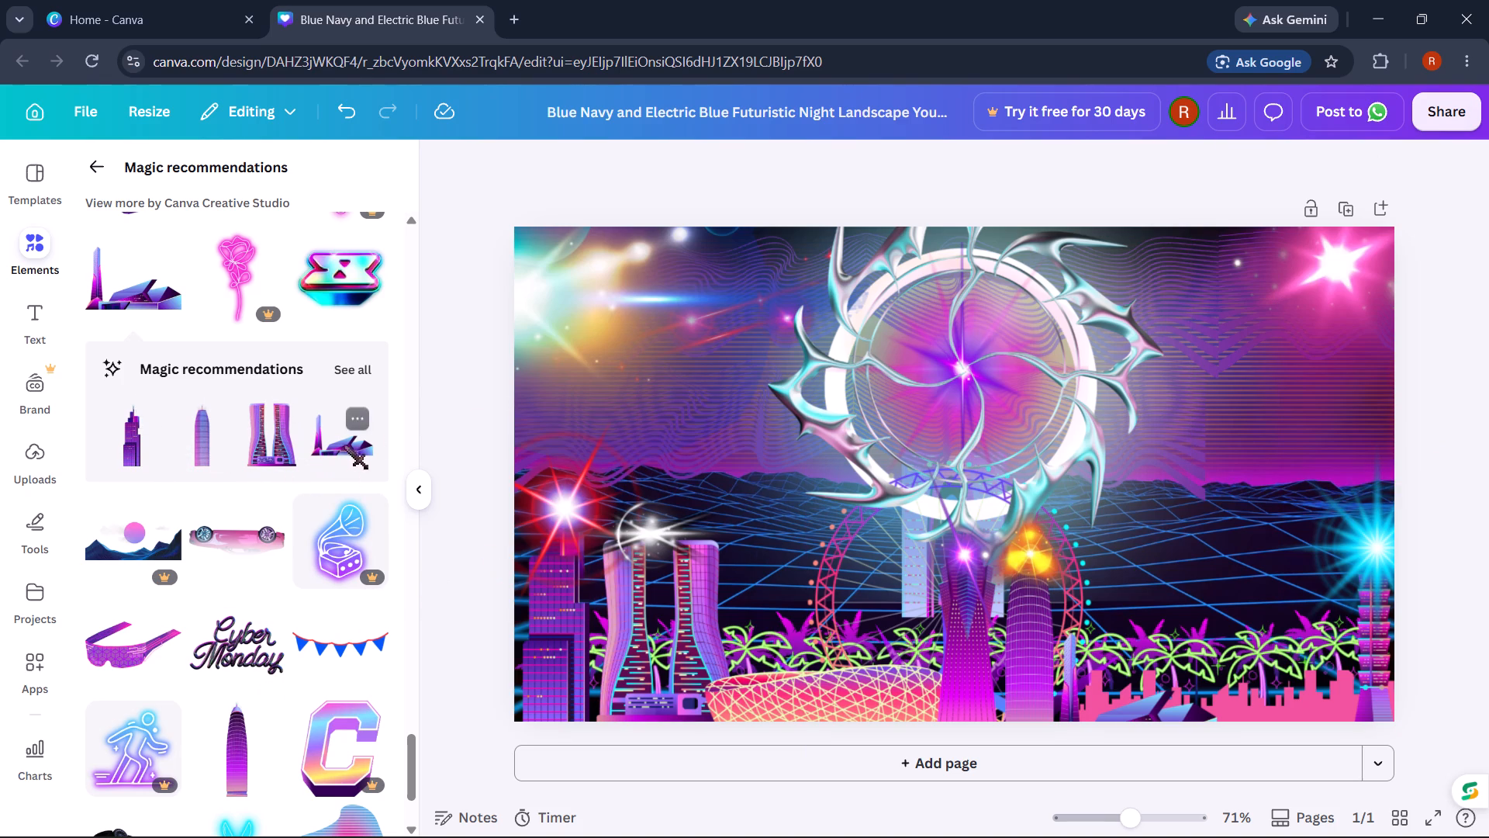
Add the three-tower group from the building's full recommendations, shrink it to about half and place it at the bottom beside the curved twin towers.
{"action": "left_click", "coordinate": [360, 371]}
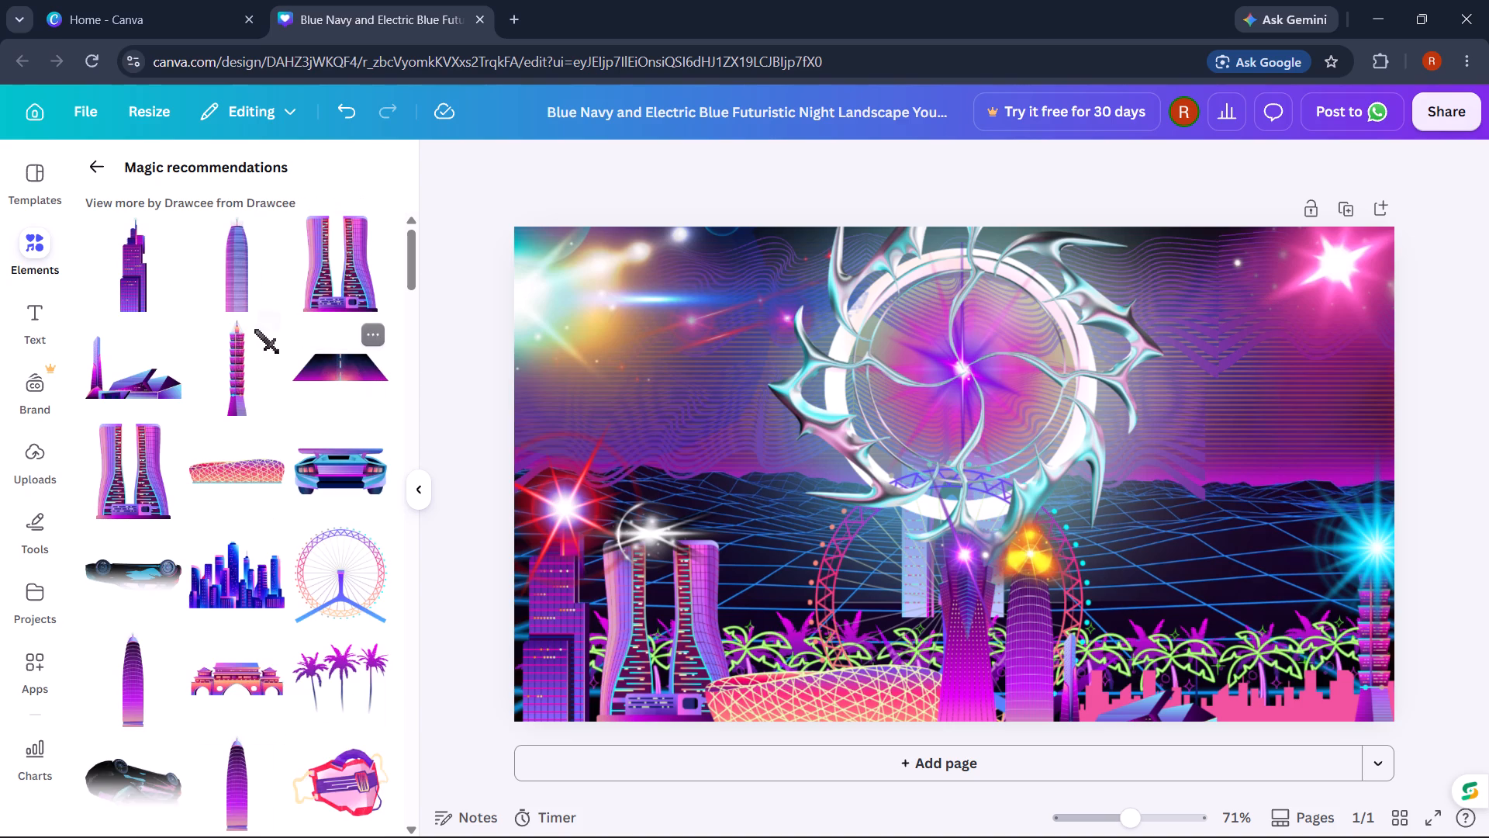
{"action": "scroll", "coordinate": [237, 532], "scroll_direction": "down", "scroll_amount": 1}
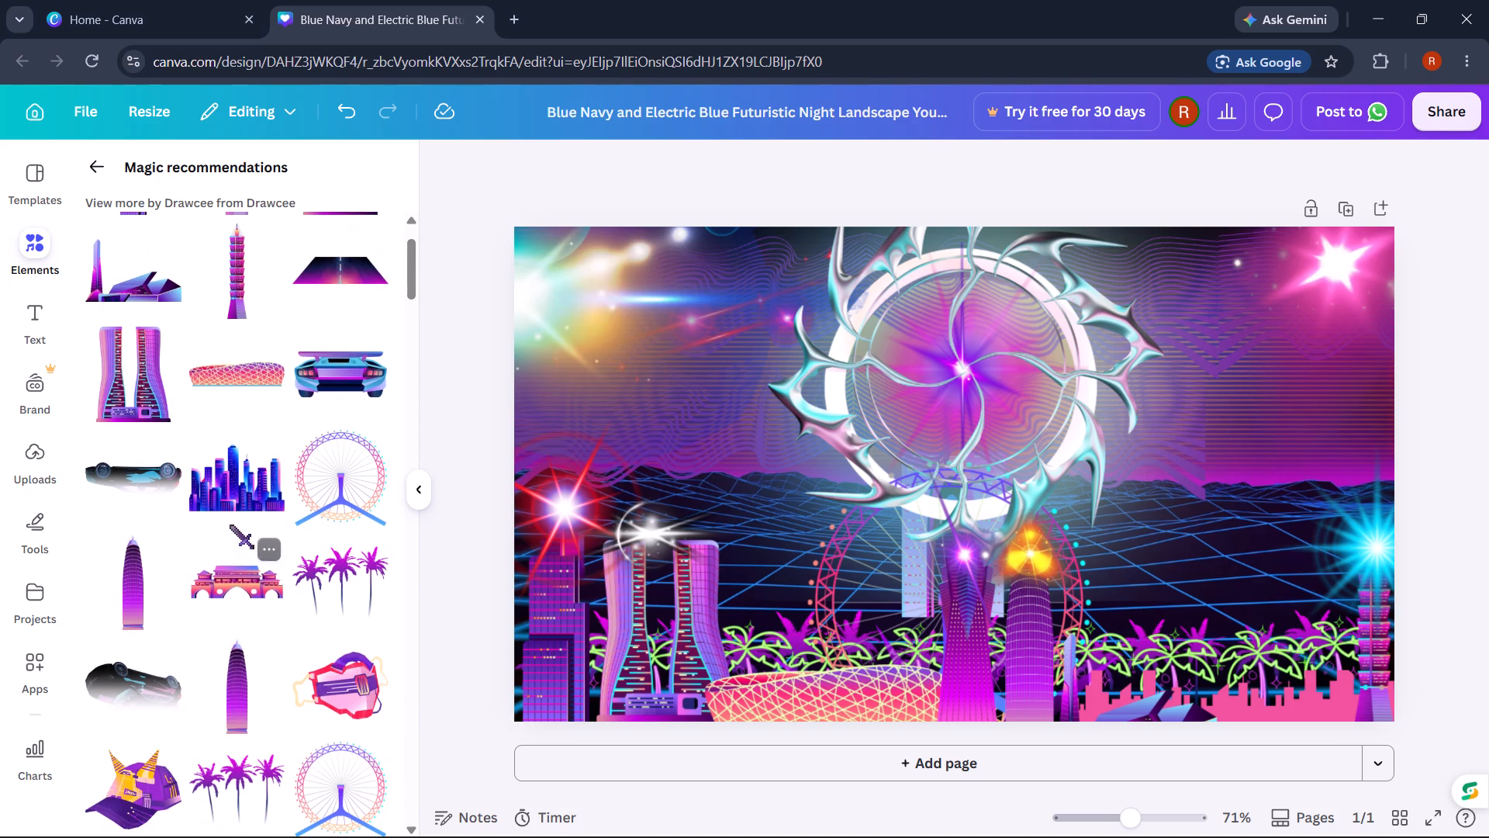
{"action": "scroll", "coordinate": [230, 500], "scroll_direction": "down", "scroll_amount": 2}
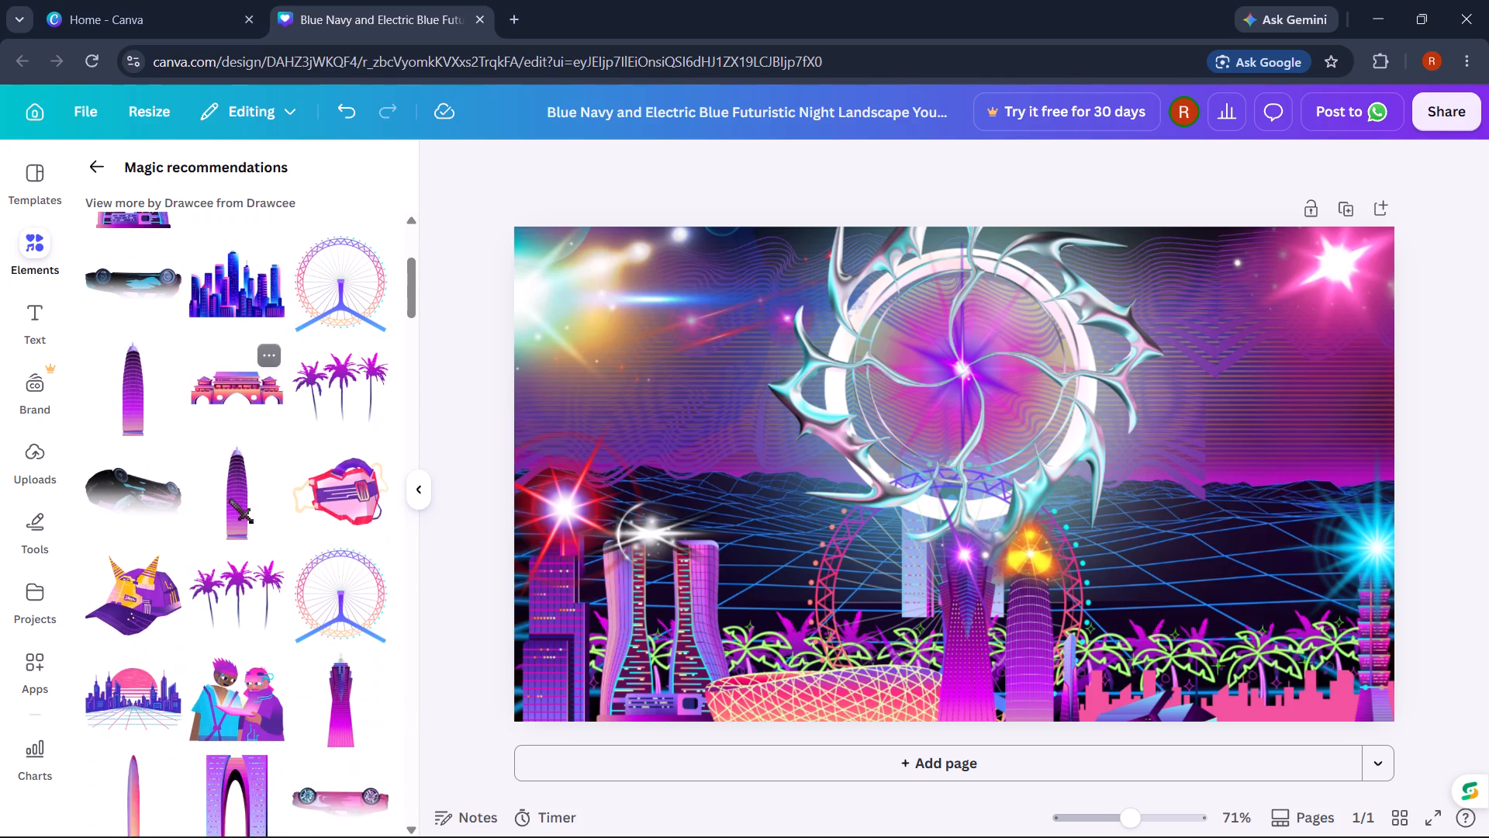
{"action": "scroll", "coordinate": [230, 480], "scroll_direction": "down", "scroll_amount": 4}
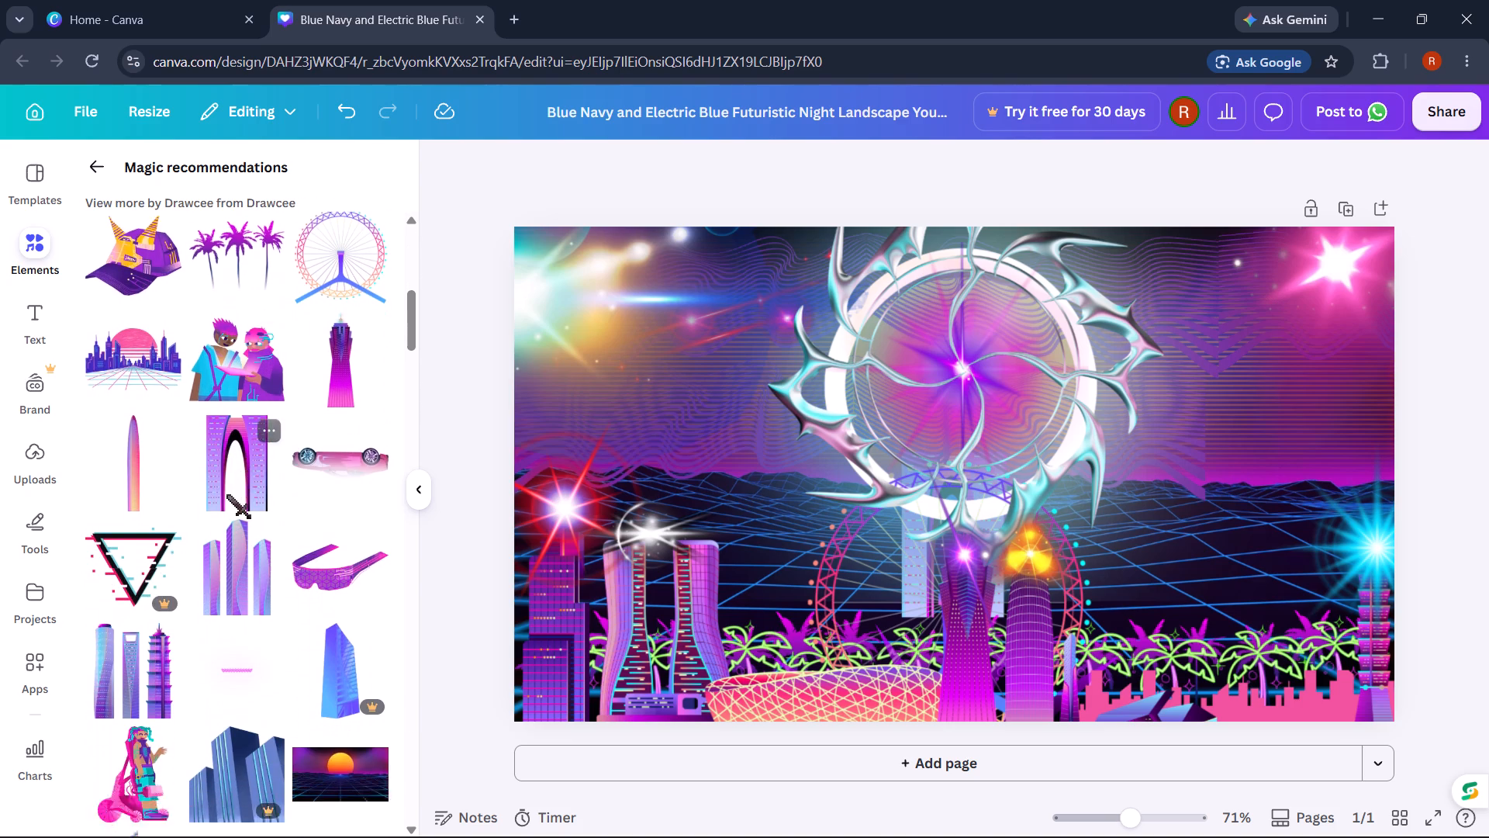
{"action": "scroll", "coordinate": [250, 471], "scroll_direction": "down", "scroll_amount": 1}
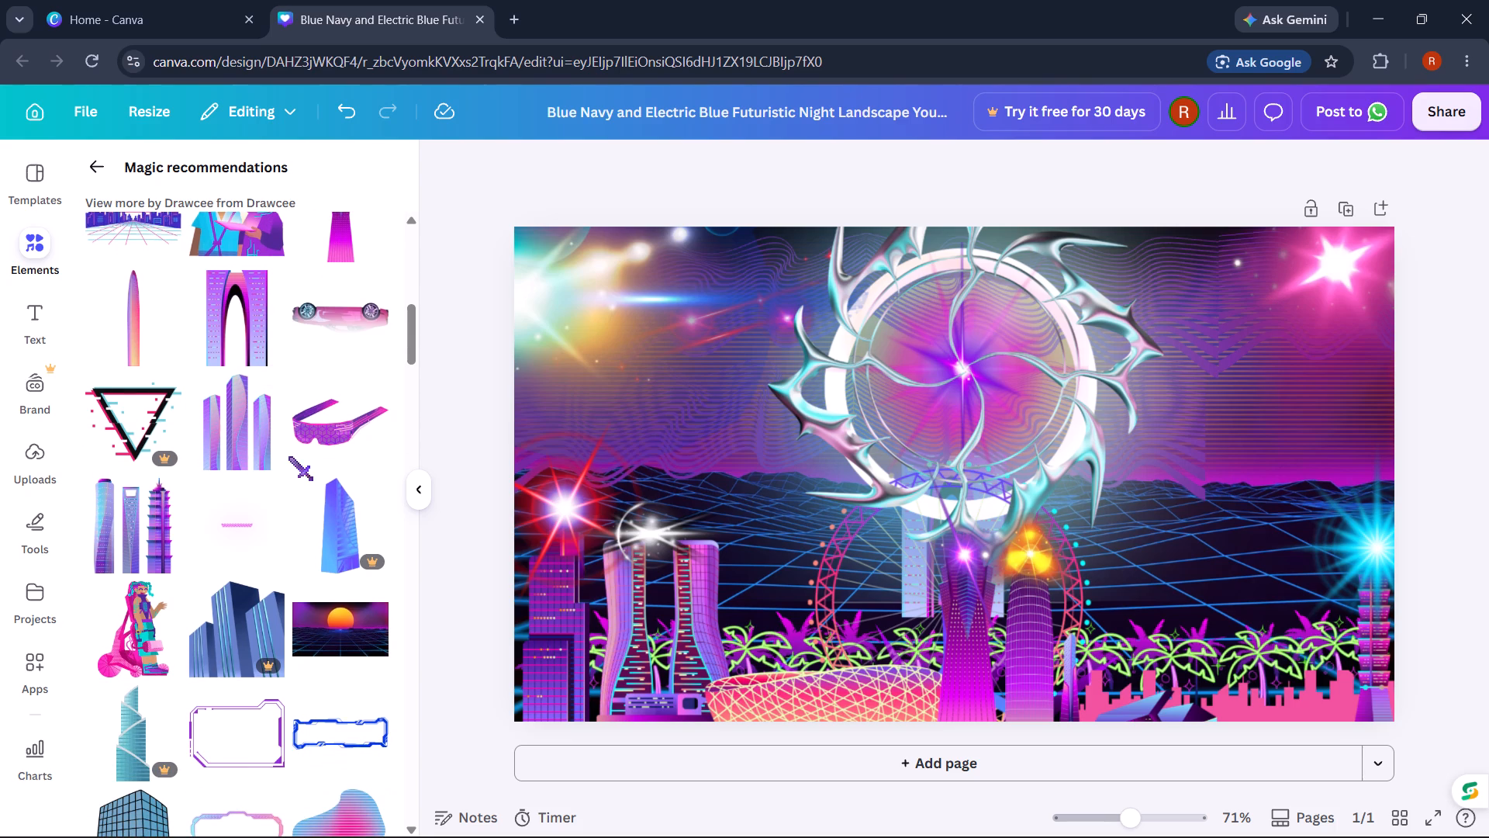
{"action": "left_click", "coordinate": [130, 480]}
{"action": "left_click", "coordinate": [93, 526]}
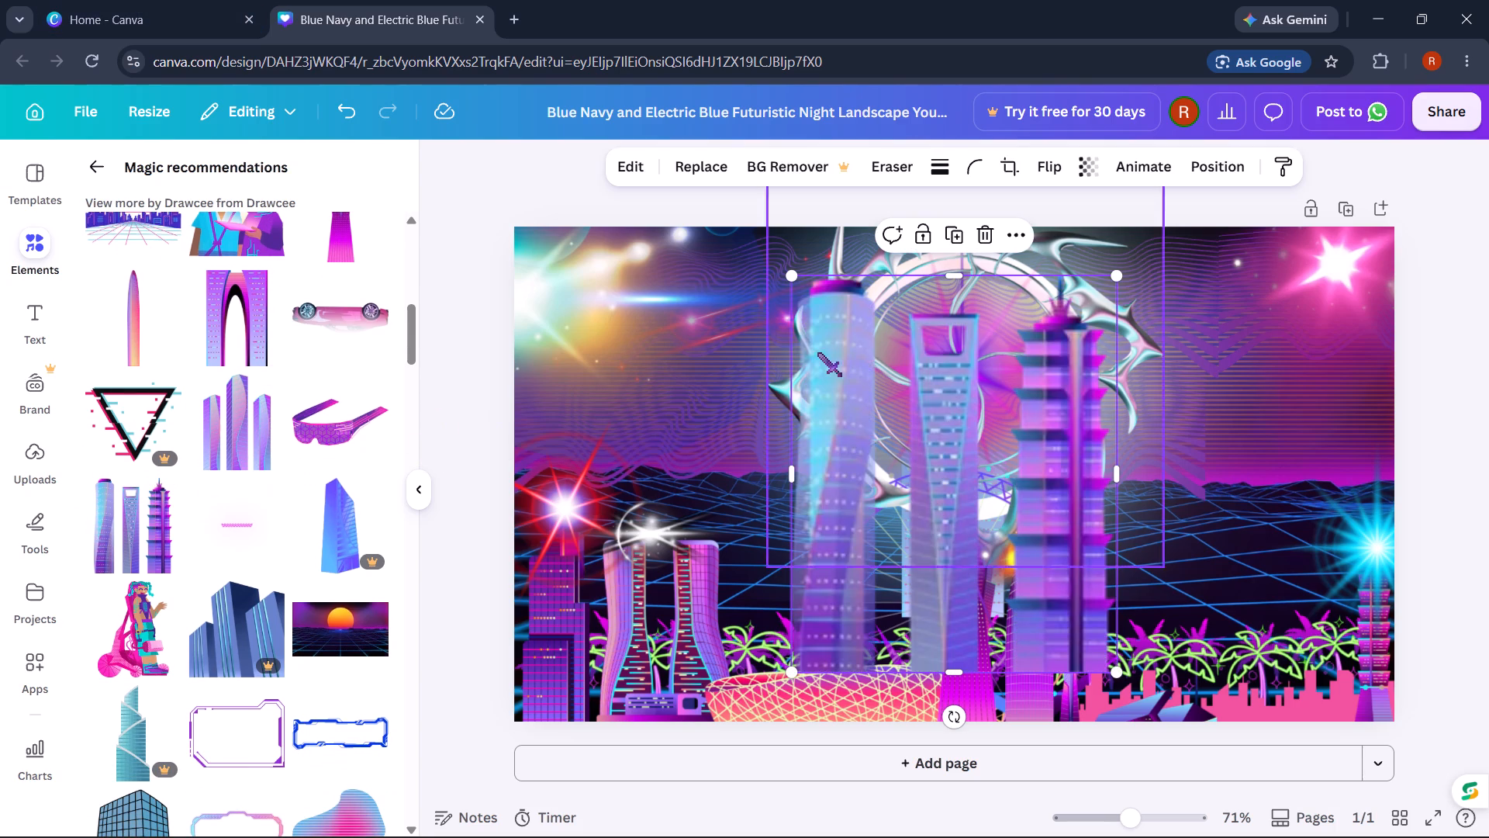
{"action": "left_click_drag", "start_coordinate": [1115, 271], "coordinate": [909, 461]}
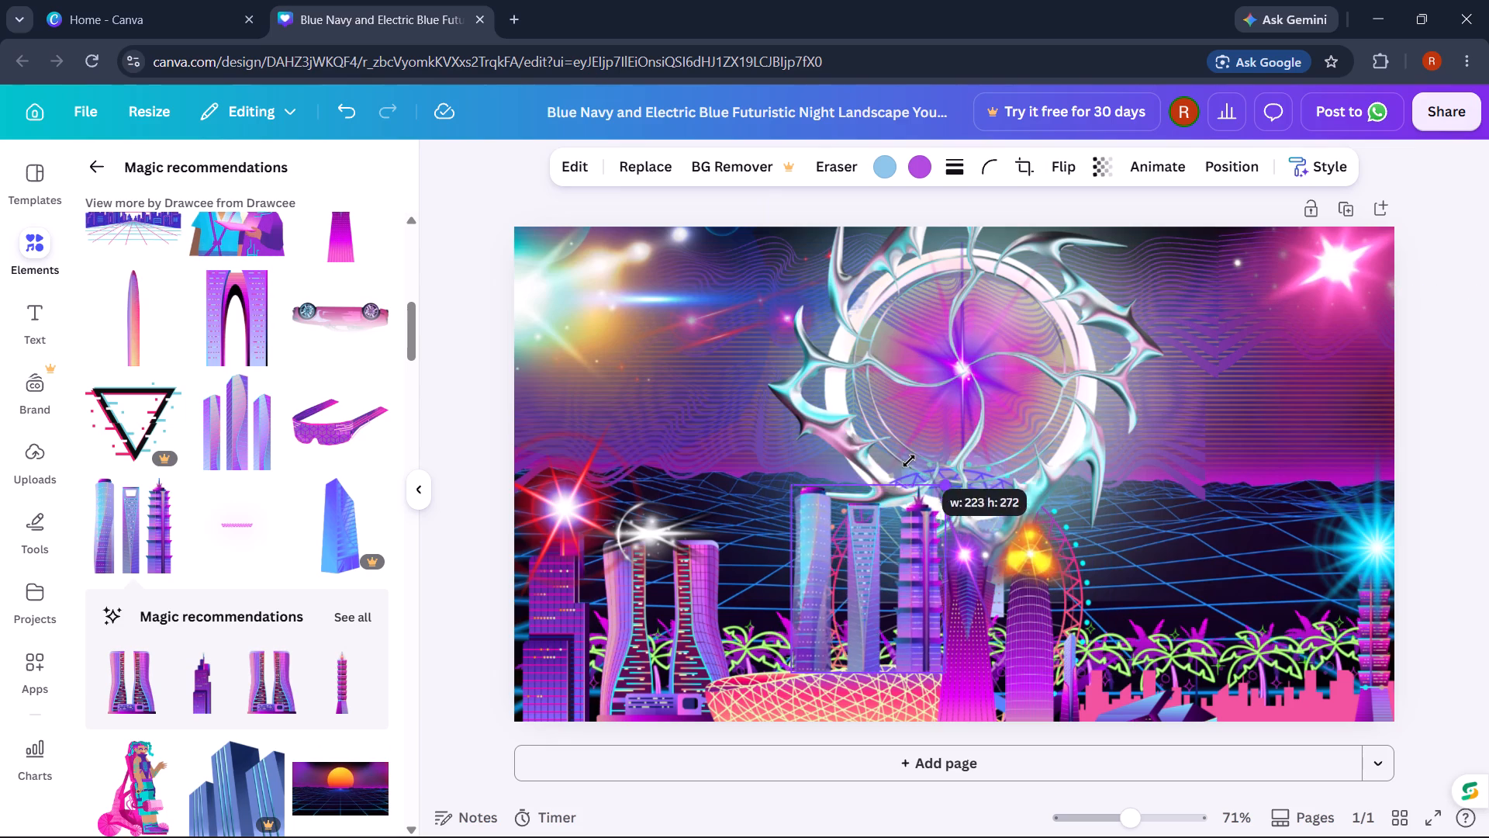
{"action": "left_click_drag", "start_coordinate": [909, 461], "coordinate": [906, 462]}
{"action": "left_click_drag", "start_coordinate": [864, 541], "coordinate": [800, 613]}
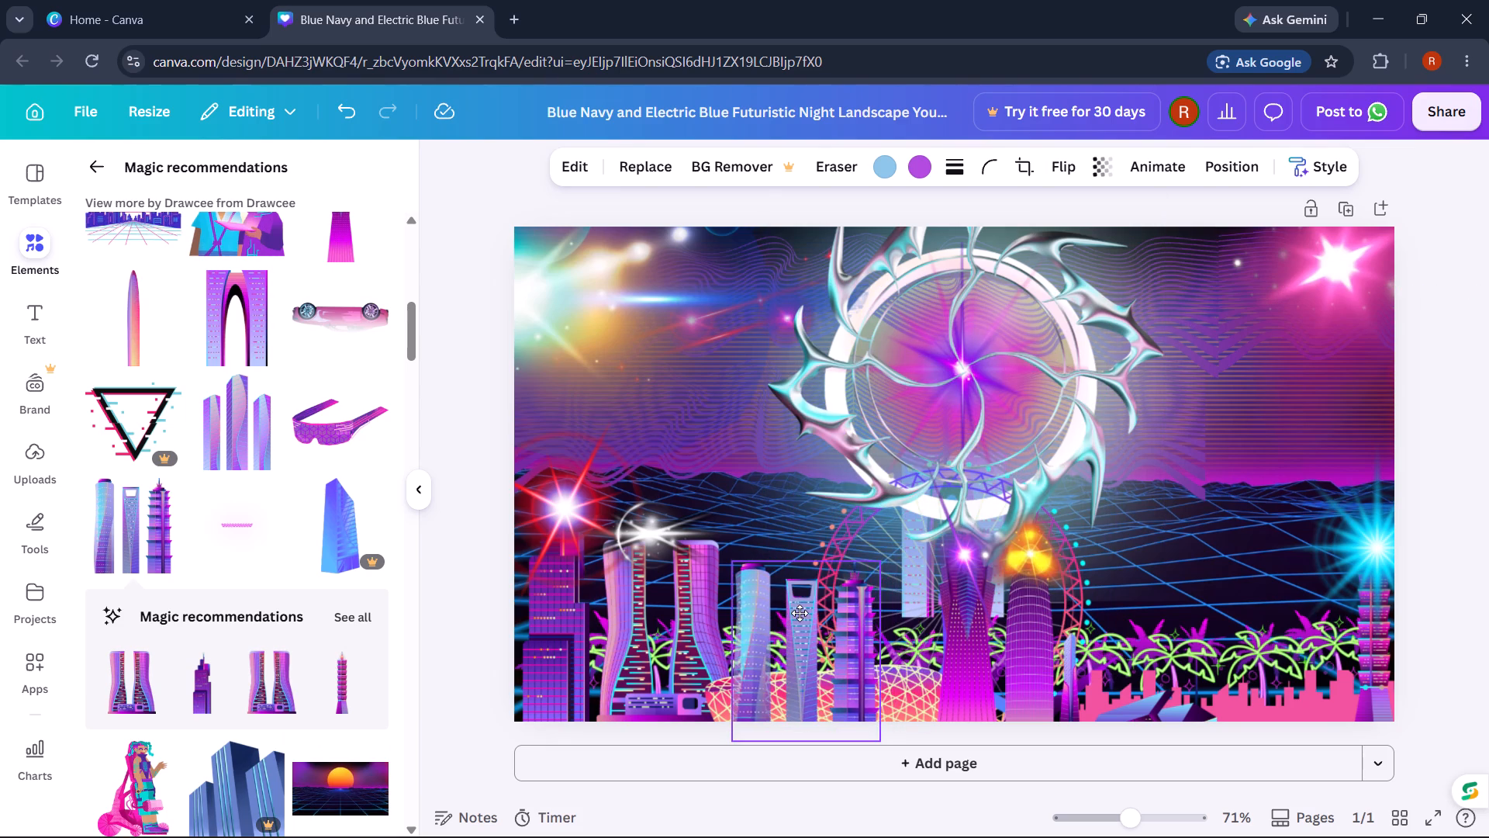
{"action": "left_click_drag", "start_coordinate": [800, 613], "coordinate": [800, 601]}
{"action": "left_click", "coordinate": [1444, 376]}
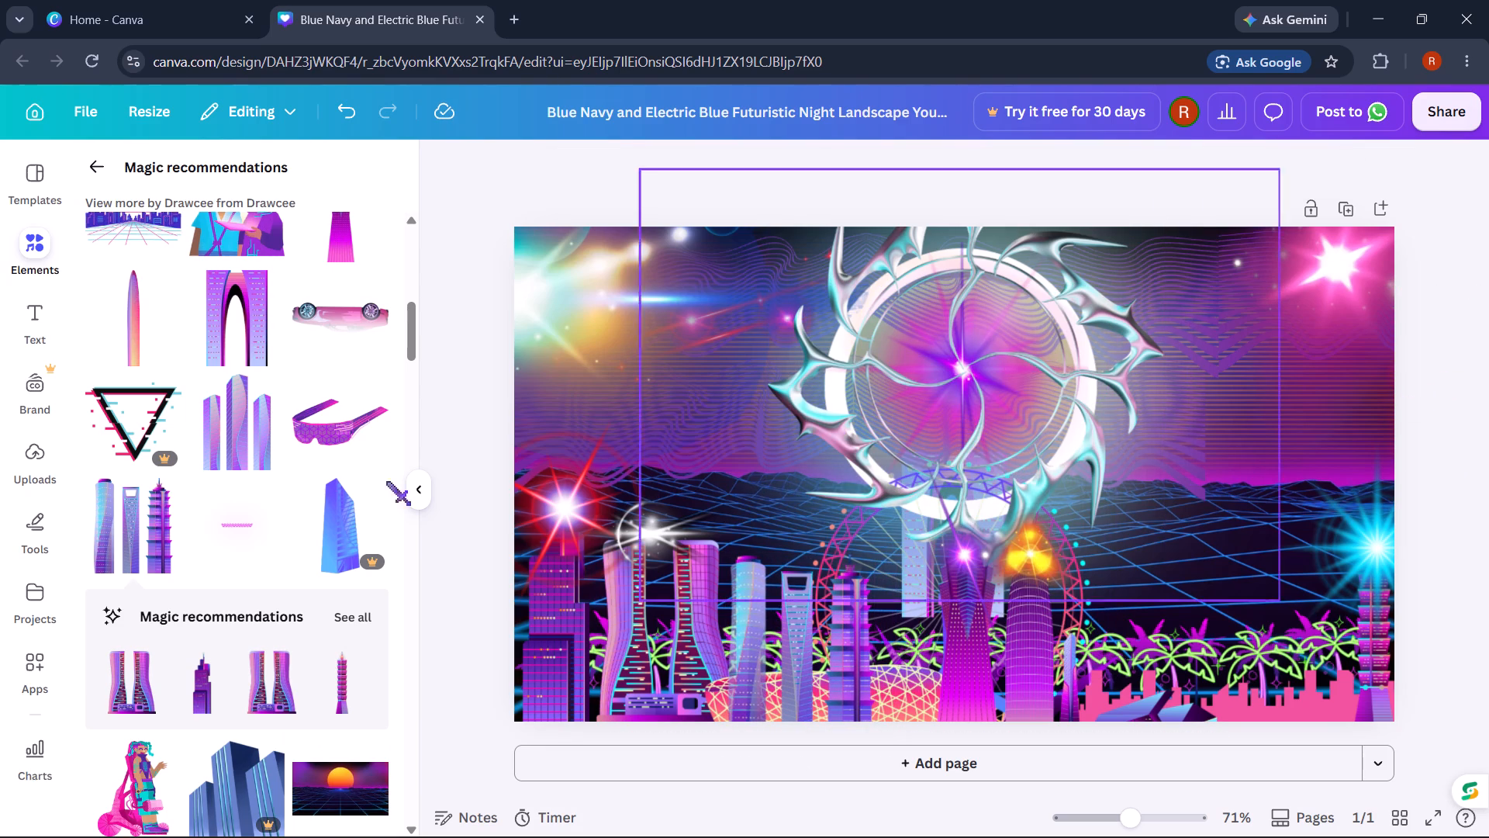
Add the slanted blue-and-purple skyscraper with the stepped top, shrink it to under half and place it at the bottom beside the far-right pagoda tower.
{"action": "scroll", "coordinate": [164, 449], "scroll_direction": "down", "scroll_amount": 7}
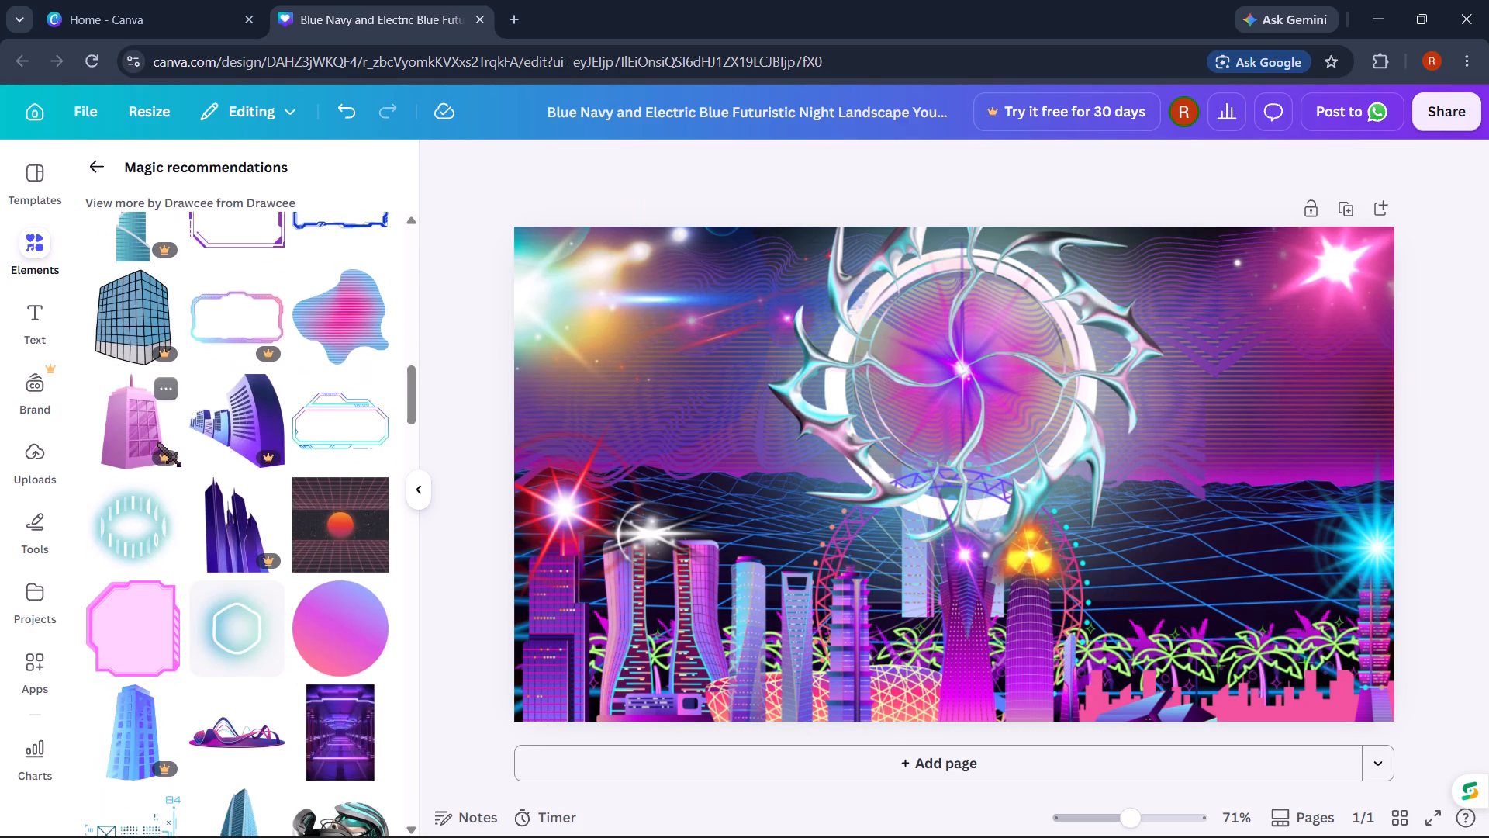
{"action": "scroll", "coordinate": [157, 443], "scroll_direction": "down", "scroll_amount": 5}
{"action": "scroll", "coordinate": [168, 386], "scroll_direction": "up", "scroll_amount": 1}
{"action": "scroll", "coordinate": [191, 383], "scroll_direction": "down", "scroll_amount": 2}
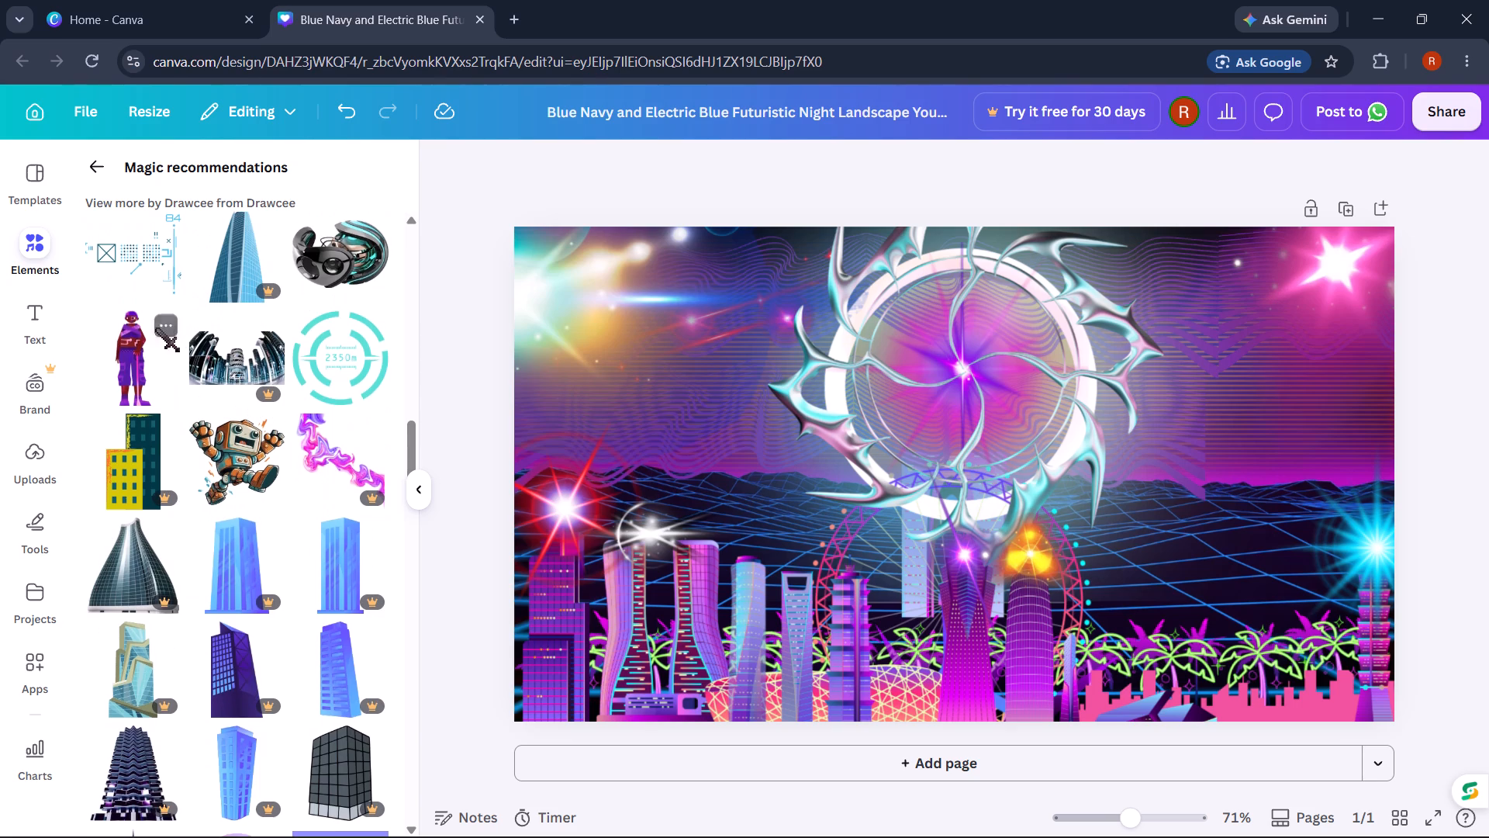
{"action": "scroll", "coordinate": [147, 274], "scroll_direction": "down", "scroll_amount": 4}
{"action": "scroll", "coordinate": [247, 431], "scroll_direction": "down", "scroll_amount": 3}
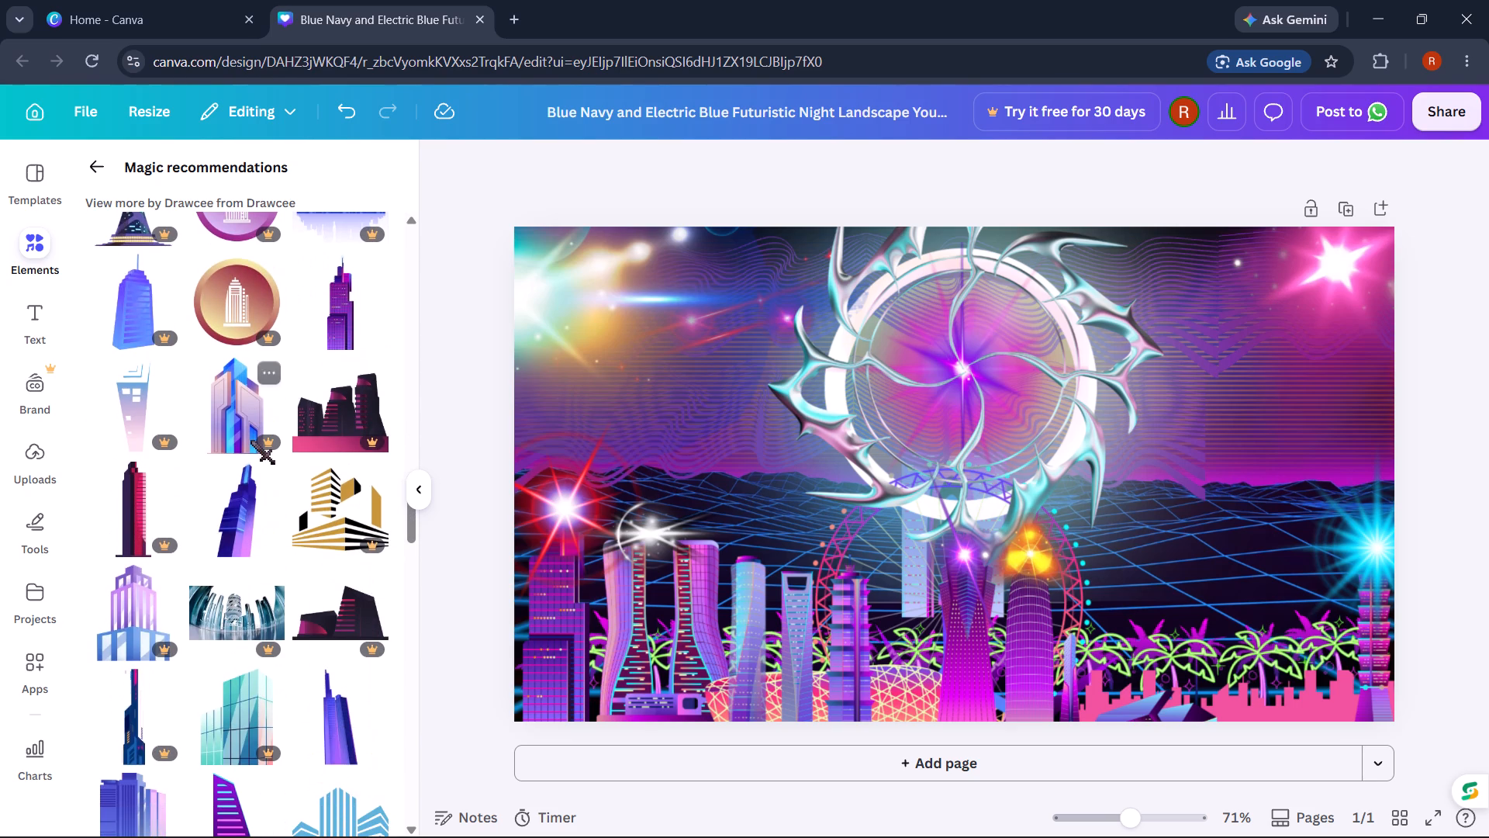
{"action": "scroll", "coordinate": [243, 490], "scroll_direction": "down", "scroll_amount": 2}
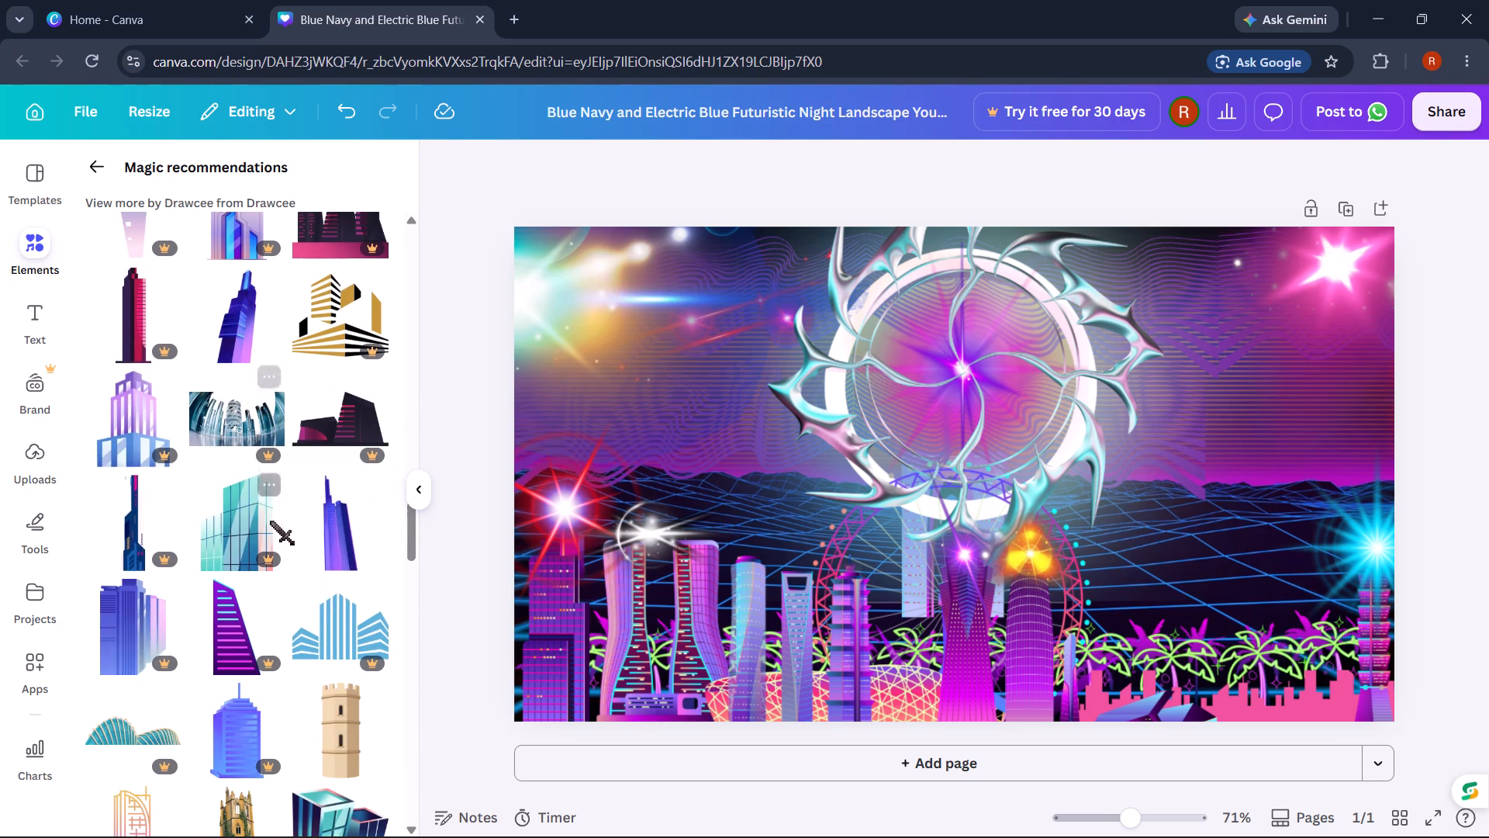
{"action": "left_click", "coordinate": [316, 514]}
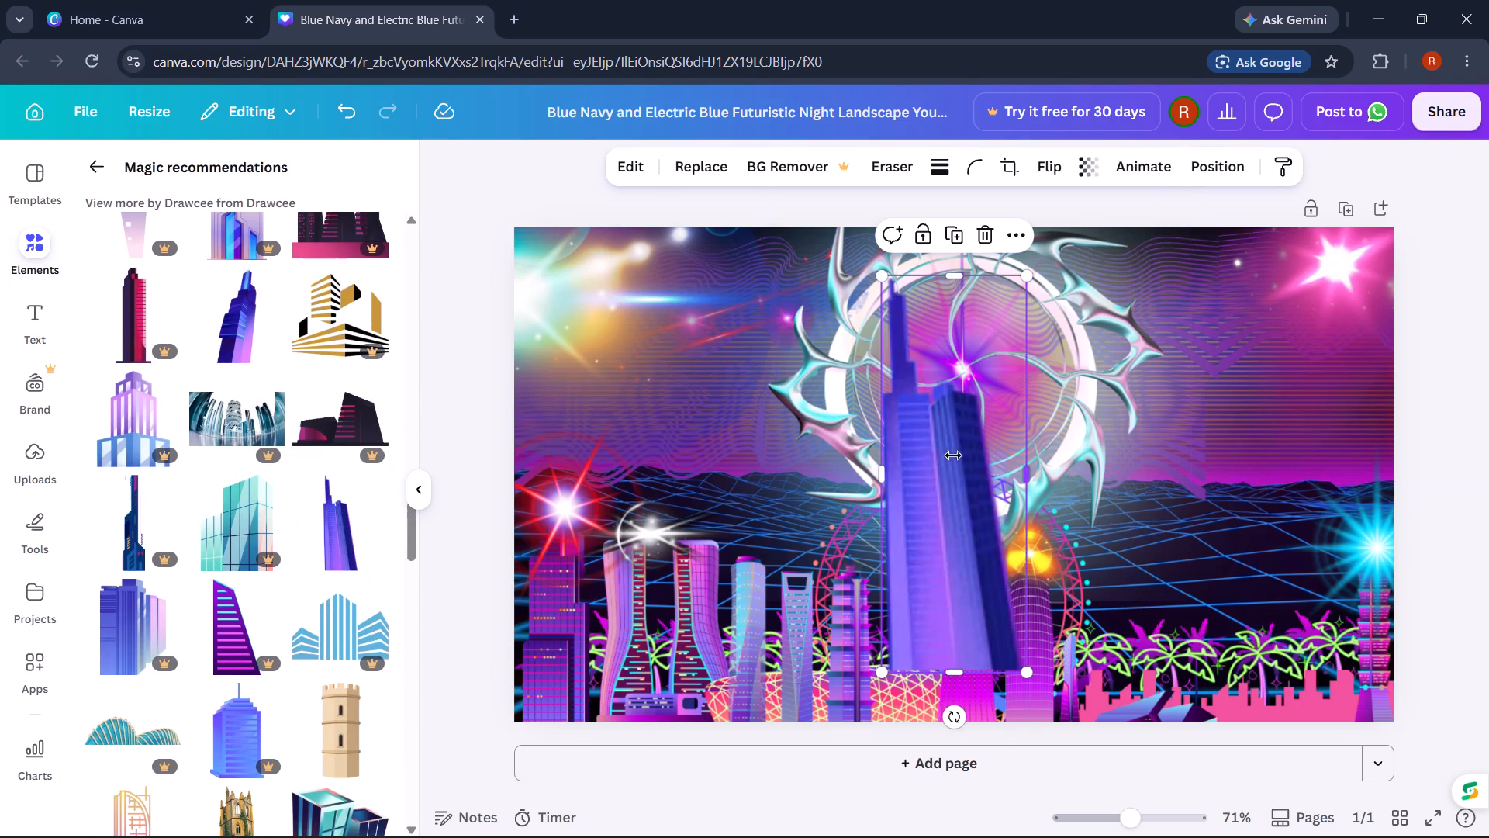
{"action": "left_click_drag", "start_coordinate": [953, 455], "coordinate": [1313, 525]}
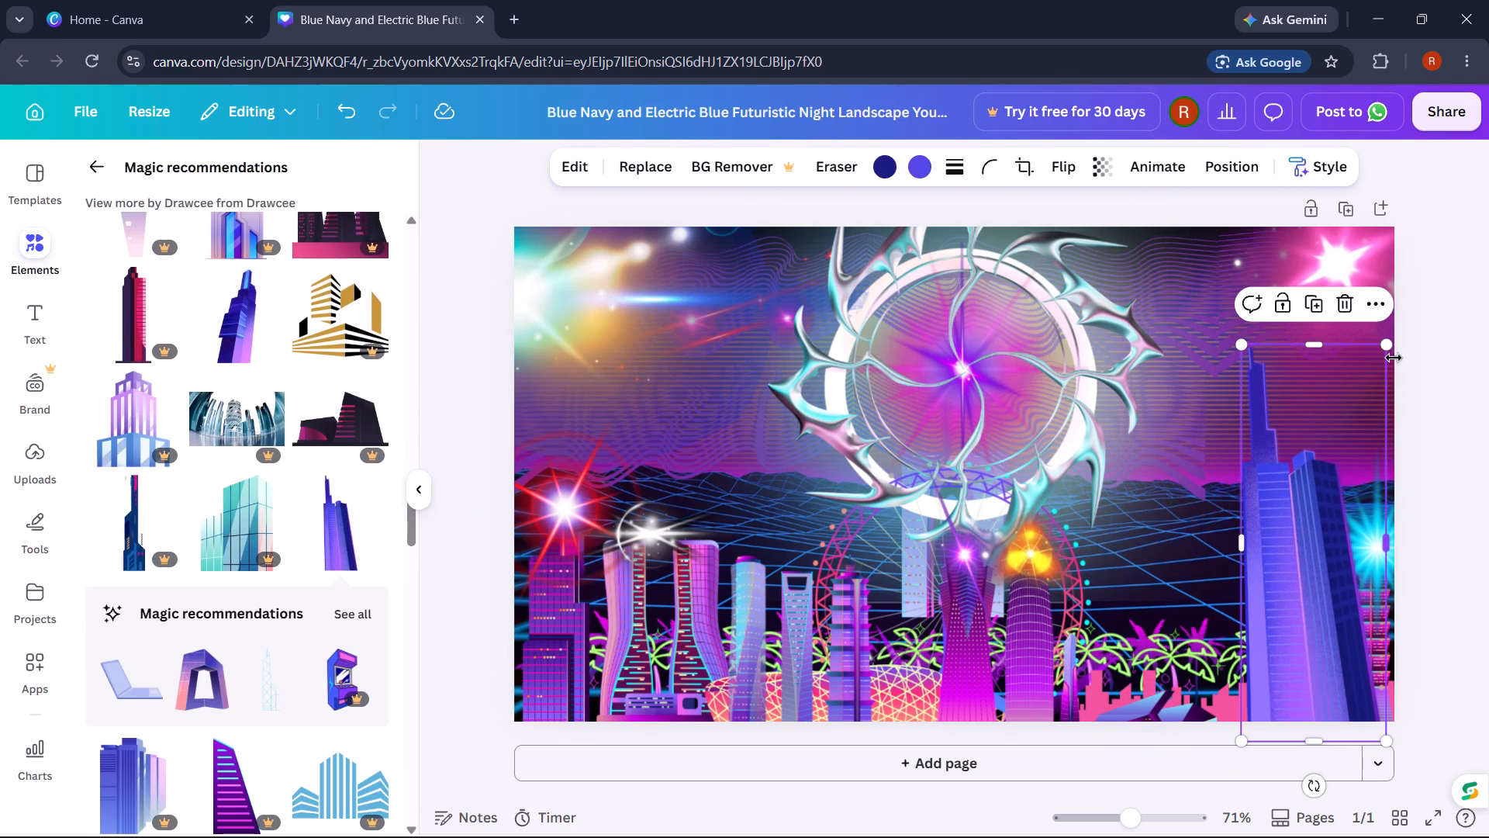
{"action": "left_click_drag", "start_coordinate": [1380, 347], "coordinate": [1304, 531]}
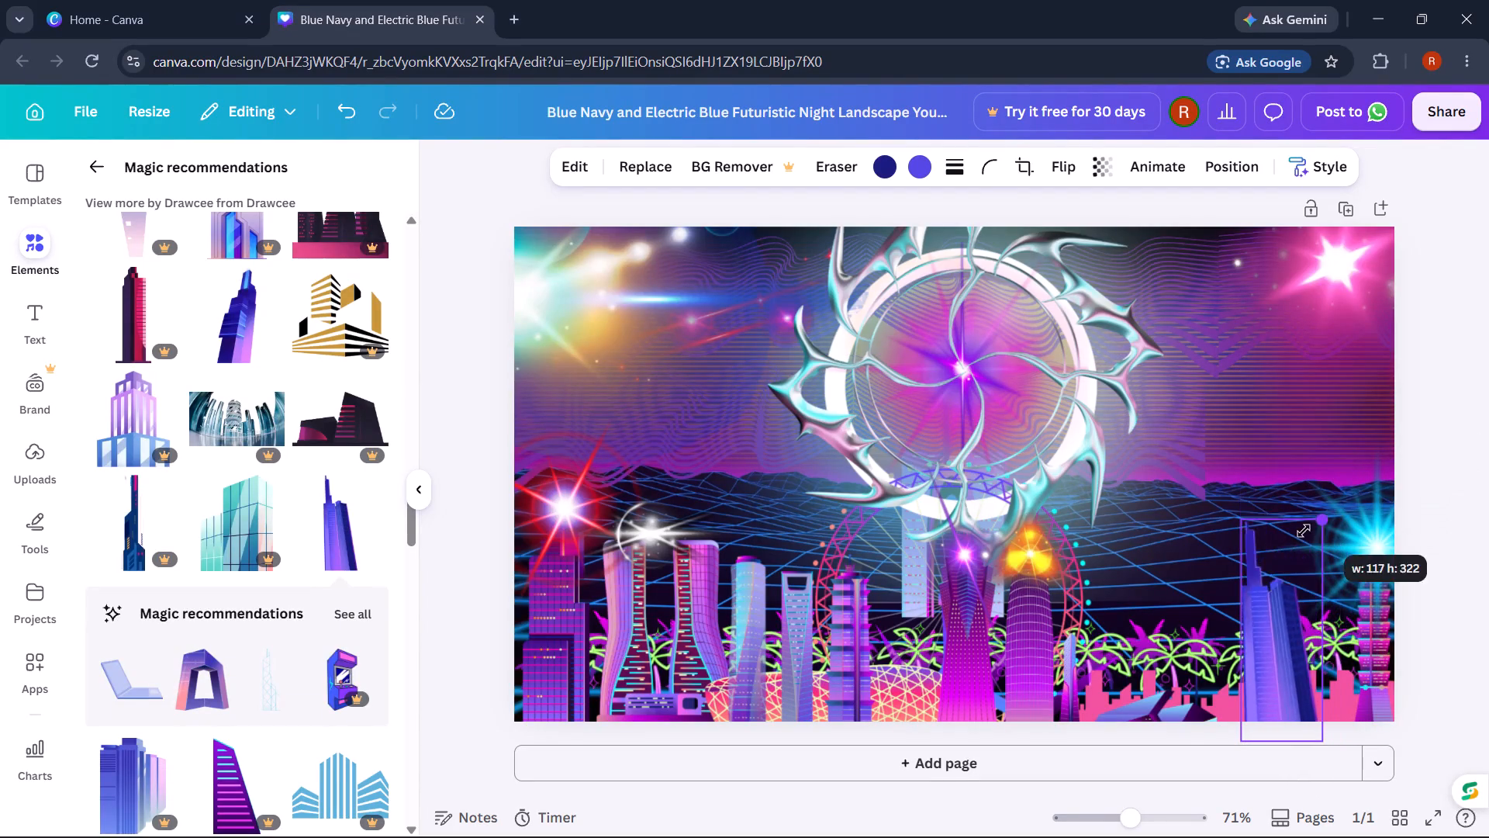
{"action": "left_click_drag", "start_coordinate": [1304, 531], "coordinate": [1273, 564]}
{"action": "left_click_drag", "start_coordinate": [1263, 602], "coordinate": [1272, 614]}
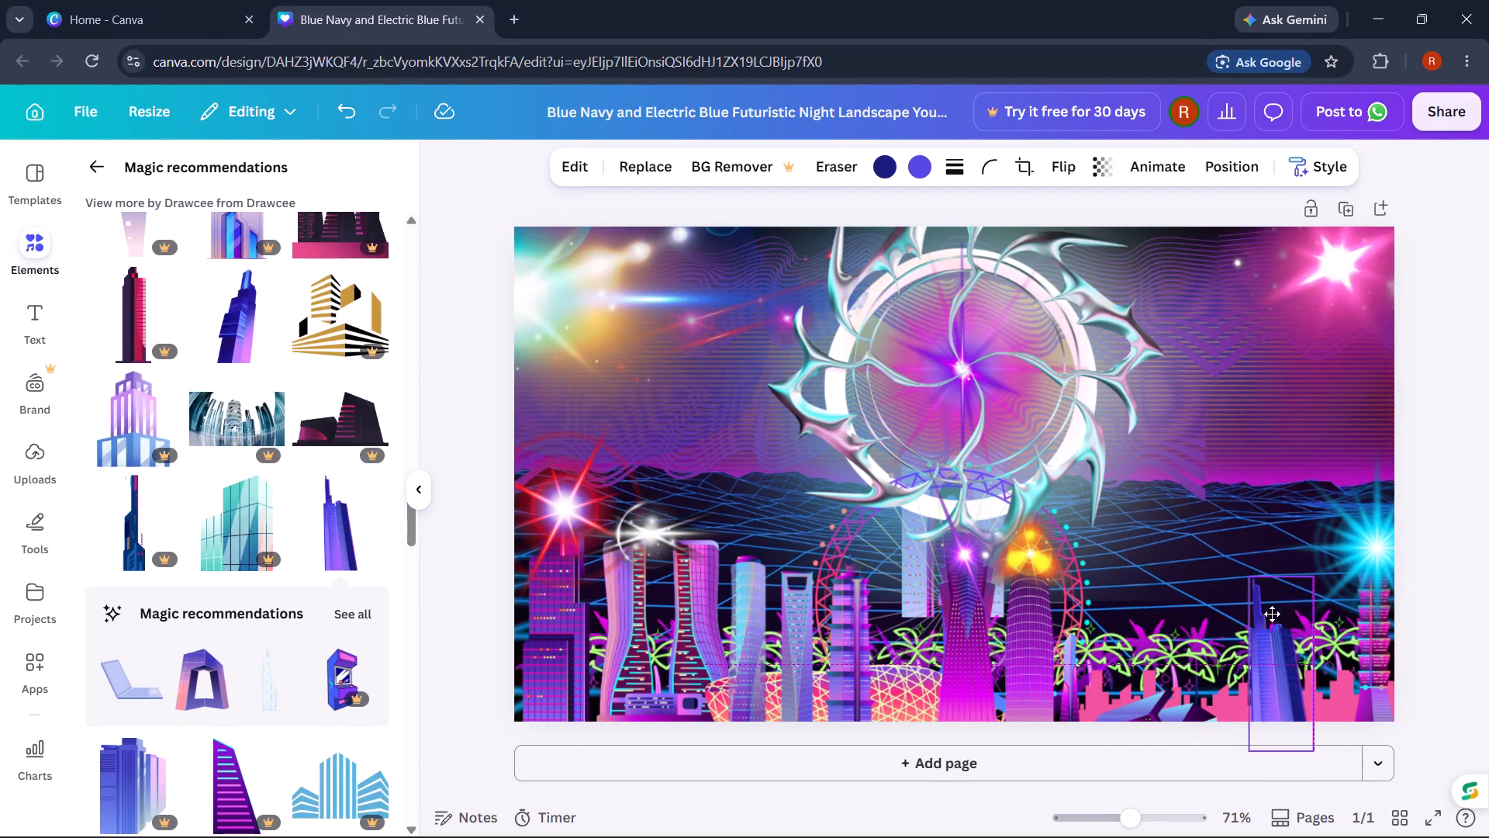
{"action": "left_click_drag", "start_coordinate": [1272, 614], "coordinate": [1287, 605]}
{"action": "left_click", "coordinate": [1450, 434]}
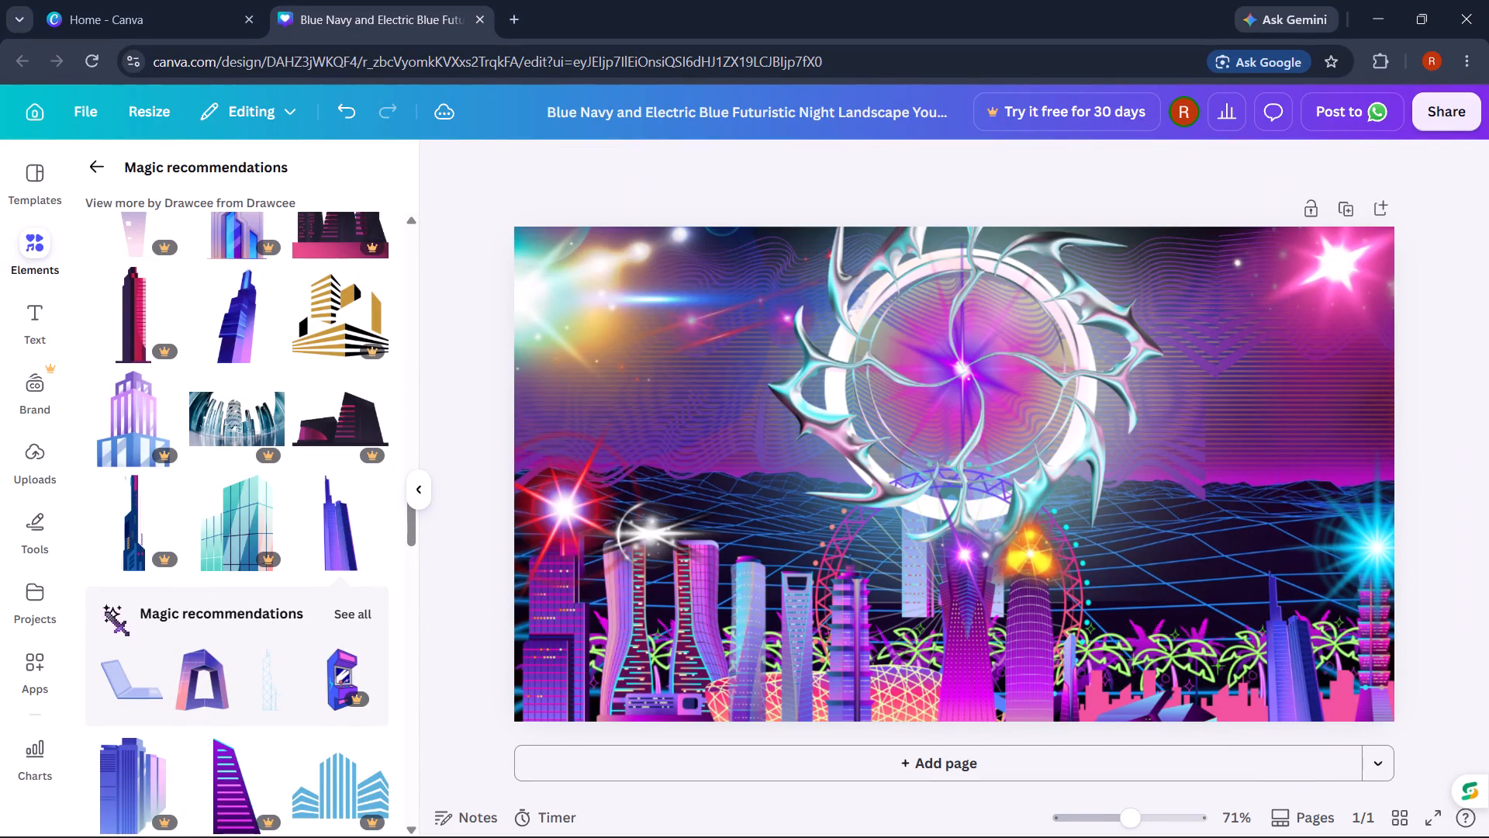
Return to the earlier recommendations, add the pink flare and shrink it to just under half, over the three-tower group's pagoda tower.
{"action": "left_click", "coordinate": [105, 171]}
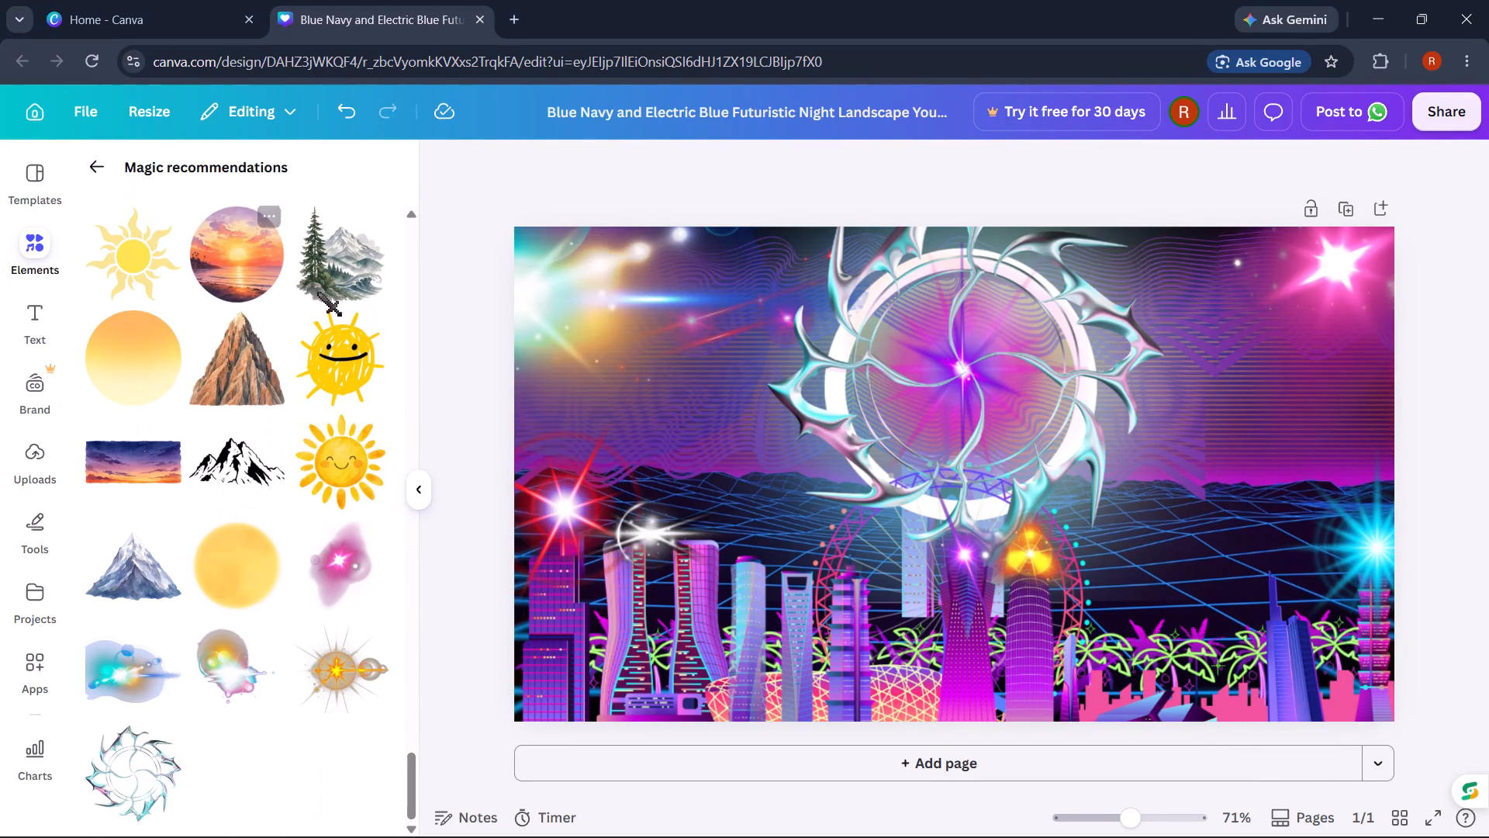
{"action": "scroll", "coordinate": [110, 542], "scroll_direction": "down", "scroll_amount": 3}
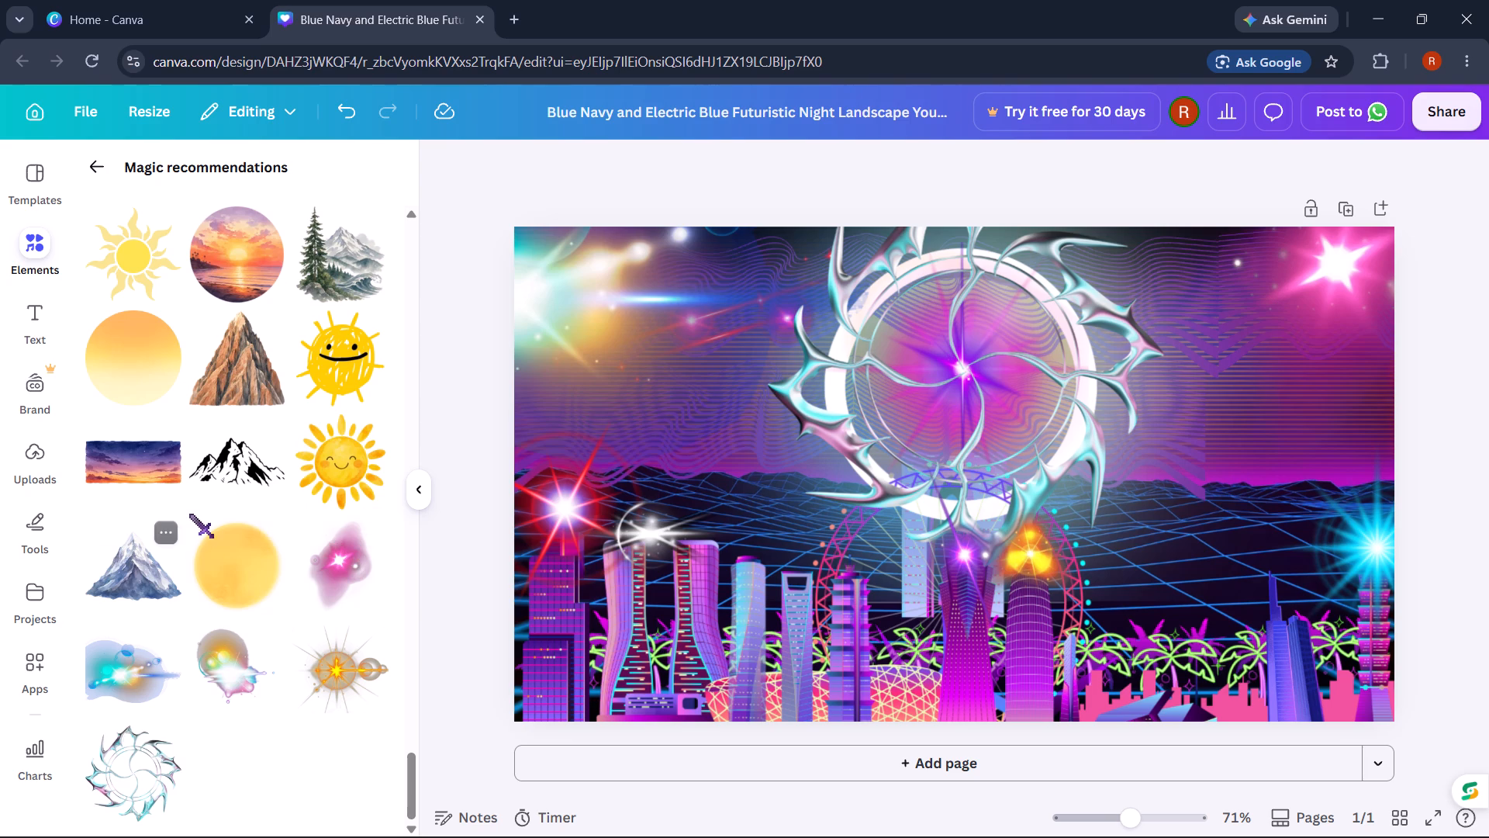
{"action": "scroll", "coordinate": [190, 514], "scroll_direction": "up", "scroll_amount": 4}
{"action": "scroll", "coordinate": [192, 504], "scroll_direction": "down", "scroll_amount": 6}
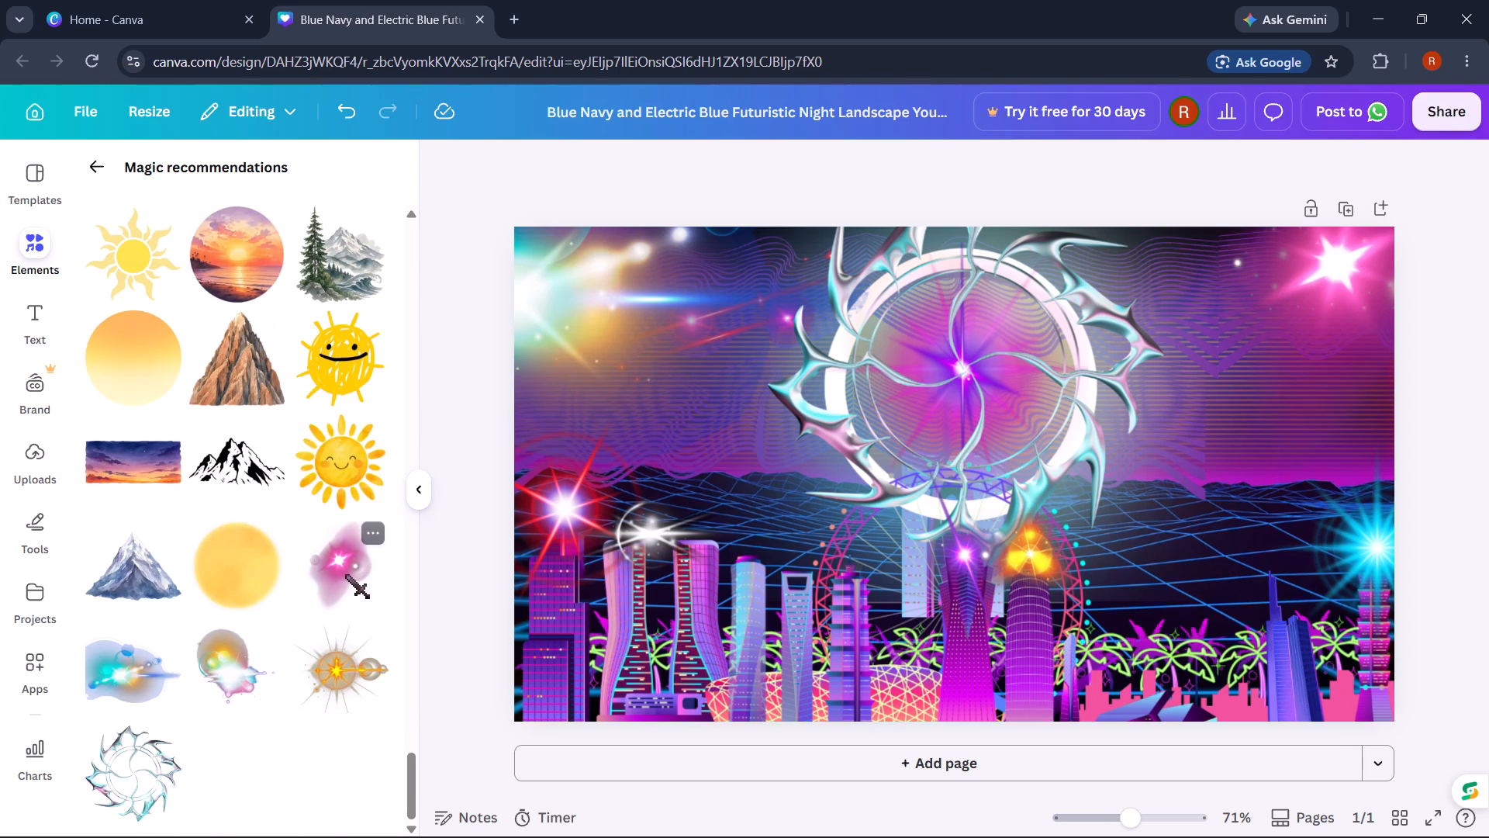
{"action": "left_click", "coordinate": [346, 575]}
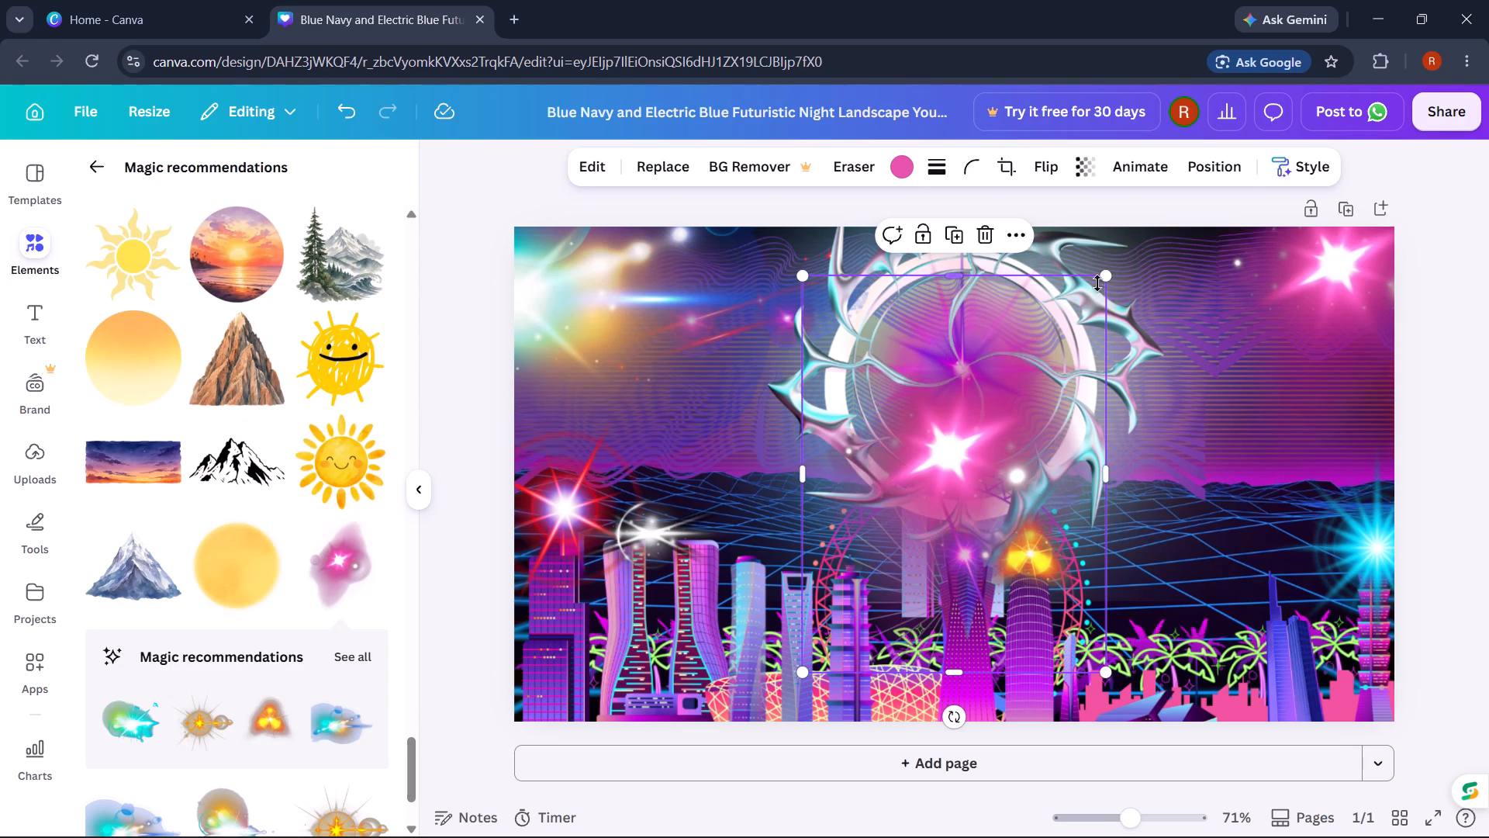
{"action": "left_click_drag", "start_coordinate": [1107, 269], "coordinate": [952, 487]}
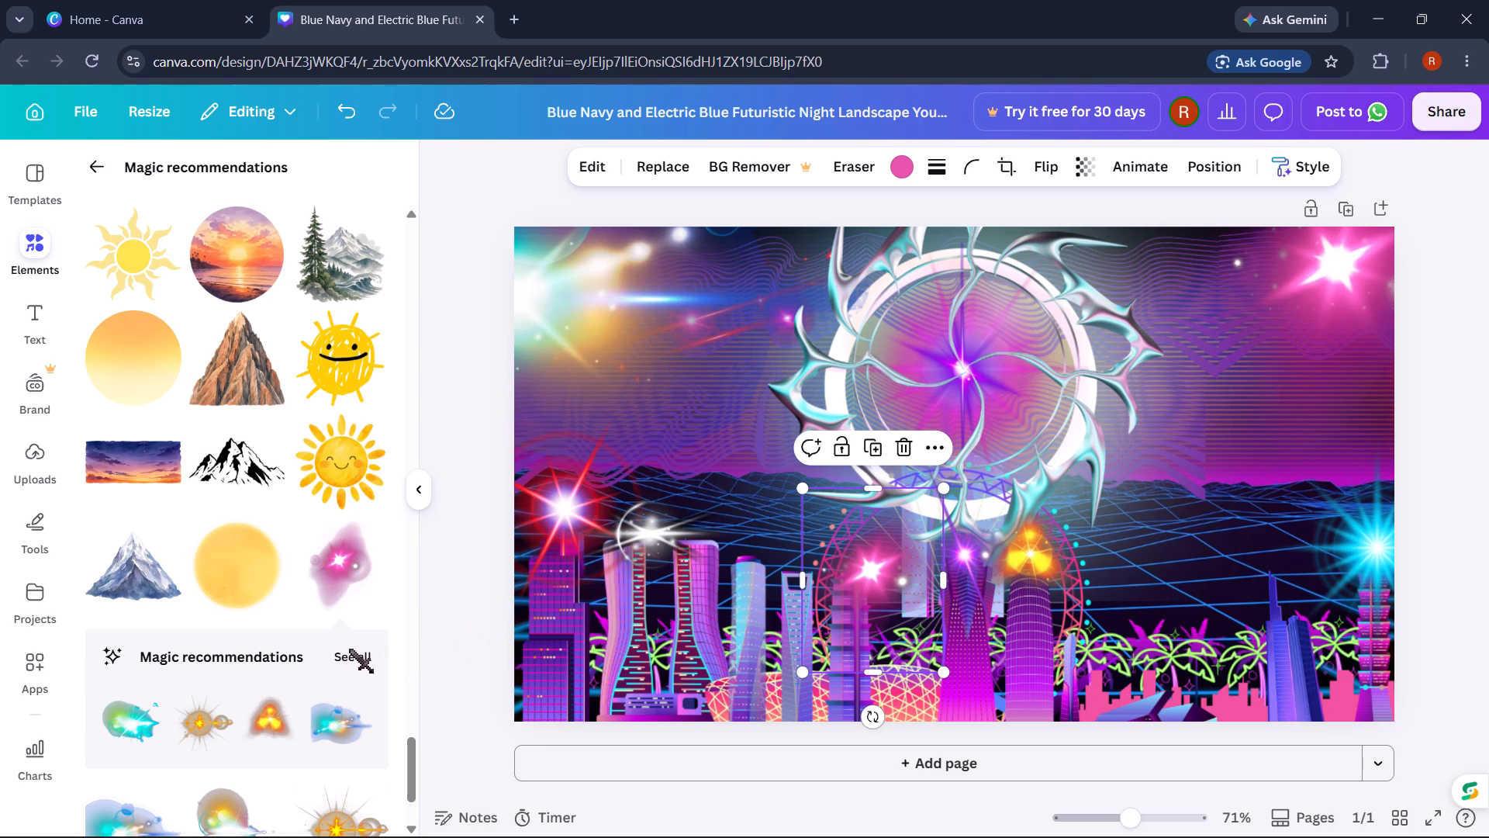
Add the starry purple-blue sphere from the pink flare's full recommendations, shrink it to about a fifth and place it above the slanted blue skyscraper.
{"action": "left_click", "coordinate": [351, 649]}
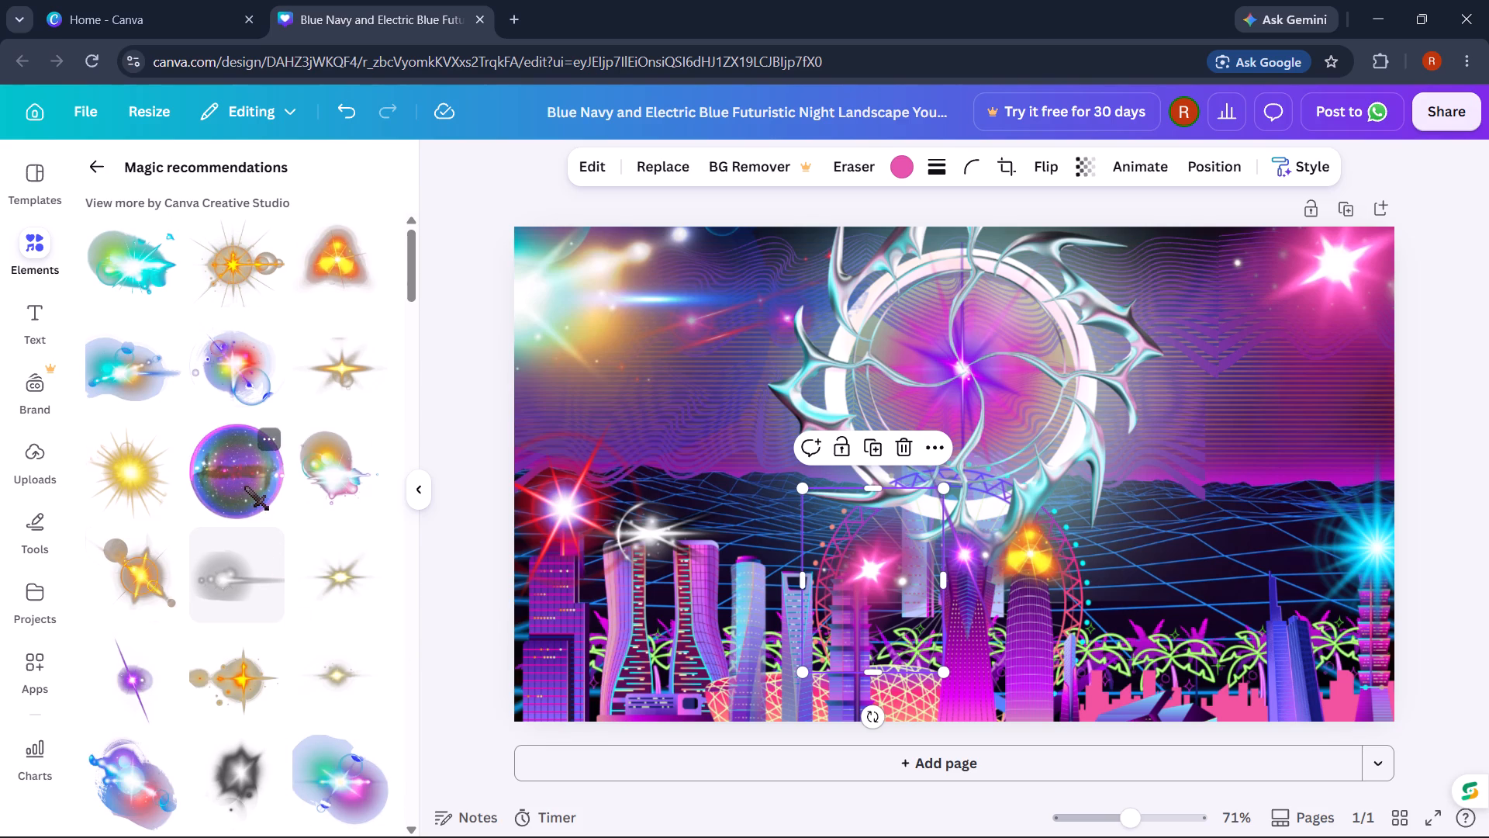
{"action": "left_click", "coordinate": [245, 487]}
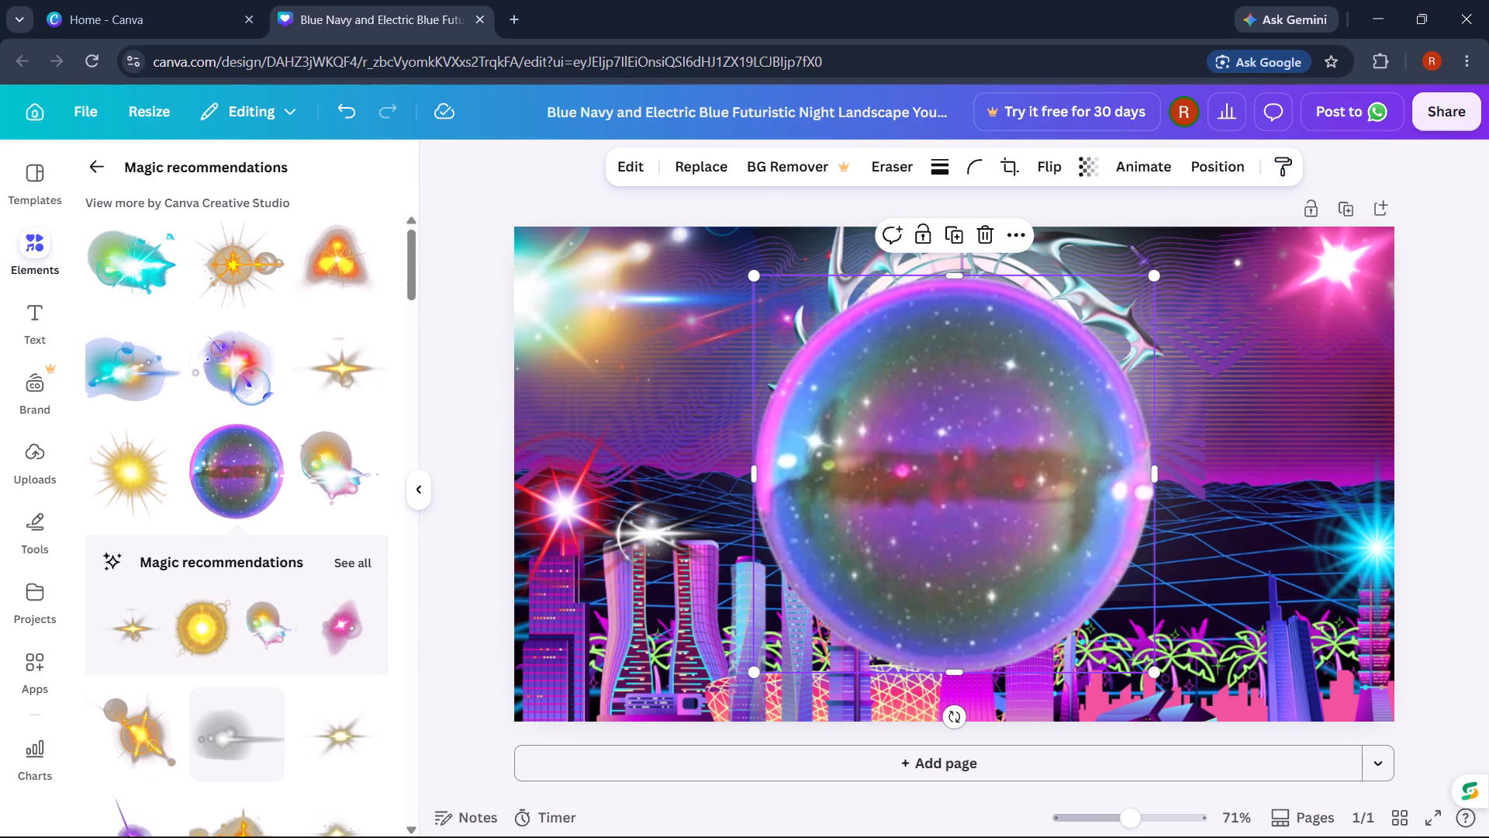
{"action": "left_click_drag", "start_coordinate": [1159, 270], "coordinate": [825, 570]}
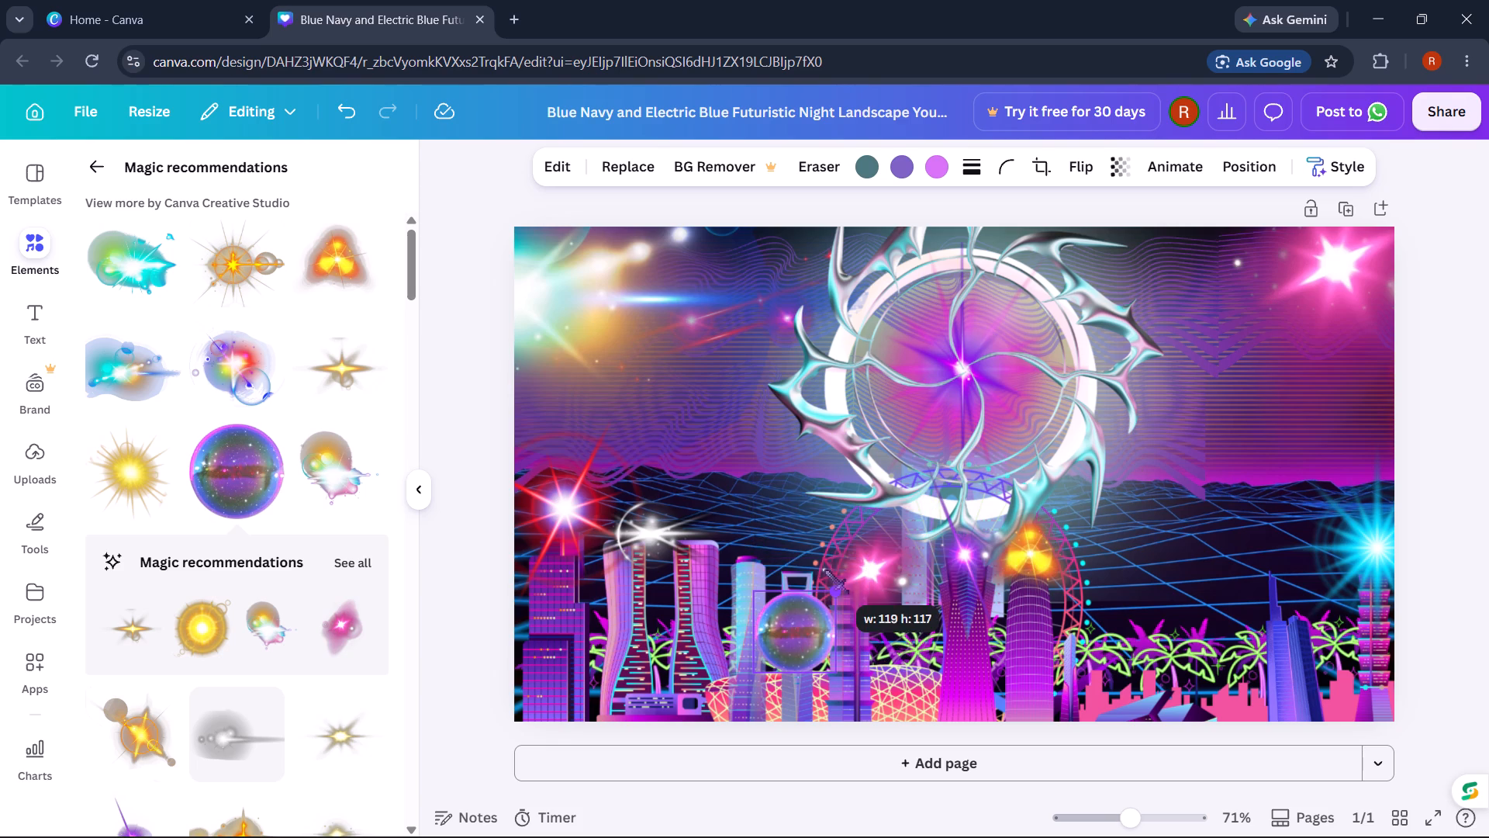
{"action": "left_click_drag", "start_coordinate": [769, 621], "coordinate": [1237, 548]}
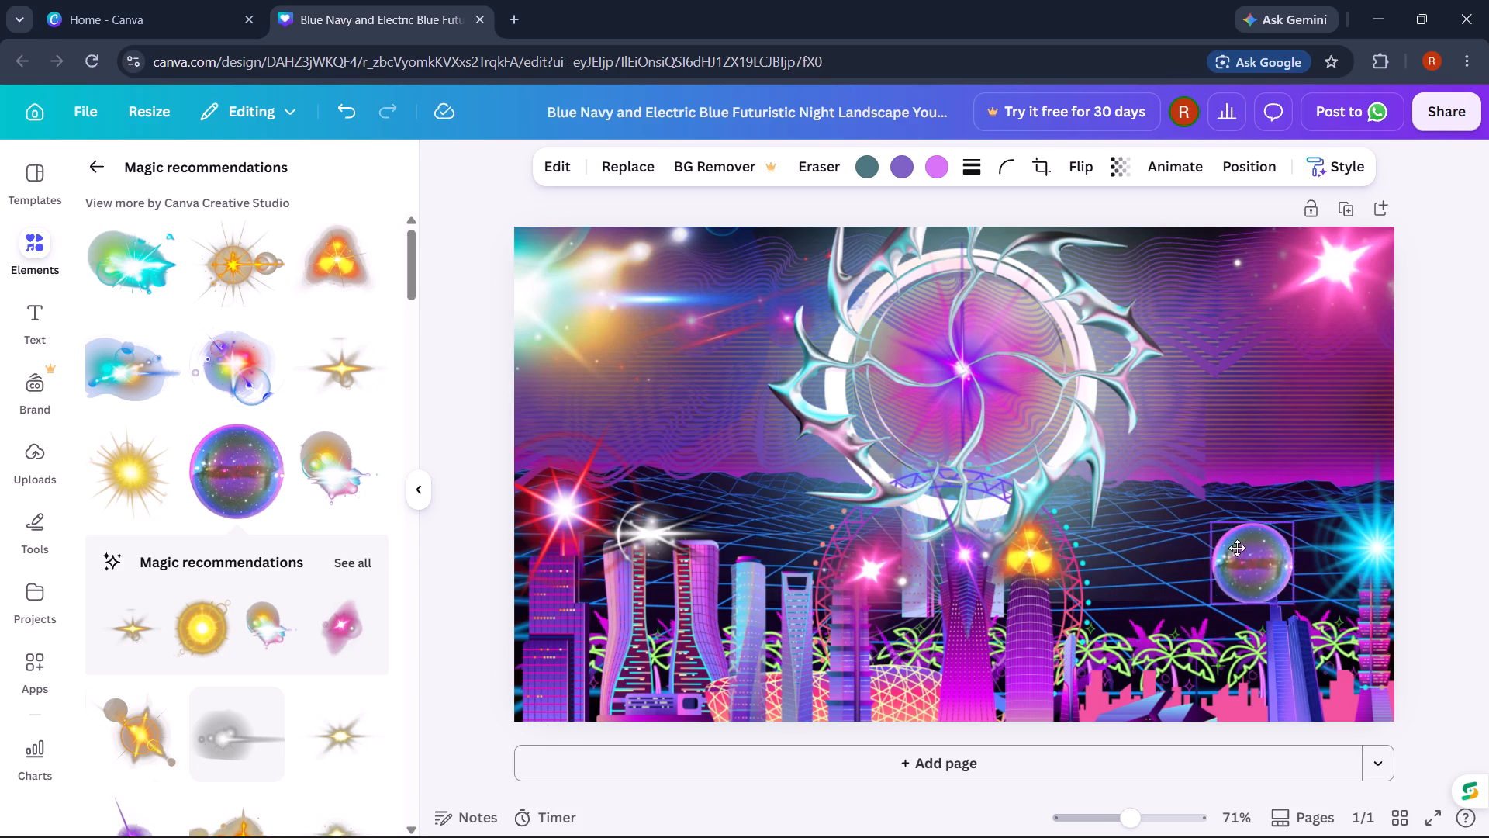
{"action": "left_click_drag", "start_coordinate": [1237, 548], "coordinate": [1248, 475]}
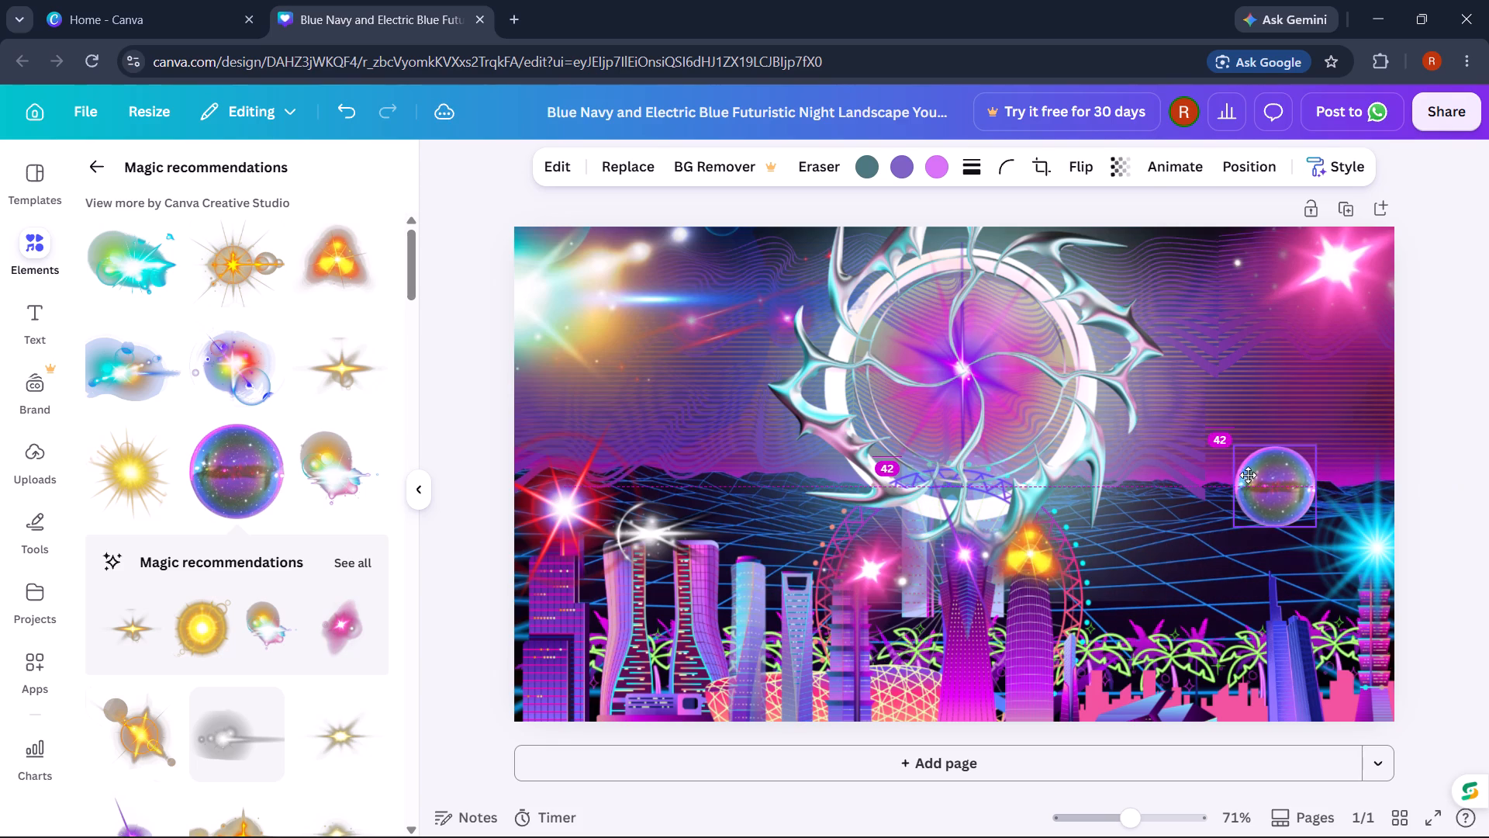
{"action": "left_click_drag", "start_coordinate": [1248, 475], "coordinate": [1250, 458]}
{"action": "left_click", "coordinate": [1463, 370]}
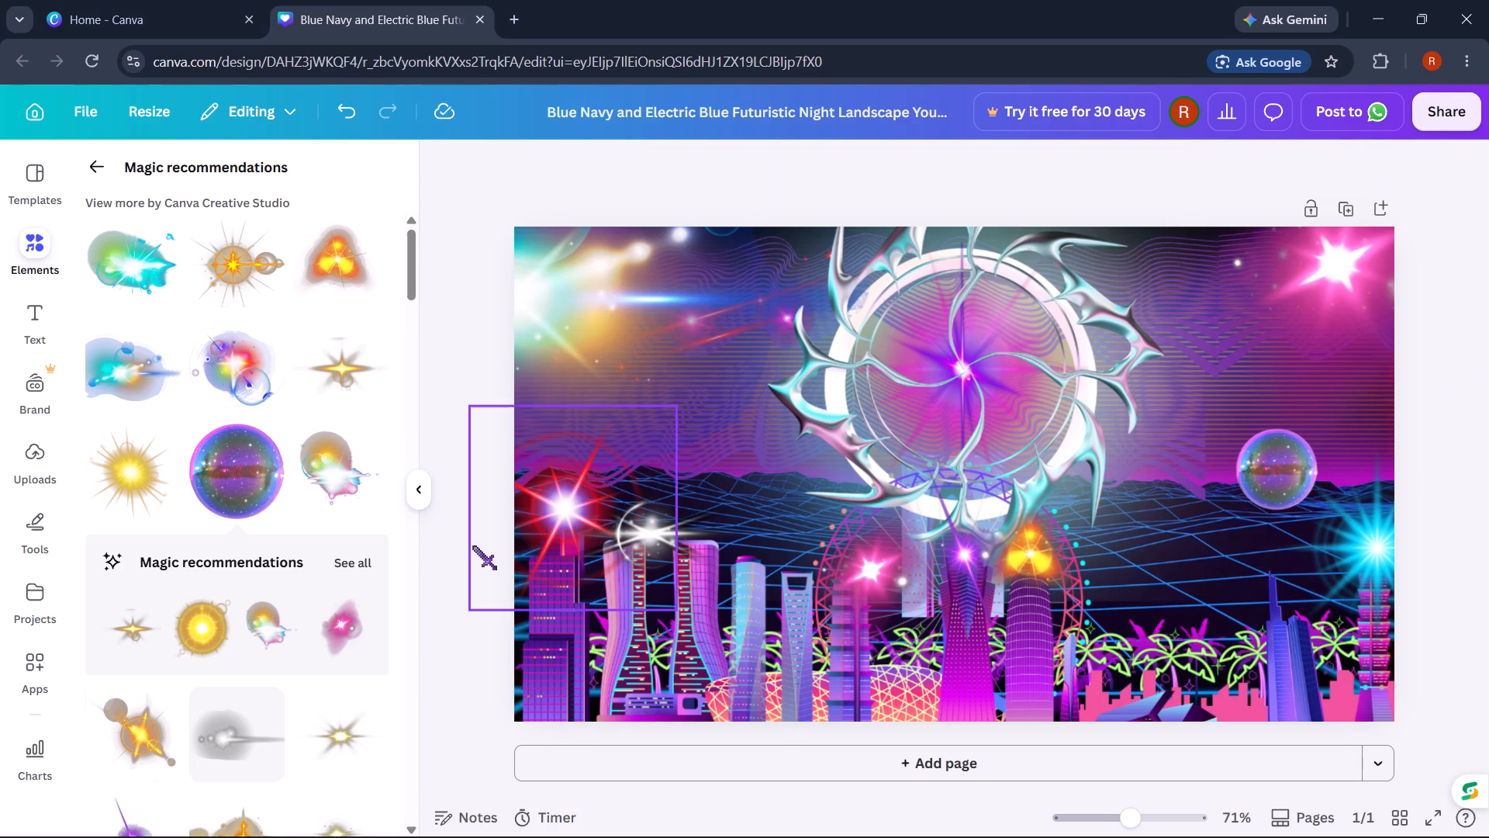
Add the golden sunburst flare, shrink it to about a quarter and place it atop the middle tower of the three-tower group.
{"action": "scroll", "coordinate": [262, 559], "scroll_direction": "down", "scroll_amount": 4}
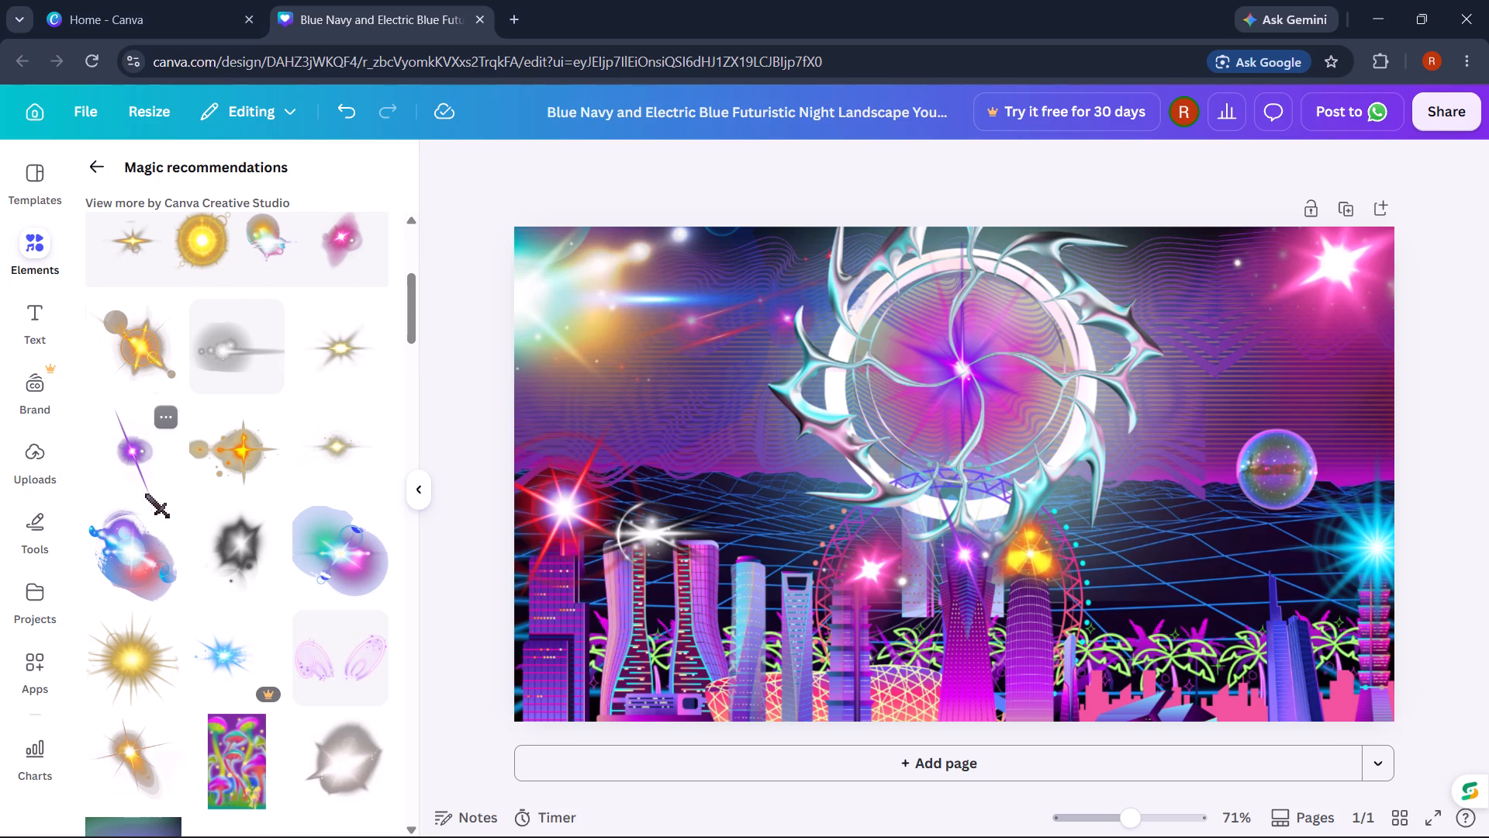
{"action": "scroll", "coordinate": [147, 499], "scroll_direction": "down", "scroll_amount": 2}
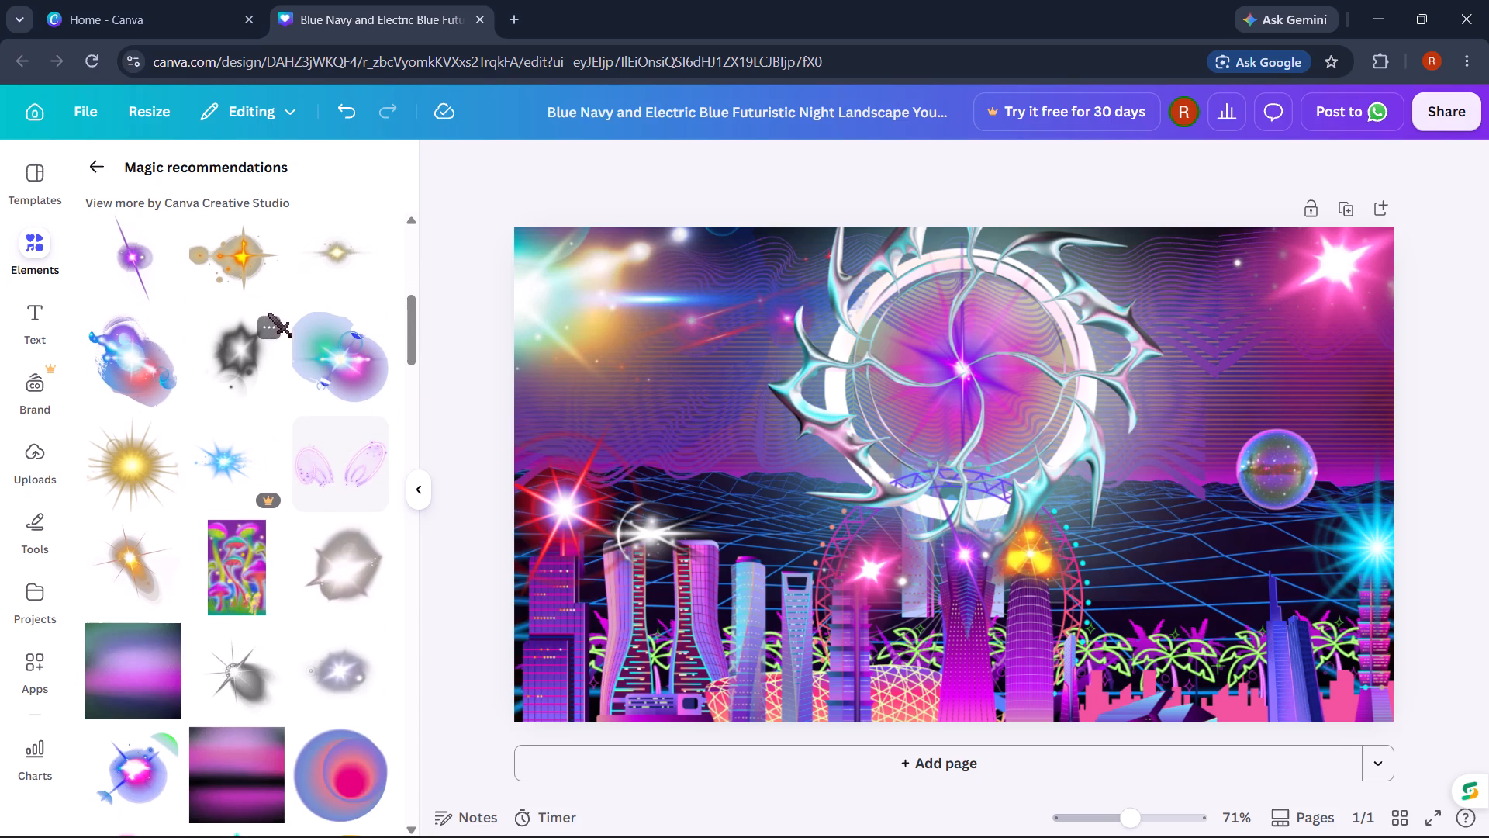
{"action": "left_click", "coordinate": [136, 476]}
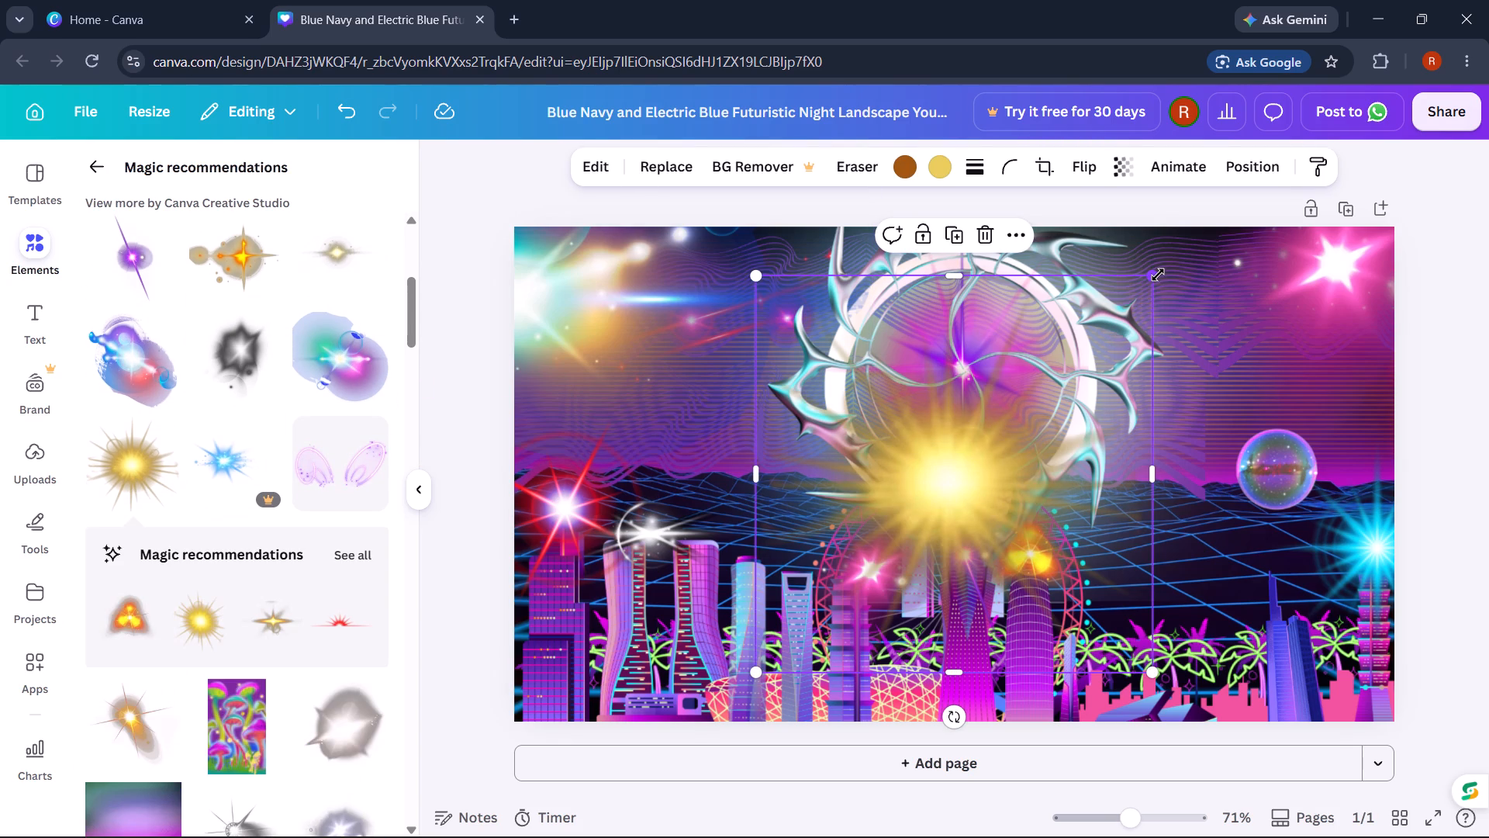
{"action": "left_click_drag", "start_coordinate": [1158, 275], "coordinate": [880, 580]}
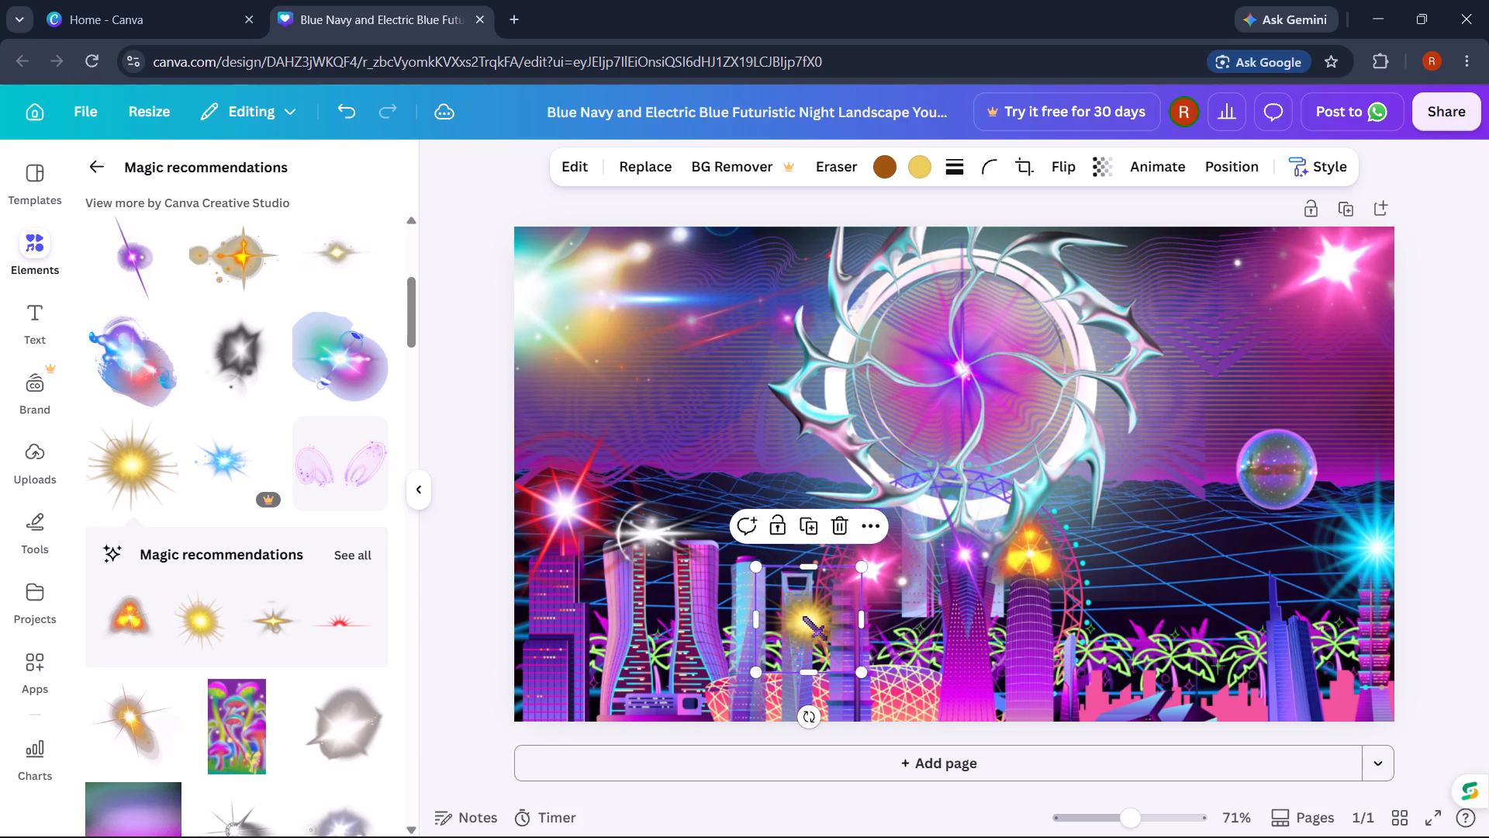
{"action": "left_click_drag", "start_coordinate": [791, 632], "coordinate": [776, 598]}
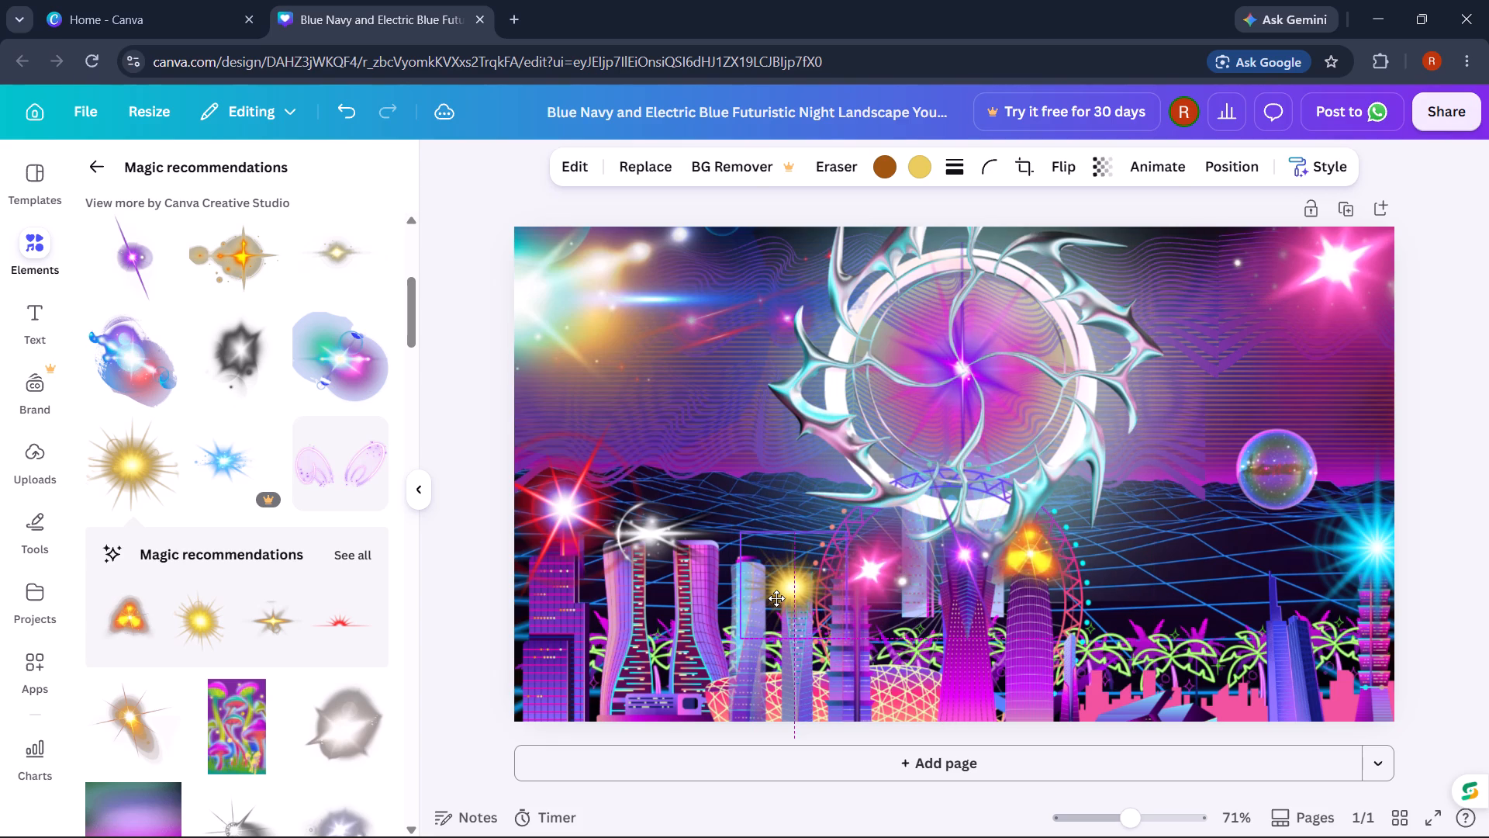
{"action": "left_click_drag", "start_coordinate": [776, 598], "coordinate": [777, 598]}
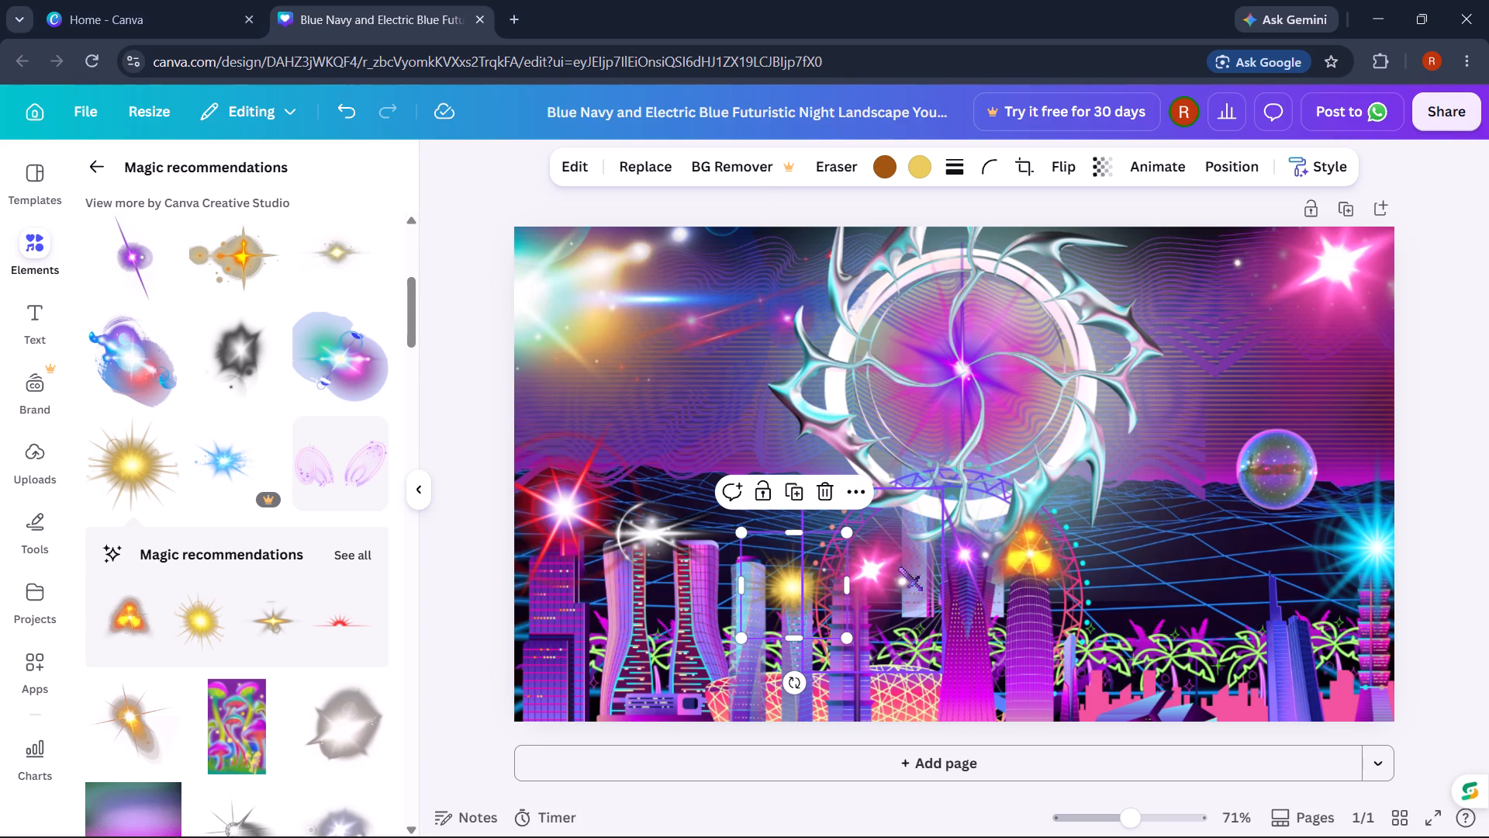
Shift the small pink flare slightly so it sits centred atop the pagoda tower of the three-tower group.
{"action": "left_click_drag", "start_coordinate": [869, 573], "coordinate": [857, 573]}
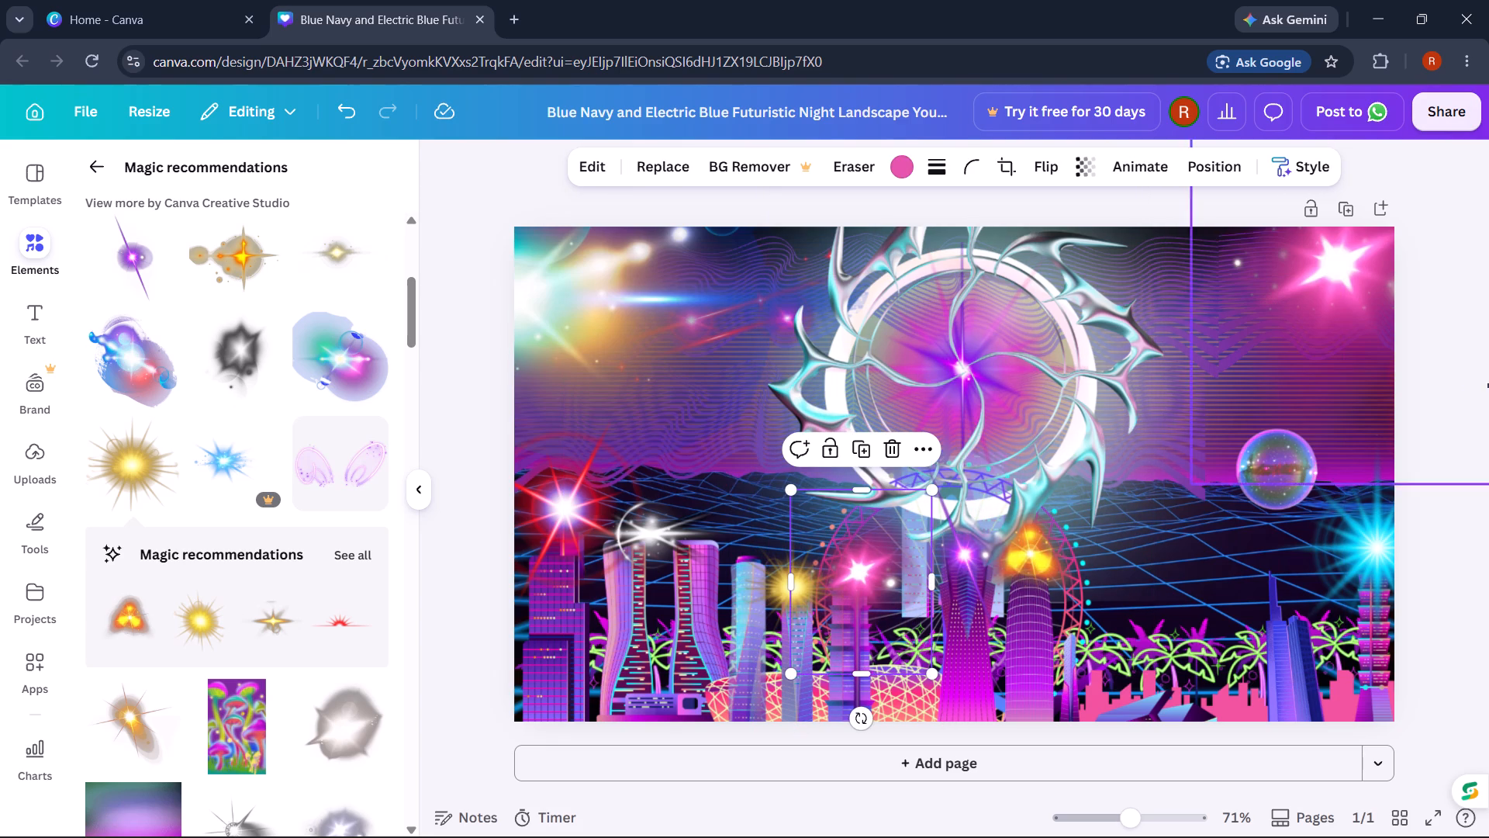
{"action": "left_click", "coordinate": [1488, 317]}
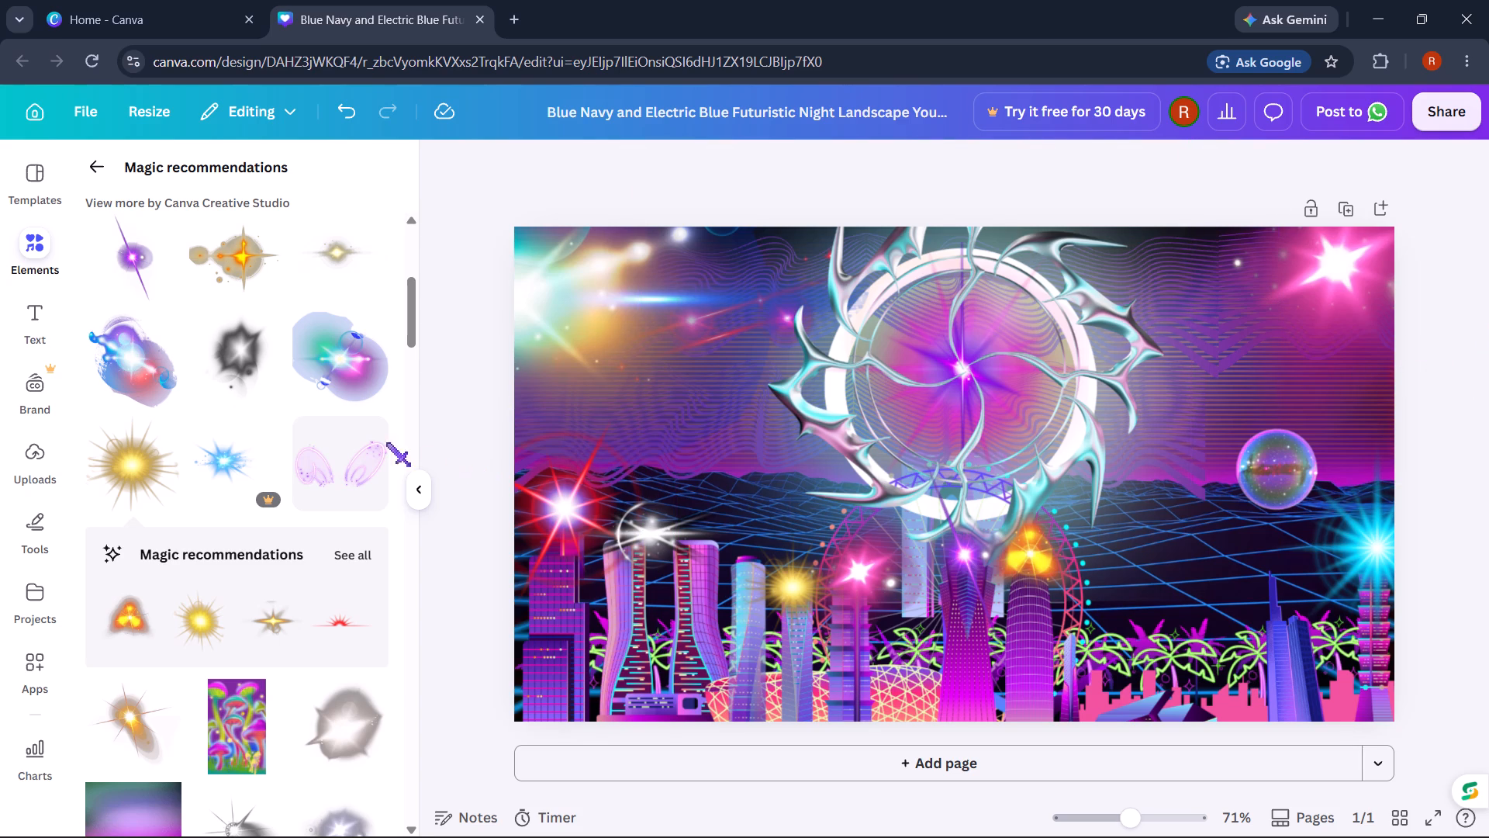
Add the green-and-pink flare, shrink it to about a fifth and place it atop the rounded tower of the three-tower group.
{"action": "left_click", "coordinate": [352, 371]}
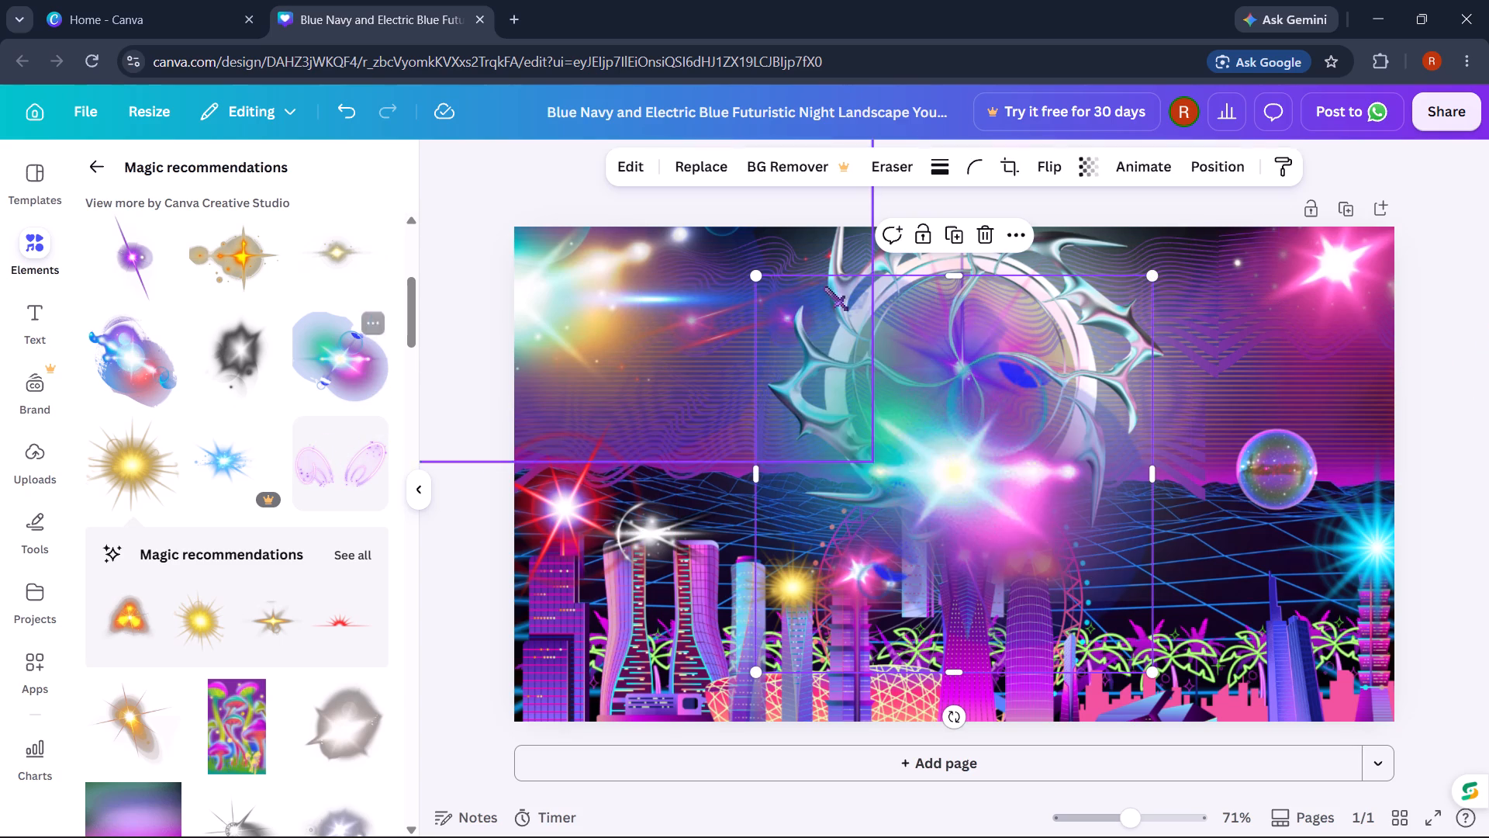
{"action": "left_click_drag", "start_coordinate": [1149, 275], "coordinate": [1146, 285]}
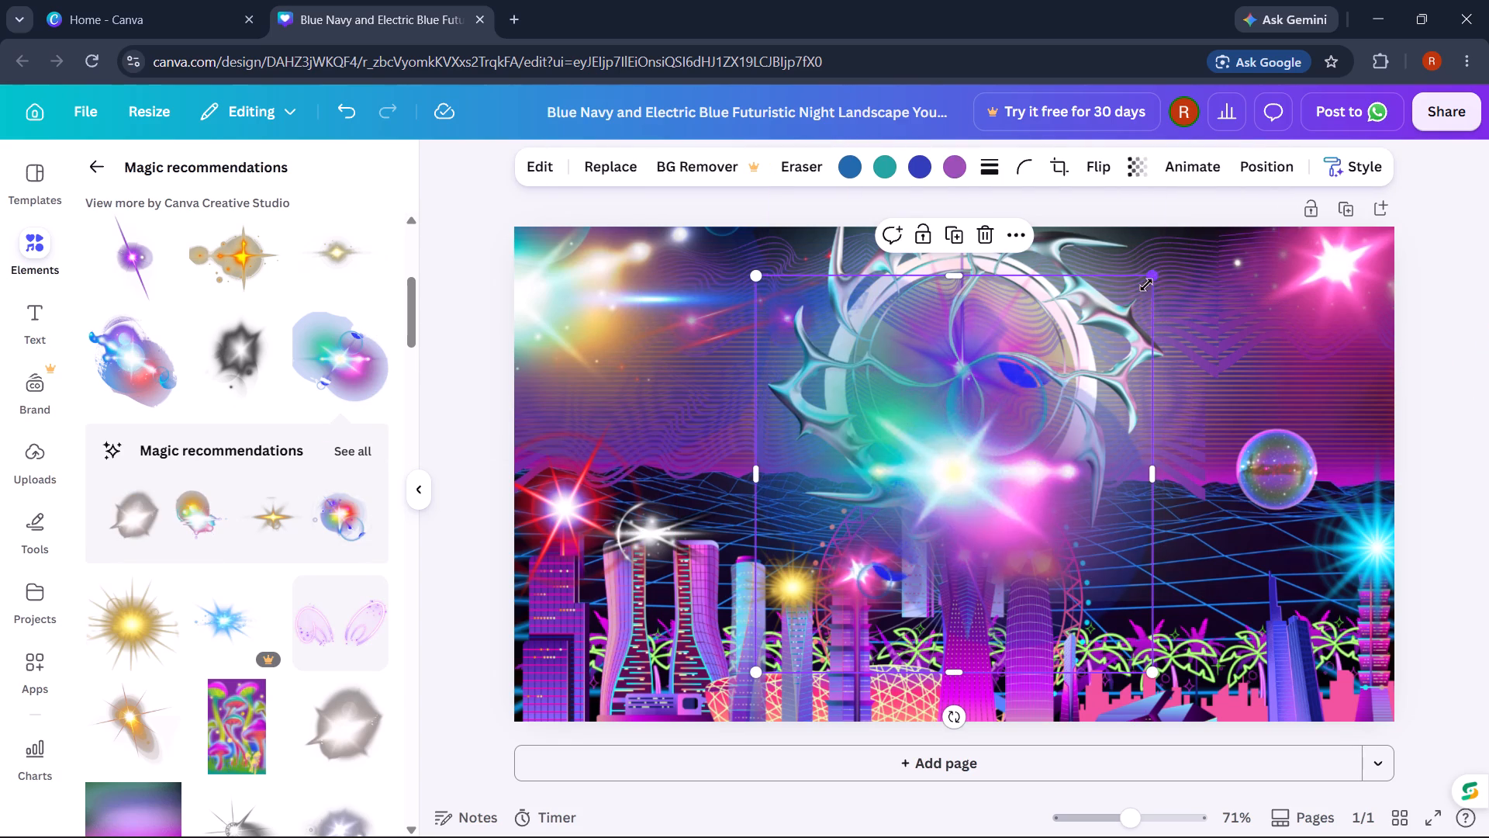
{"action": "left_click_drag", "start_coordinate": [1146, 285], "coordinate": [810, 557]}
{"action": "left_click_drag", "start_coordinate": [801, 627], "coordinate": [748, 560]}
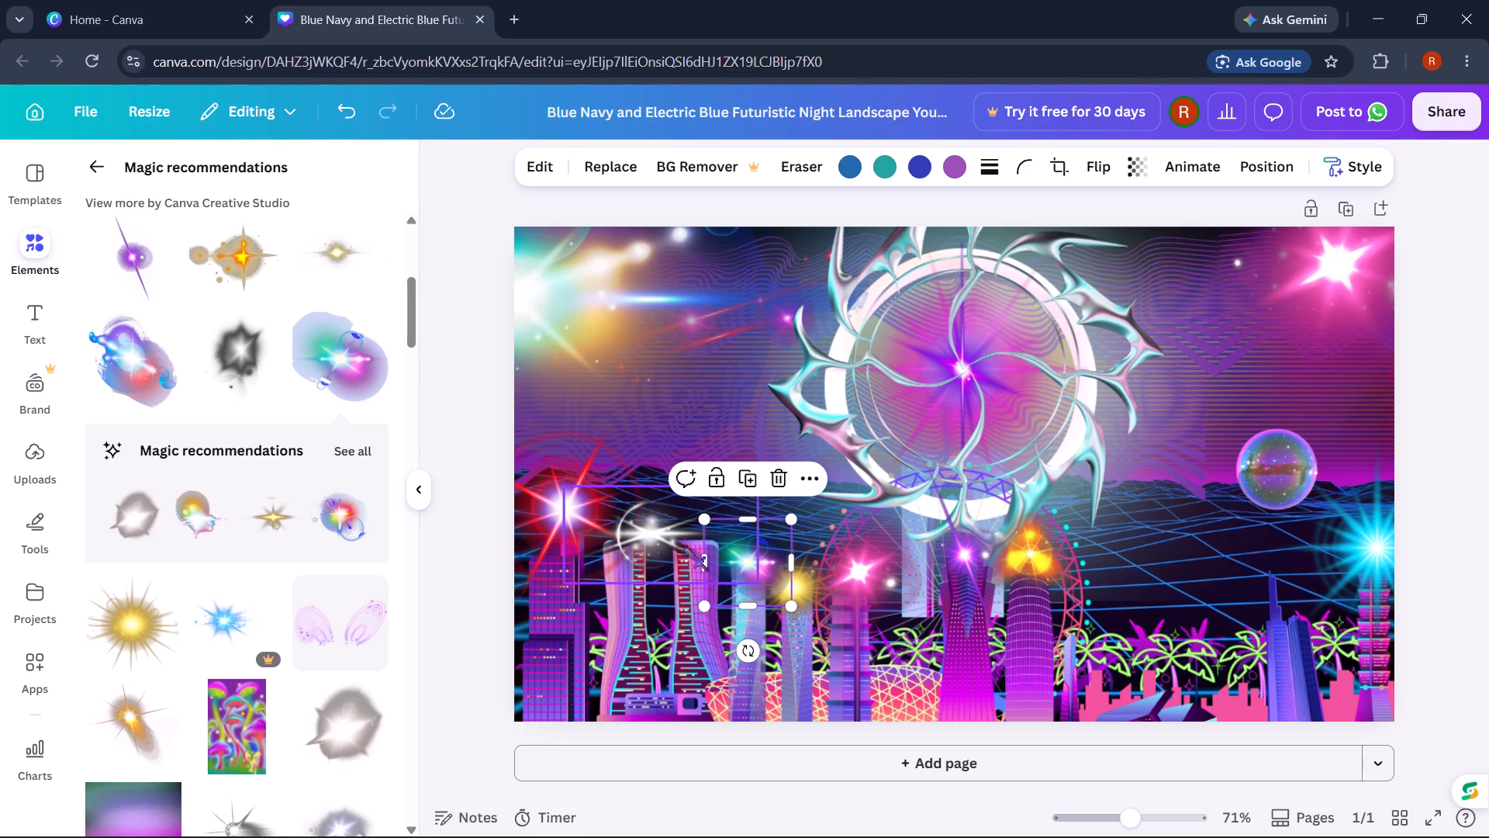
{"action": "left_click", "coordinate": [1488, 241]}
Add the white-and-lavender flare, shrink it to about a quarter and place it atop the slanted blue skyscraper.
{"action": "scroll", "coordinate": [234, 547], "scroll_direction": "down", "scroll_amount": 1}
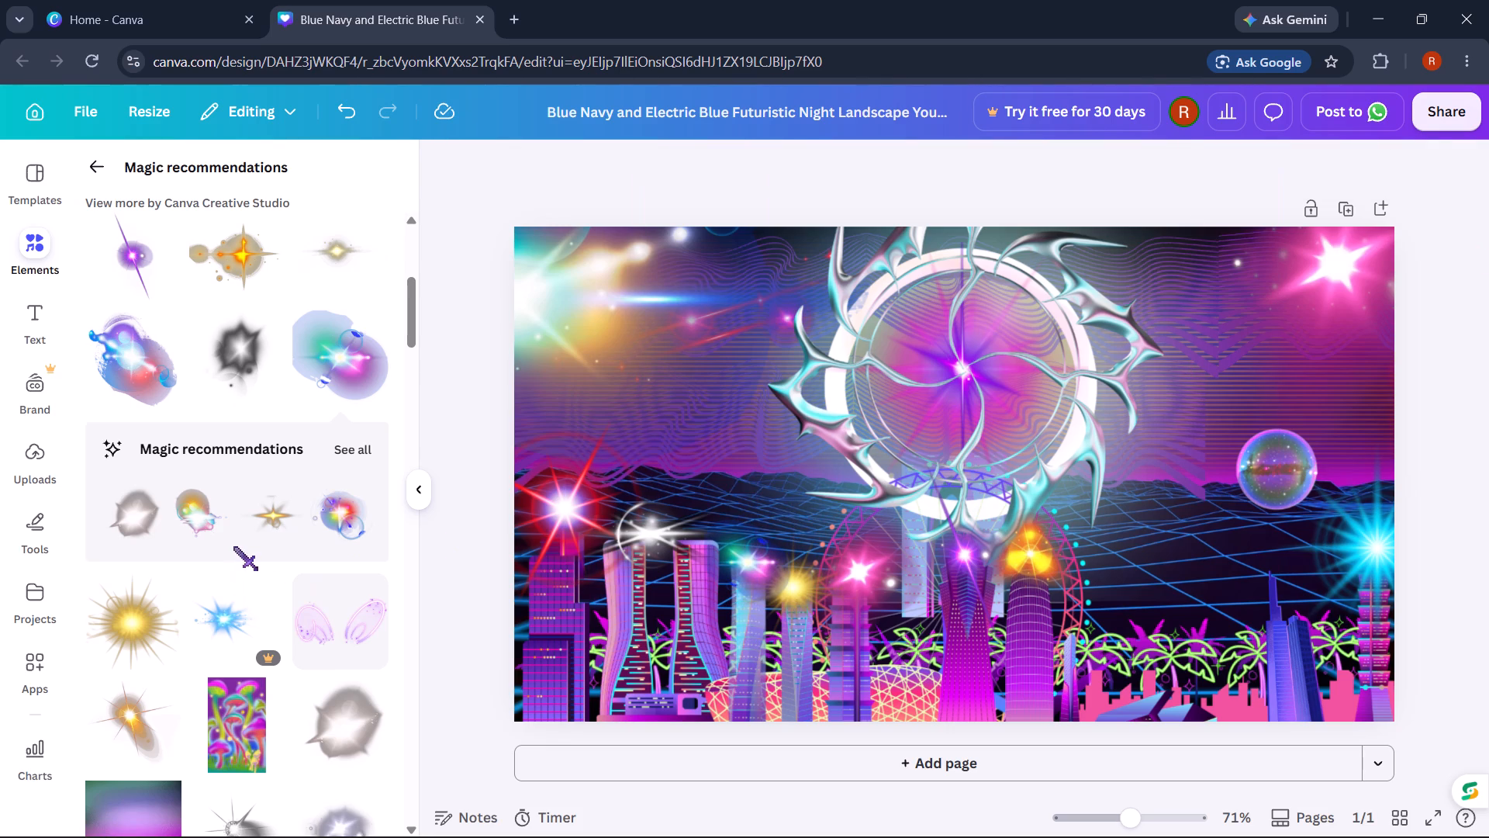
{"action": "scroll", "coordinate": [234, 547], "scroll_direction": "down", "scroll_amount": 4}
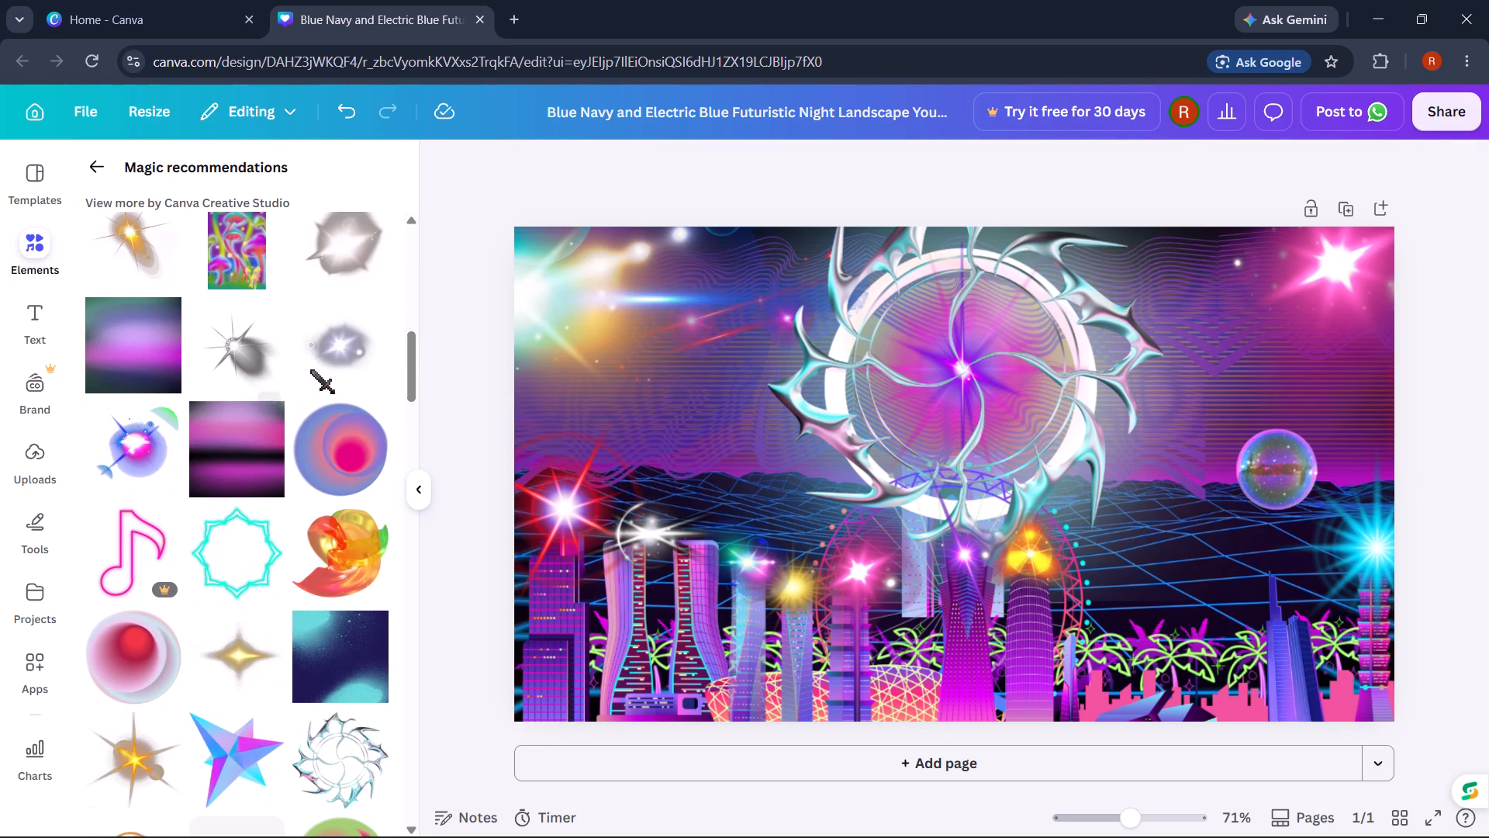
{"action": "left_click", "coordinate": [330, 358]}
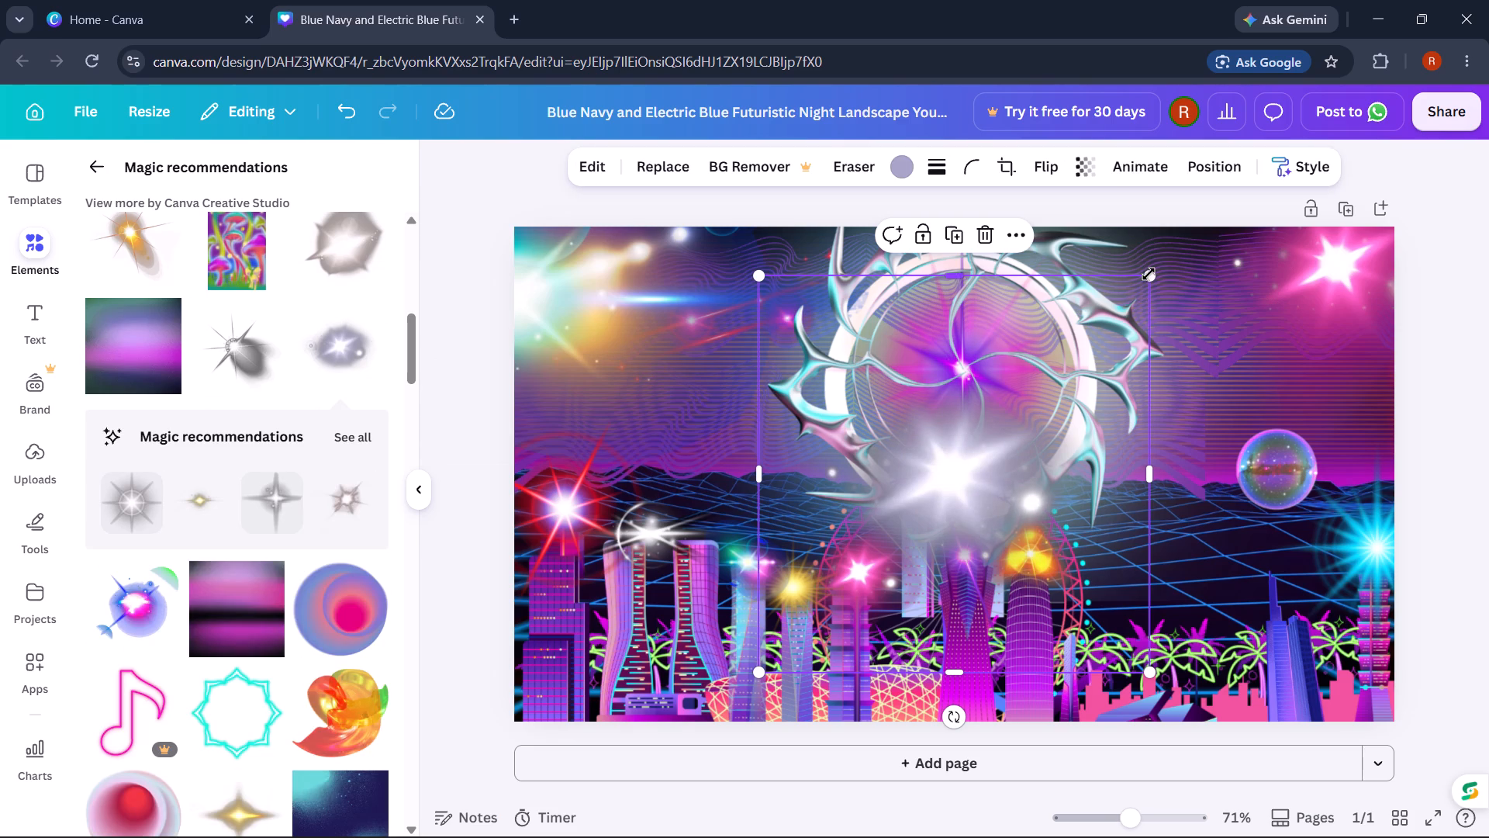
{"action": "left_click_drag", "start_coordinate": [1149, 274], "coordinate": [809, 516]}
{"action": "left_click_drag", "start_coordinate": [813, 604], "coordinate": [1280, 558]}
{"action": "left_click", "coordinate": [1488, 376]}
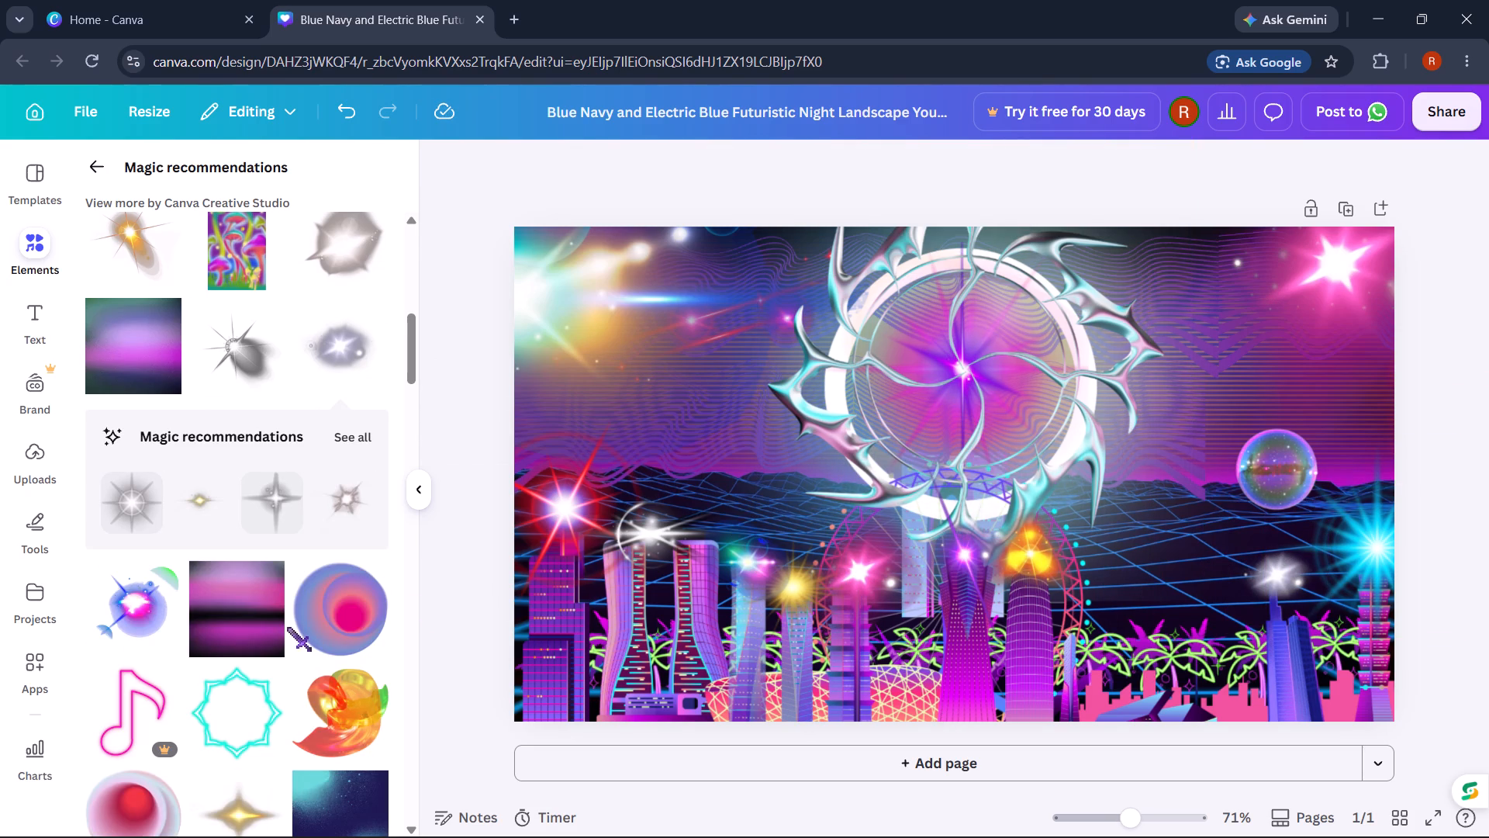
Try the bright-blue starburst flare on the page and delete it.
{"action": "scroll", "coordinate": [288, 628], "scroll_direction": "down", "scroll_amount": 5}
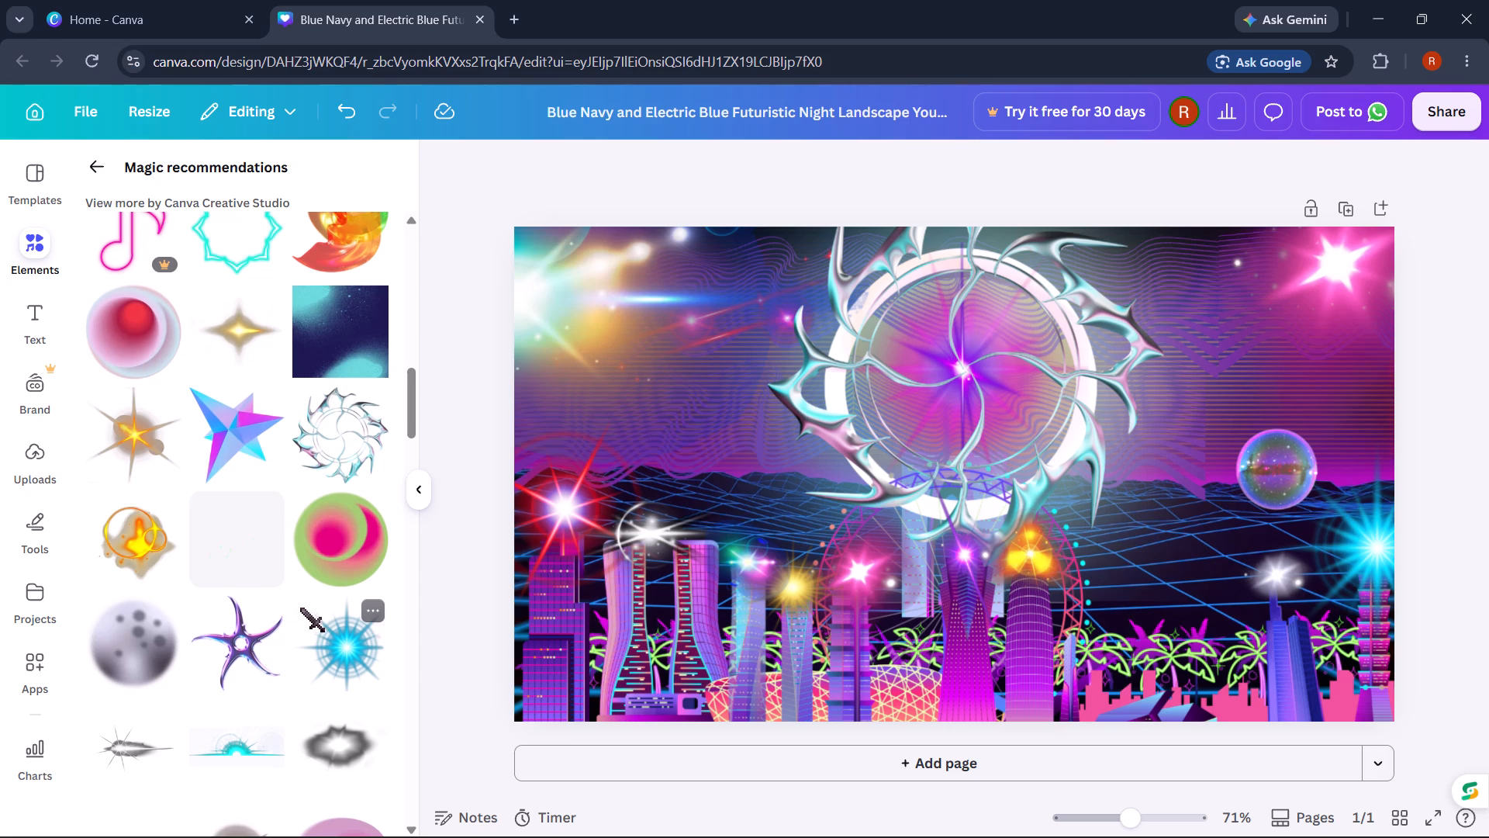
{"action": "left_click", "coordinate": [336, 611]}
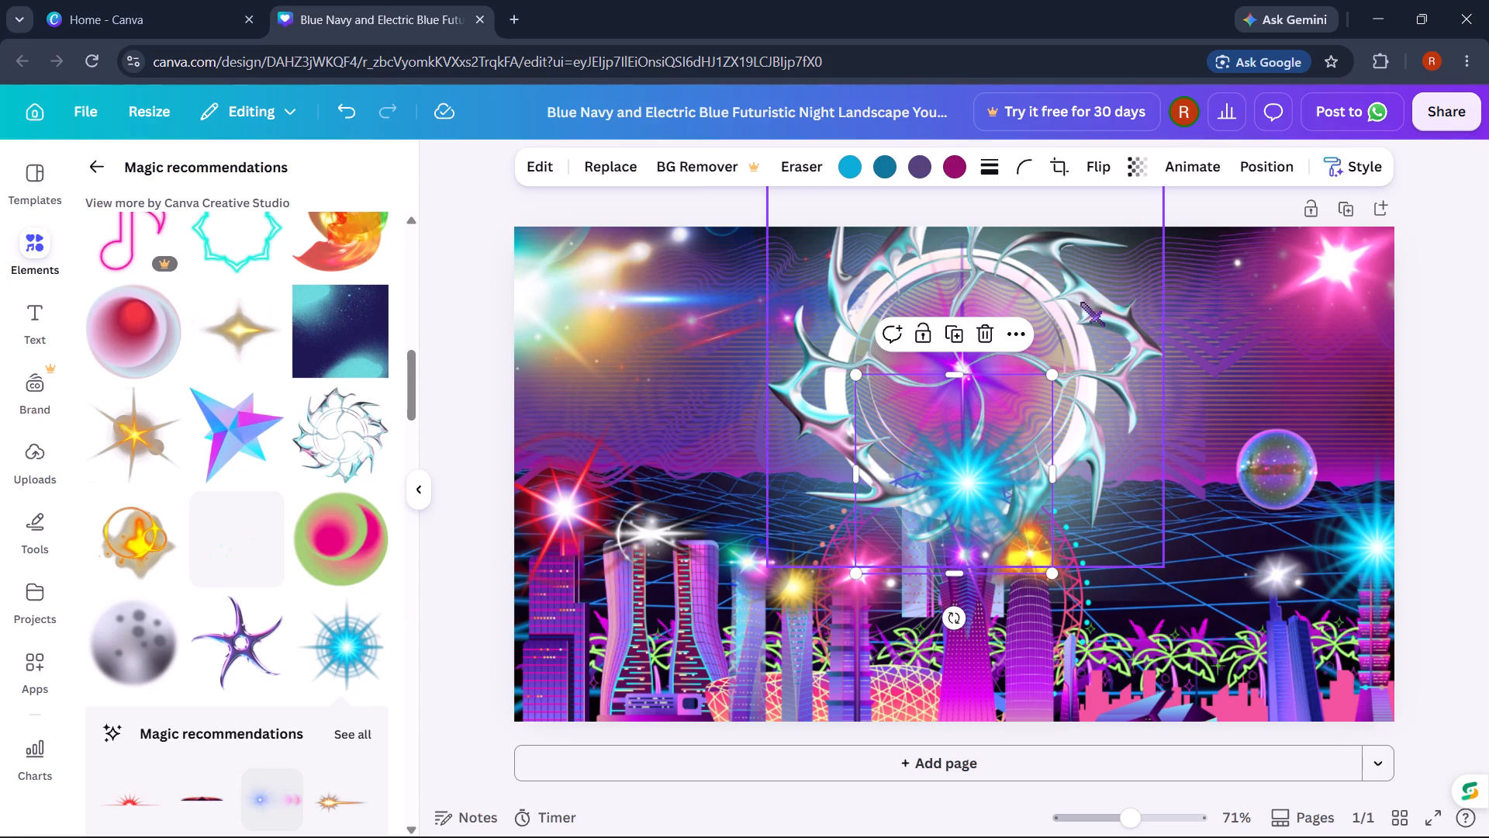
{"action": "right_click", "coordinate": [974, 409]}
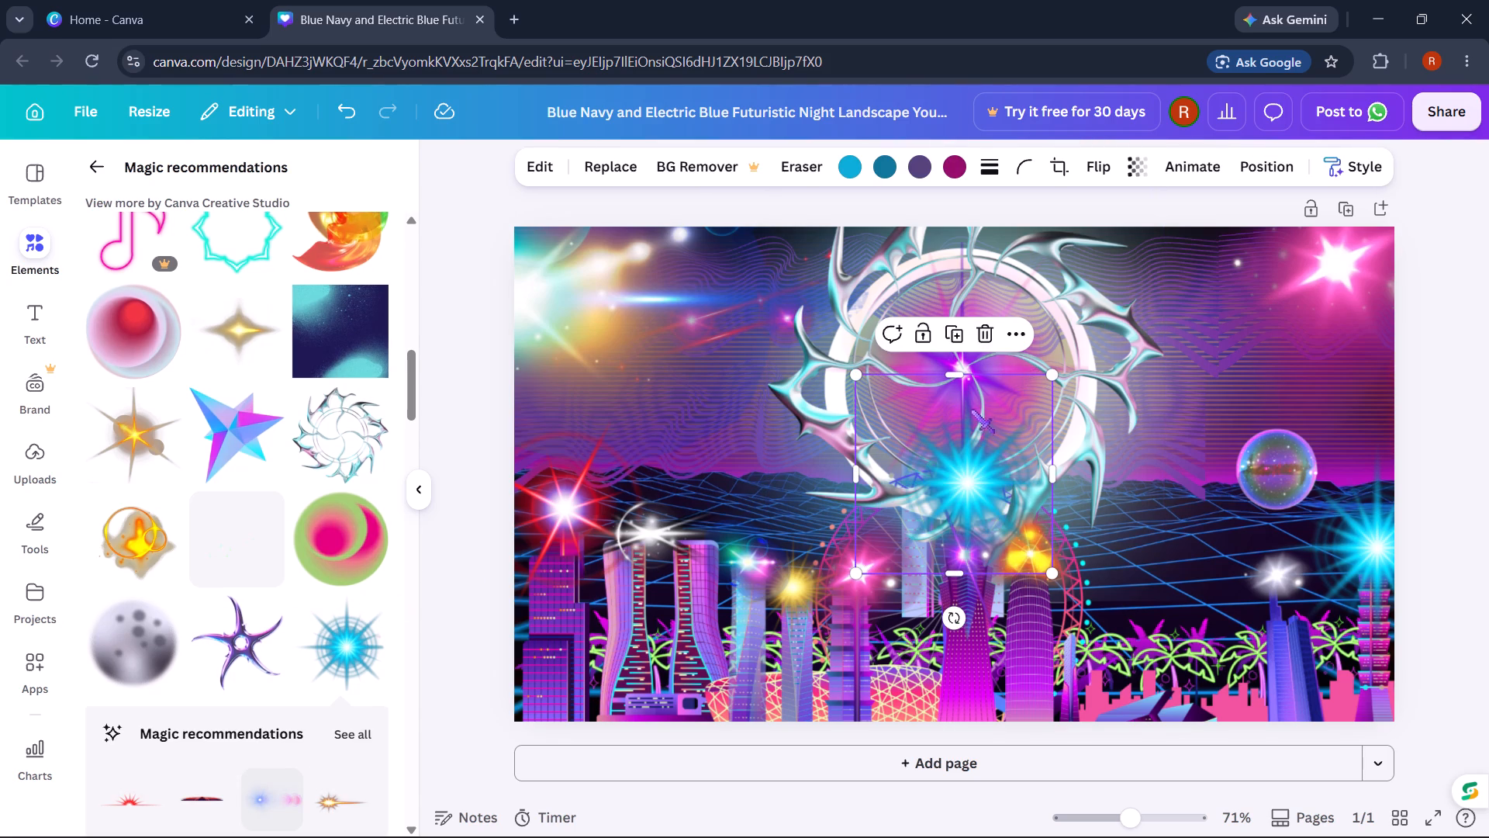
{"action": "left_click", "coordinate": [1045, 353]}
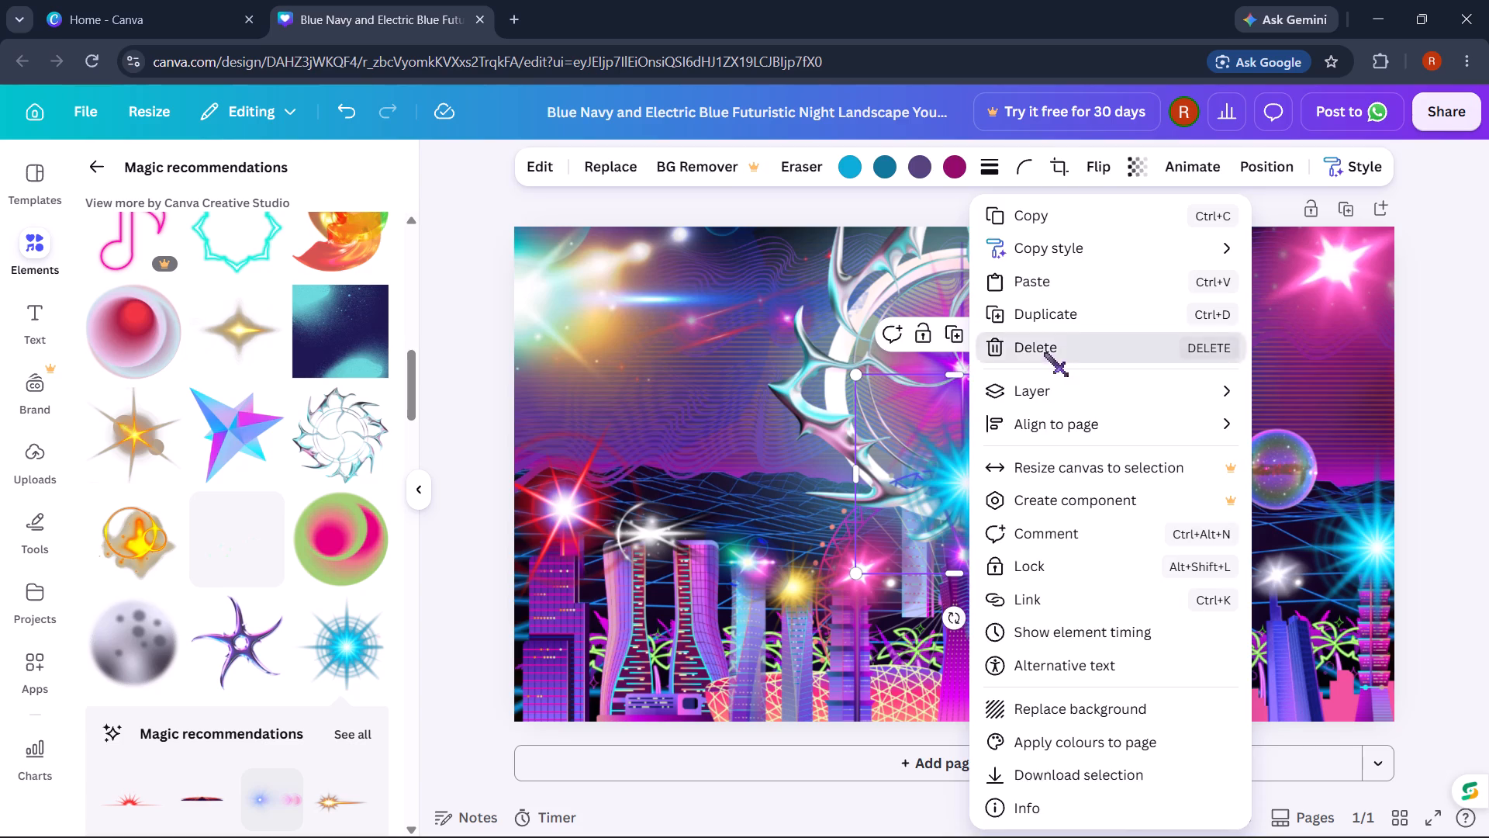
Add the blue ringed flare, shrink it to about a tenth and place it atop the thin spire beside the low angular building.
{"action": "scroll", "coordinate": [402, 491], "scroll_direction": "down", "scroll_amount": 3}
{"action": "scroll", "coordinate": [229, 540], "scroll_direction": "down", "scroll_amount": 2}
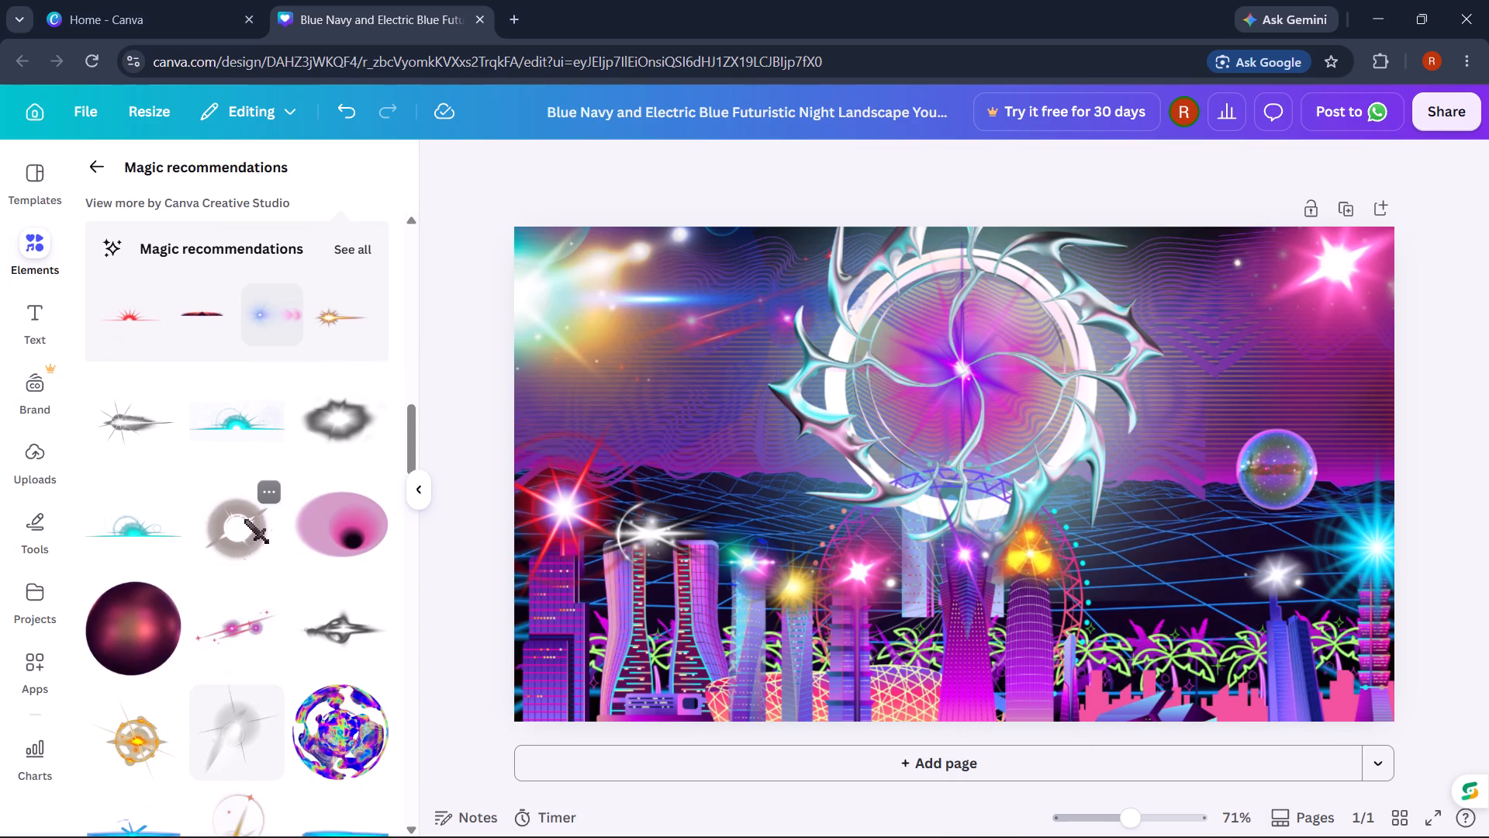
{"action": "scroll", "coordinate": [246, 516], "scroll_direction": "down", "scroll_amount": 4}
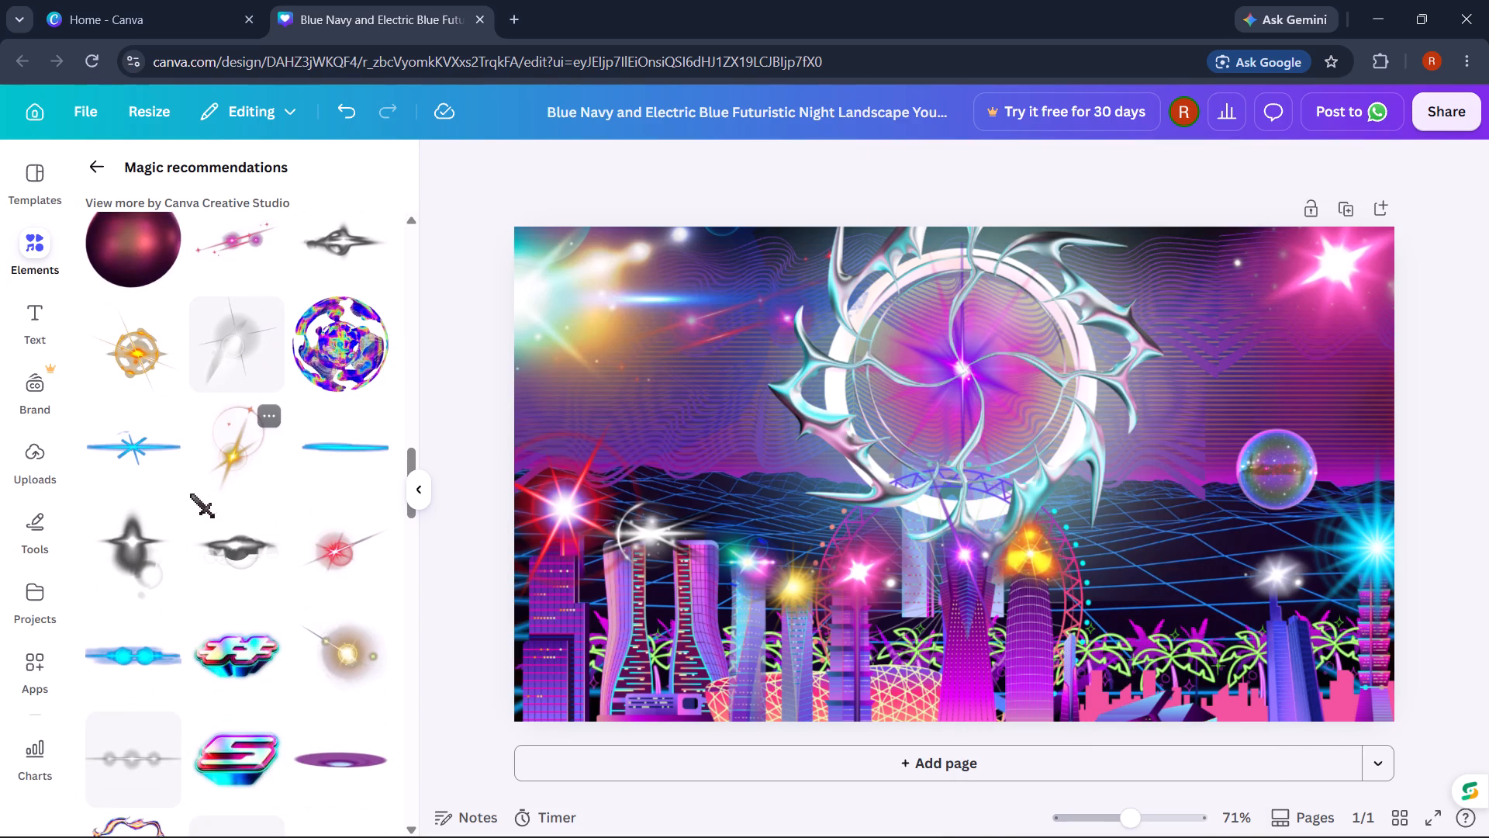
{"action": "scroll", "coordinate": [229, 596], "scroll_direction": "down", "scroll_amount": 7}
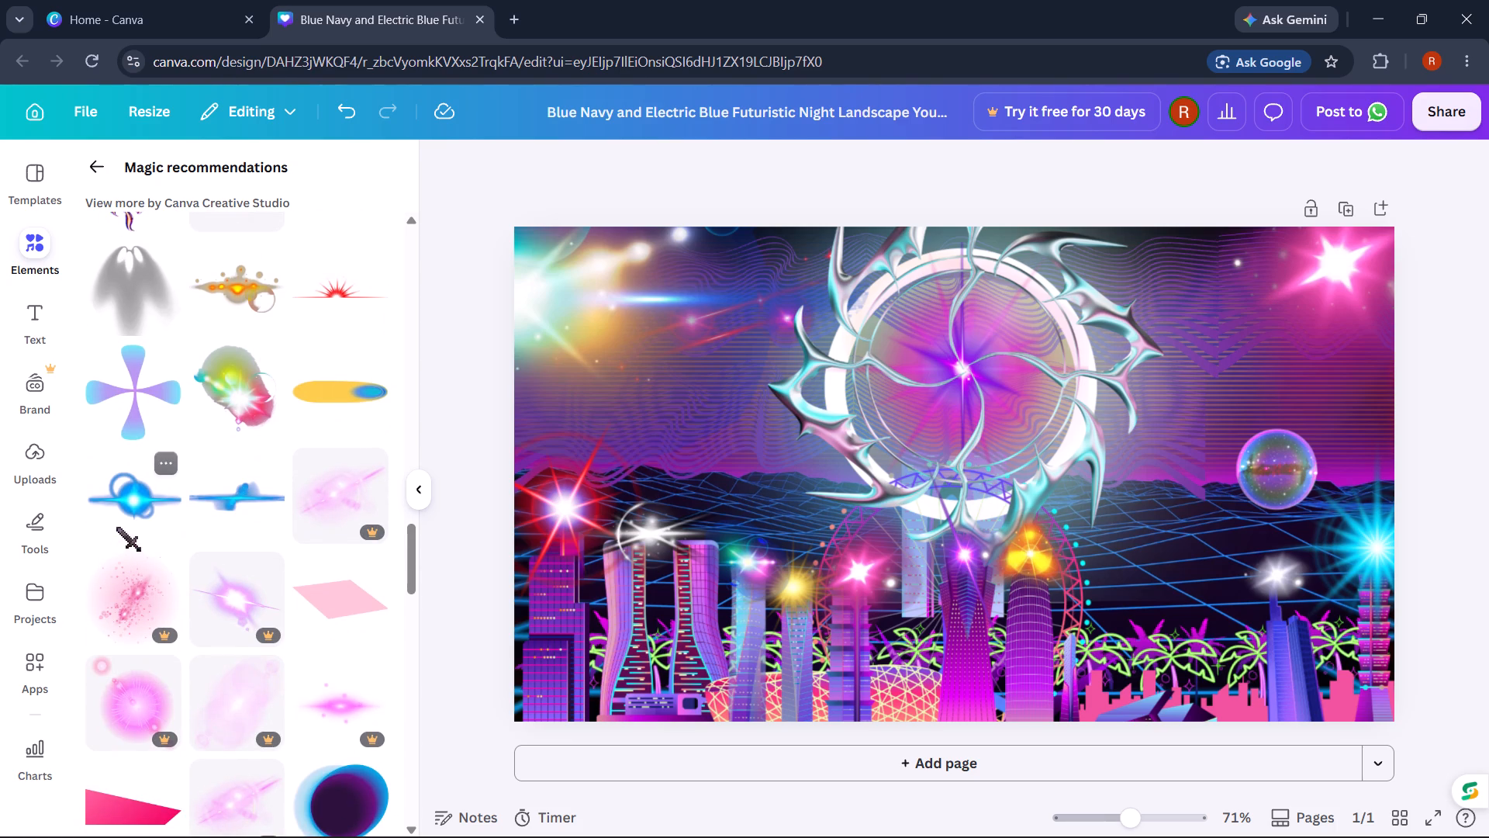
{"action": "left_click", "coordinate": [136, 509]}
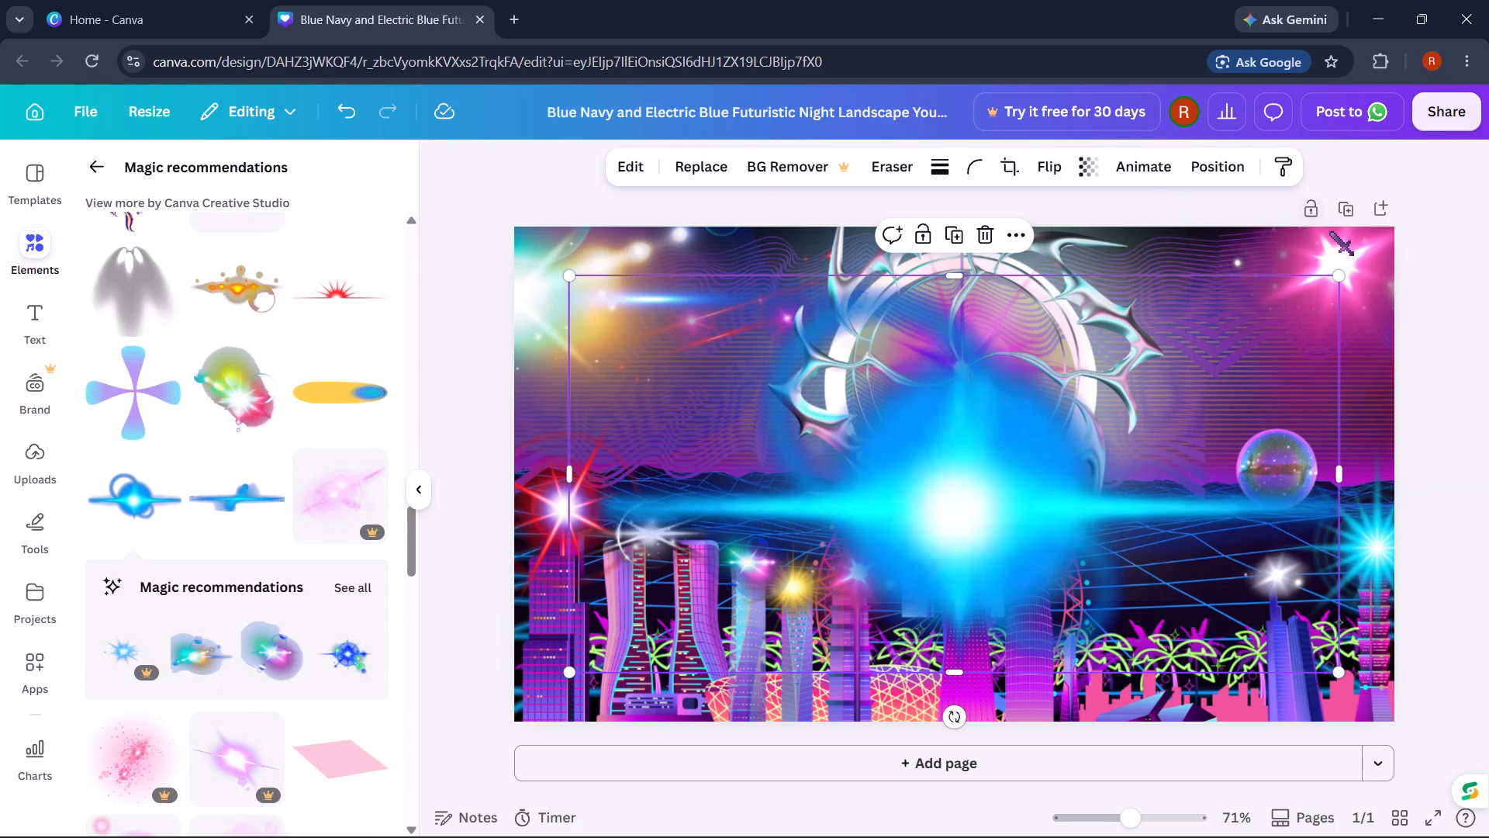
{"action": "left_click_drag", "start_coordinate": [1332, 277], "coordinate": [856, 598]}
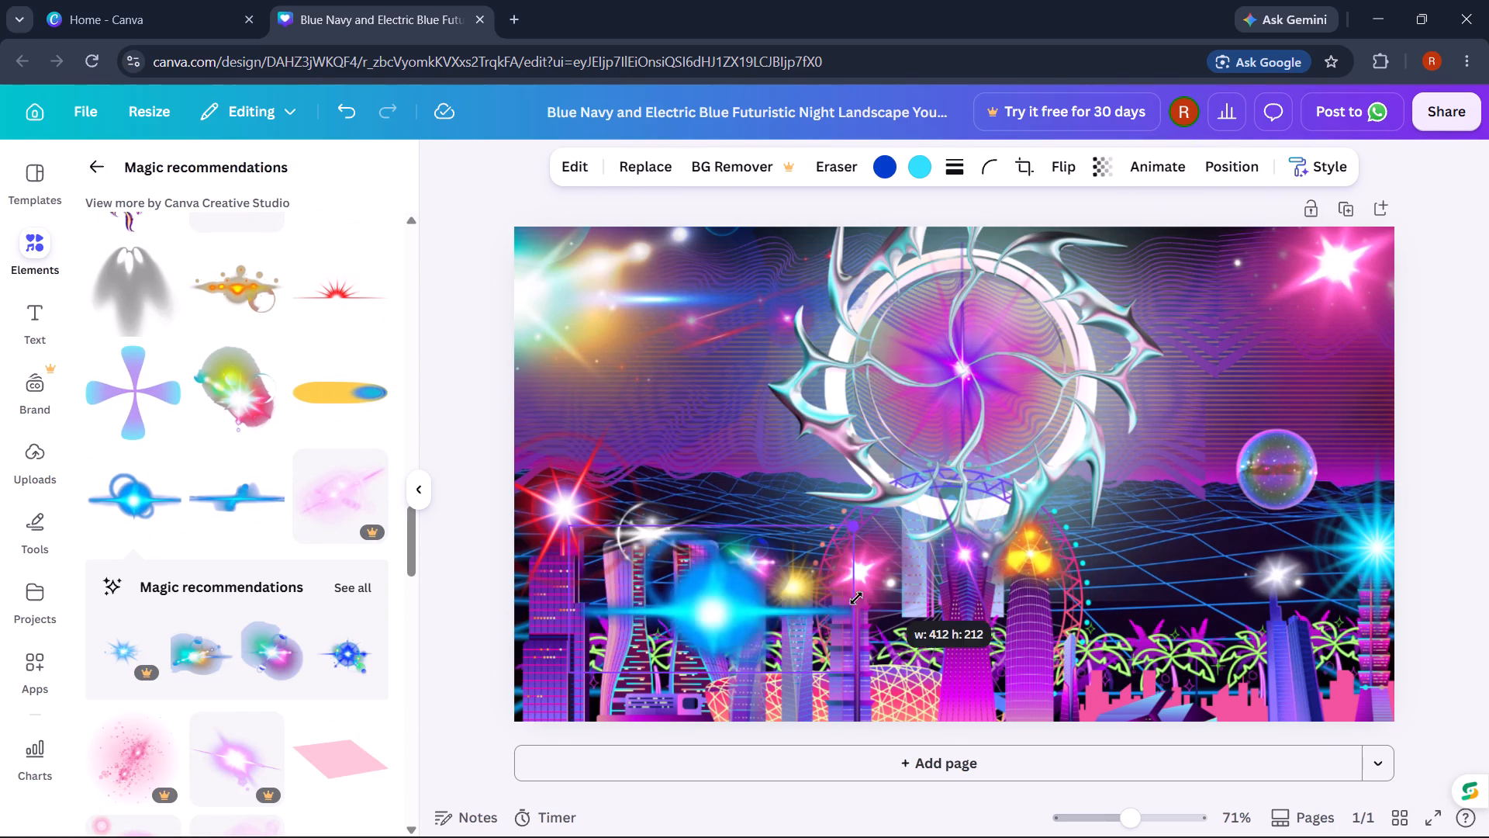
{"action": "left_click_drag", "start_coordinate": [856, 598], "coordinate": [803, 641]}
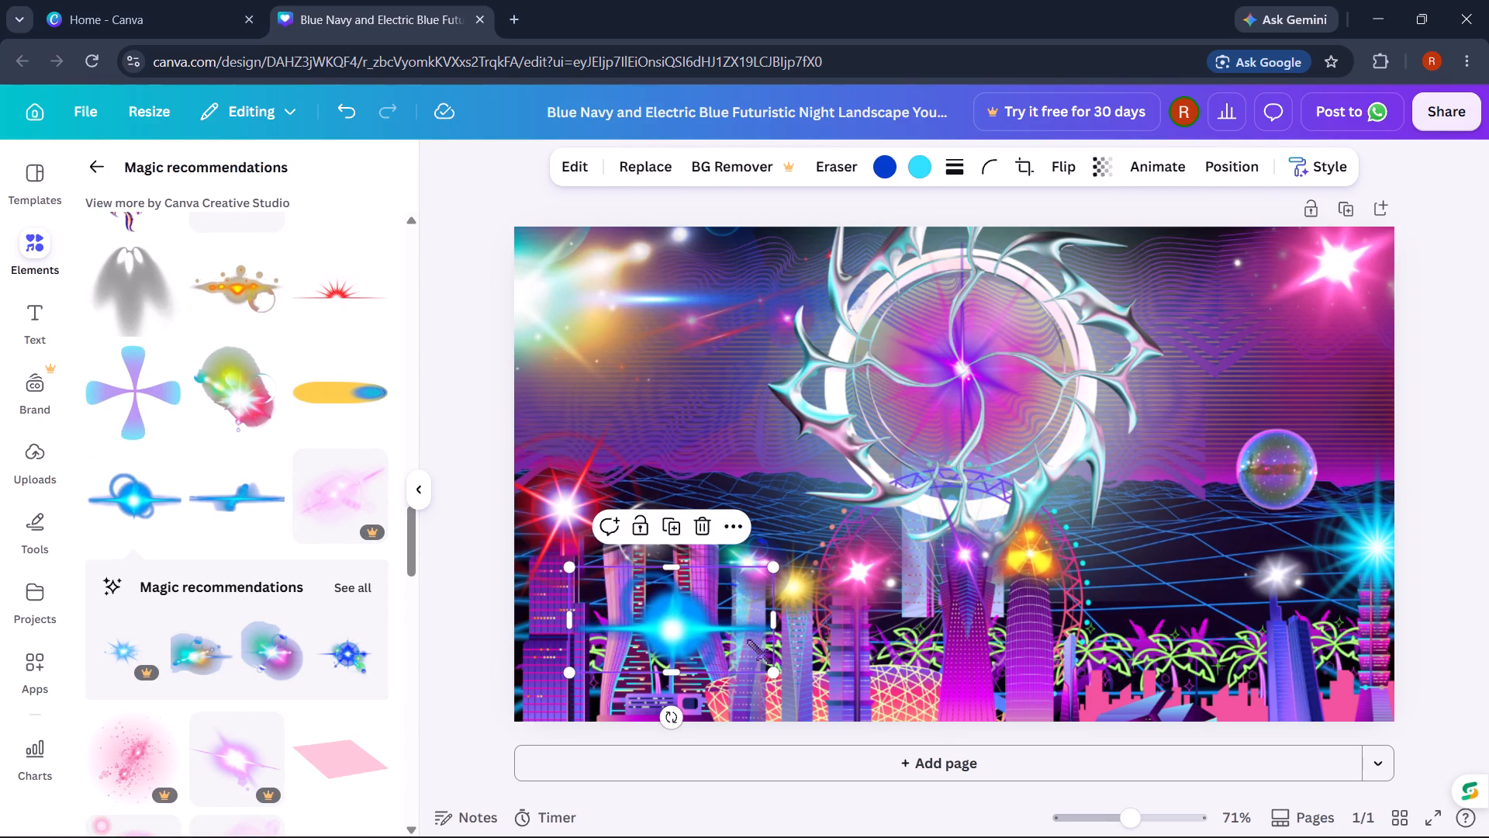
{"action": "left_click_drag", "start_coordinate": [695, 634], "coordinate": [1094, 636]}
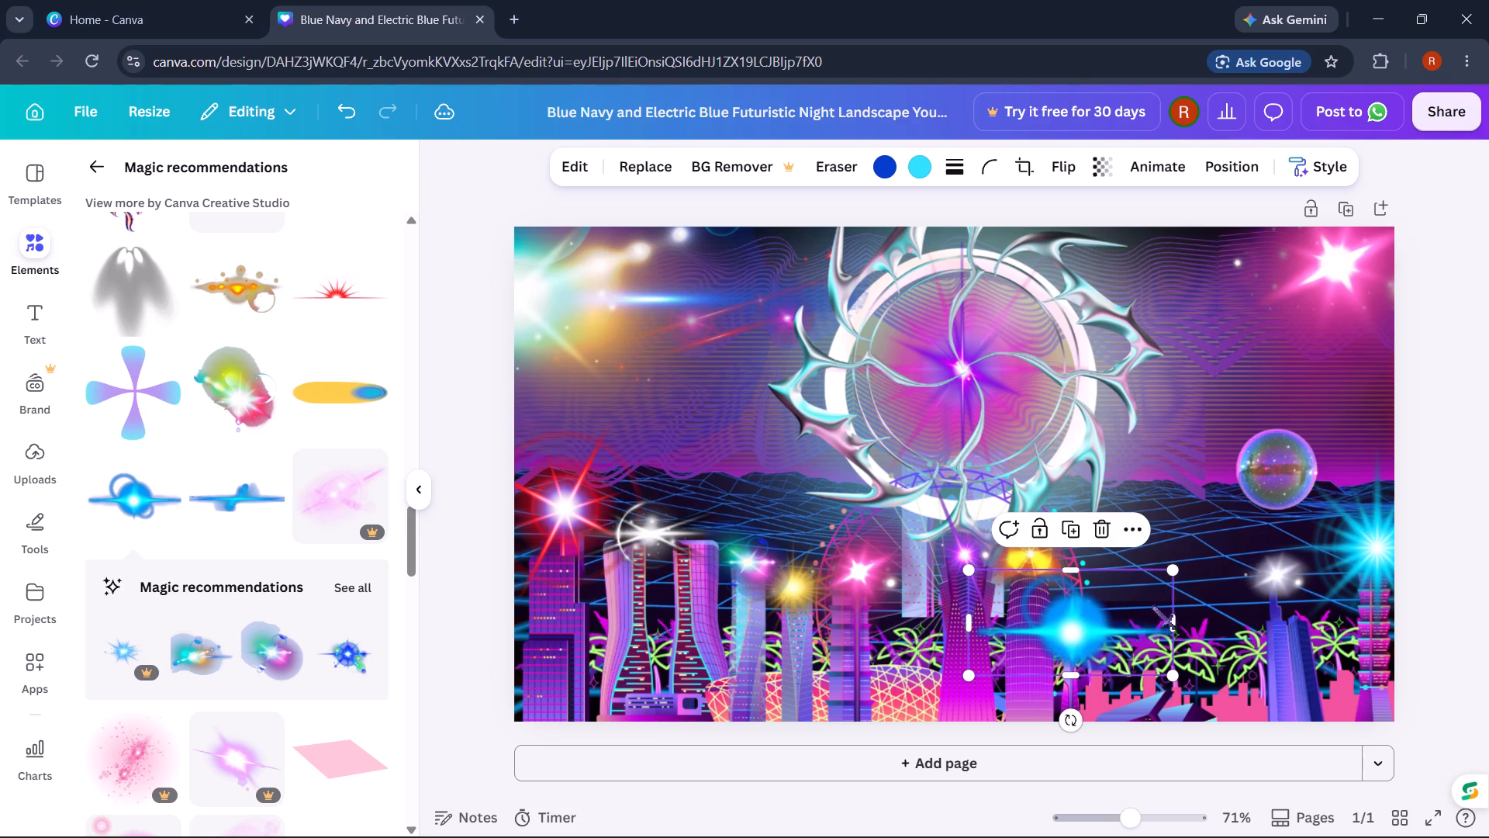
{"action": "left_click_drag", "start_coordinate": [1180, 575], "coordinate": [1056, 635]}
{"action": "left_click_drag", "start_coordinate": [1011, 651], "coordinate": [1073, 629]}
{"action": "left_click", "coordinate": [1488, 400]}
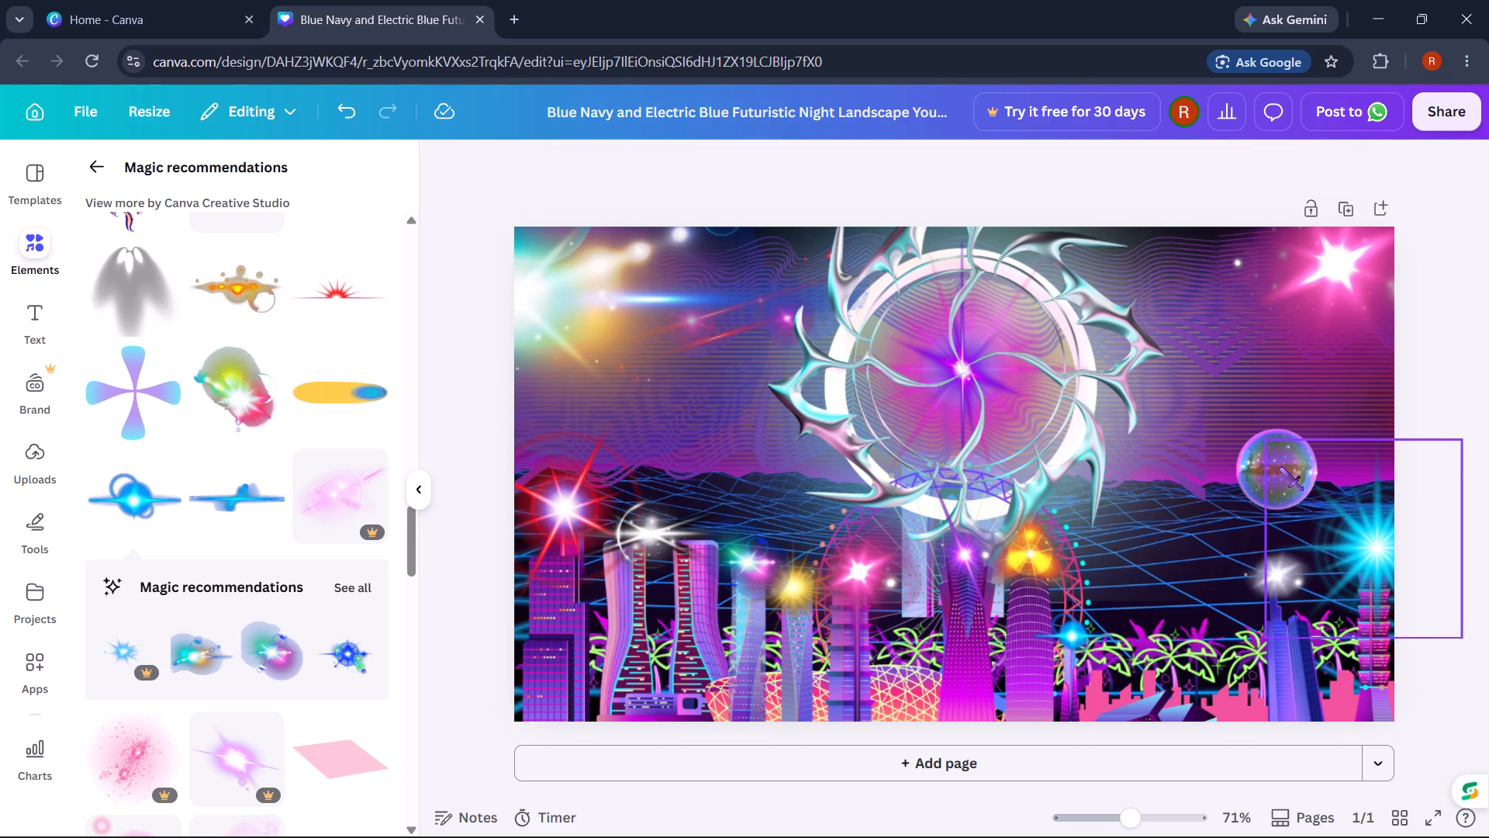
Delete the iridescent bubble sphere floating above the slanted blue skyscraper.
{"action": "left_click", "coordinate": [1280, 467]}
{"action": "right_click", "coordinate": [1280, 467]}
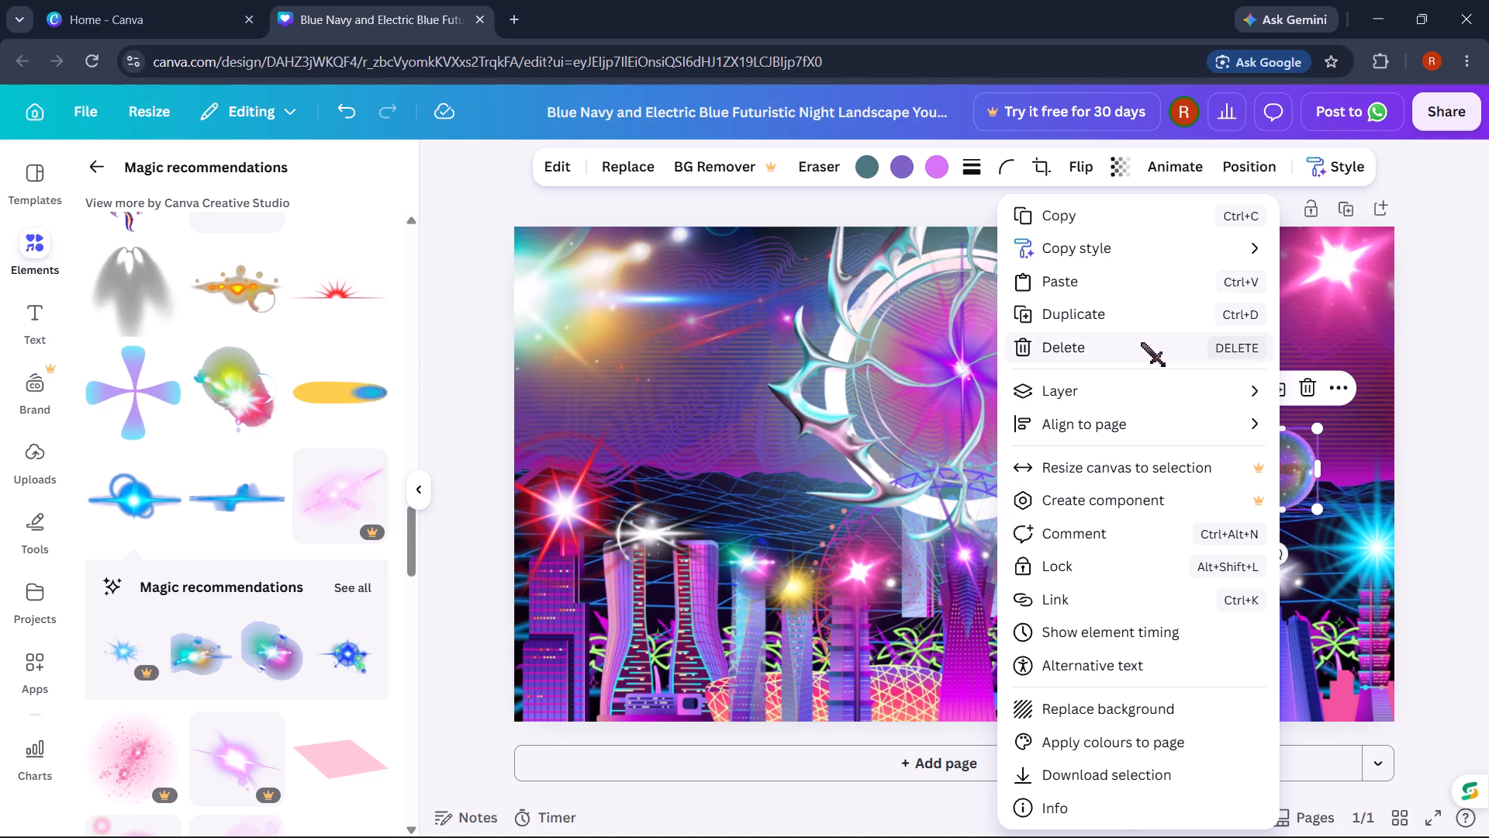
{"action": "left_click", "coordinate": [1142, 343]}
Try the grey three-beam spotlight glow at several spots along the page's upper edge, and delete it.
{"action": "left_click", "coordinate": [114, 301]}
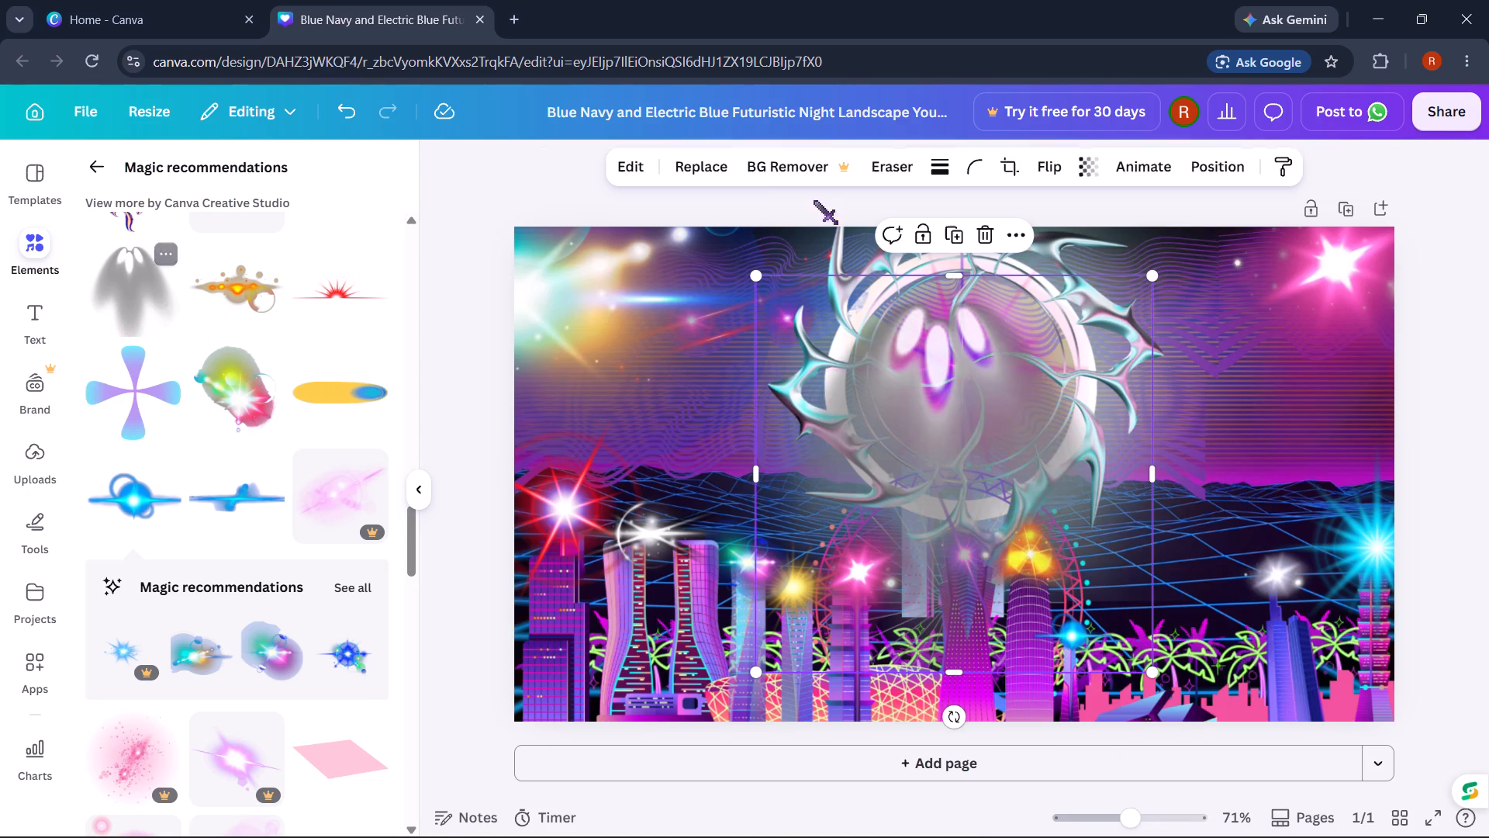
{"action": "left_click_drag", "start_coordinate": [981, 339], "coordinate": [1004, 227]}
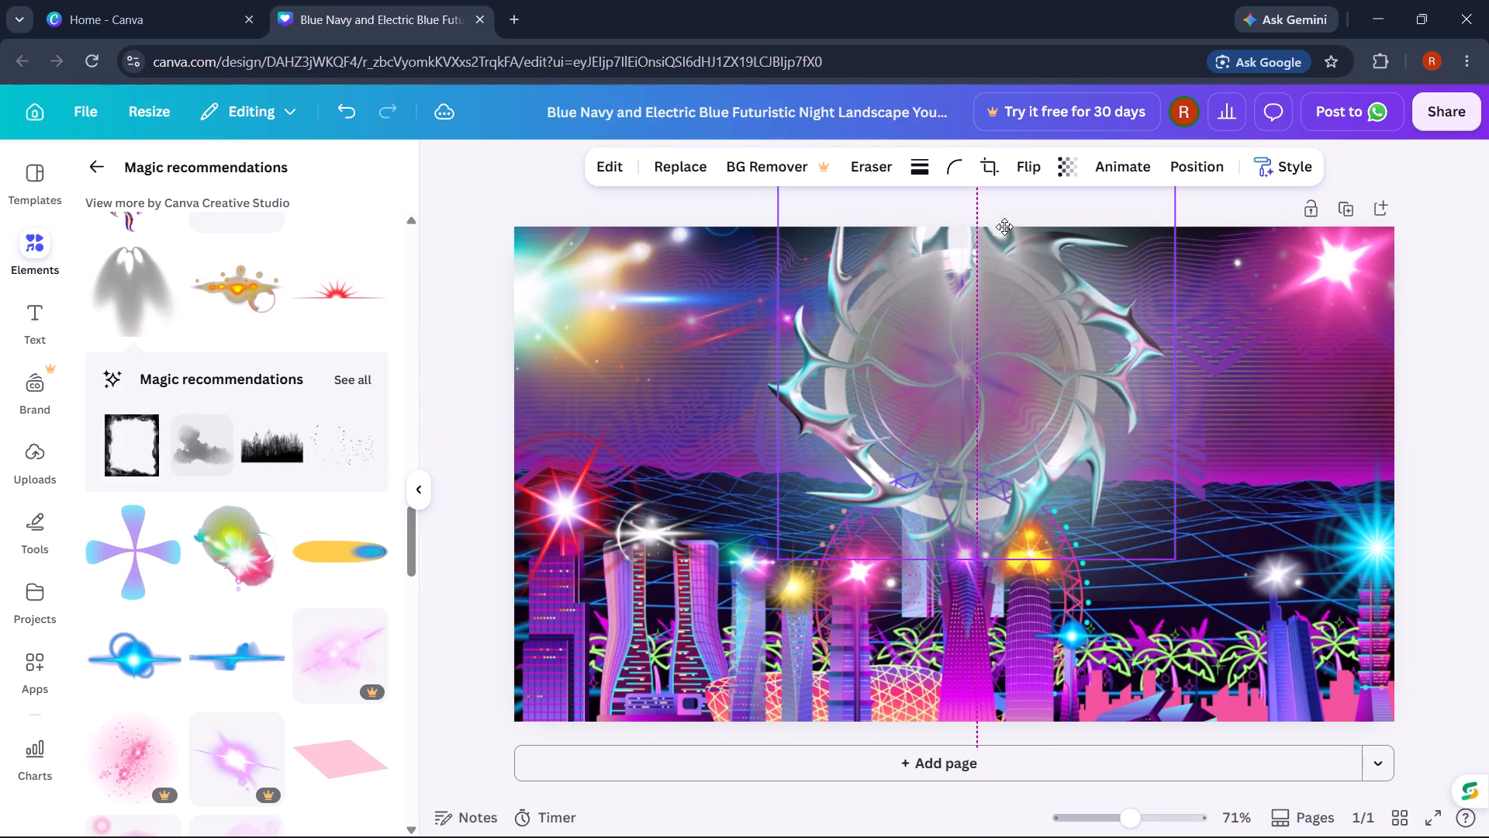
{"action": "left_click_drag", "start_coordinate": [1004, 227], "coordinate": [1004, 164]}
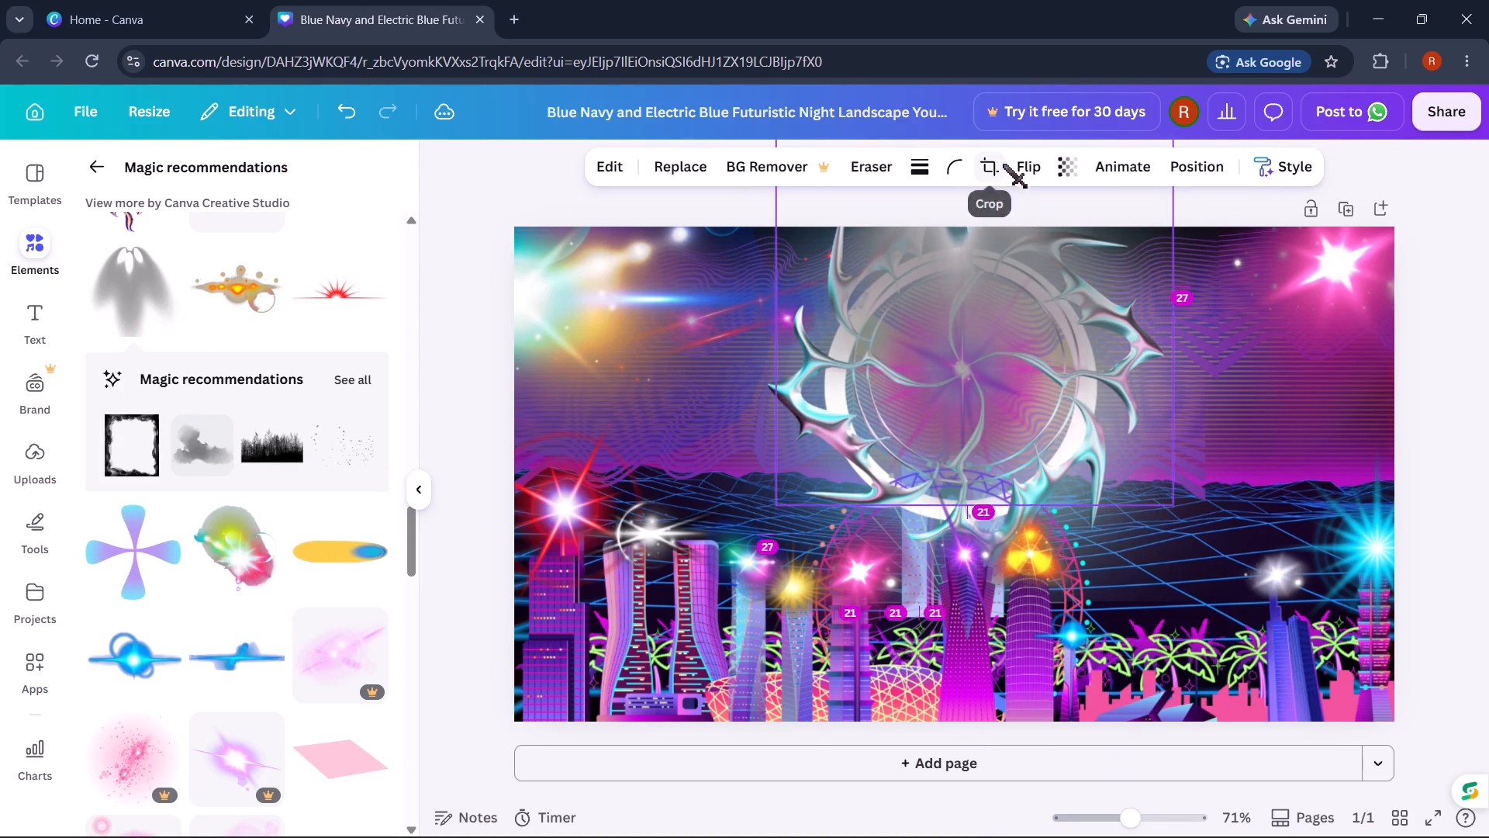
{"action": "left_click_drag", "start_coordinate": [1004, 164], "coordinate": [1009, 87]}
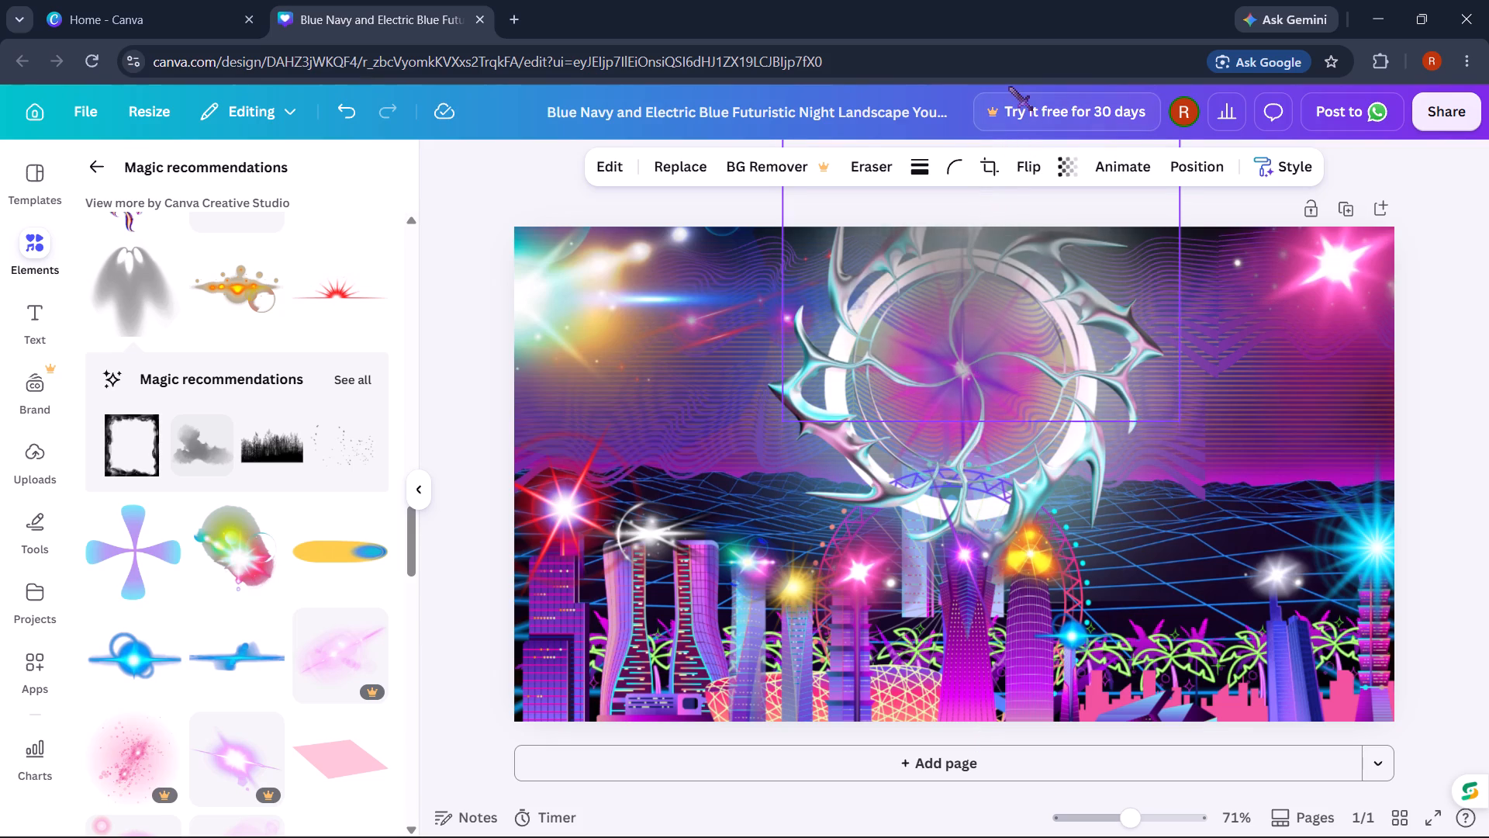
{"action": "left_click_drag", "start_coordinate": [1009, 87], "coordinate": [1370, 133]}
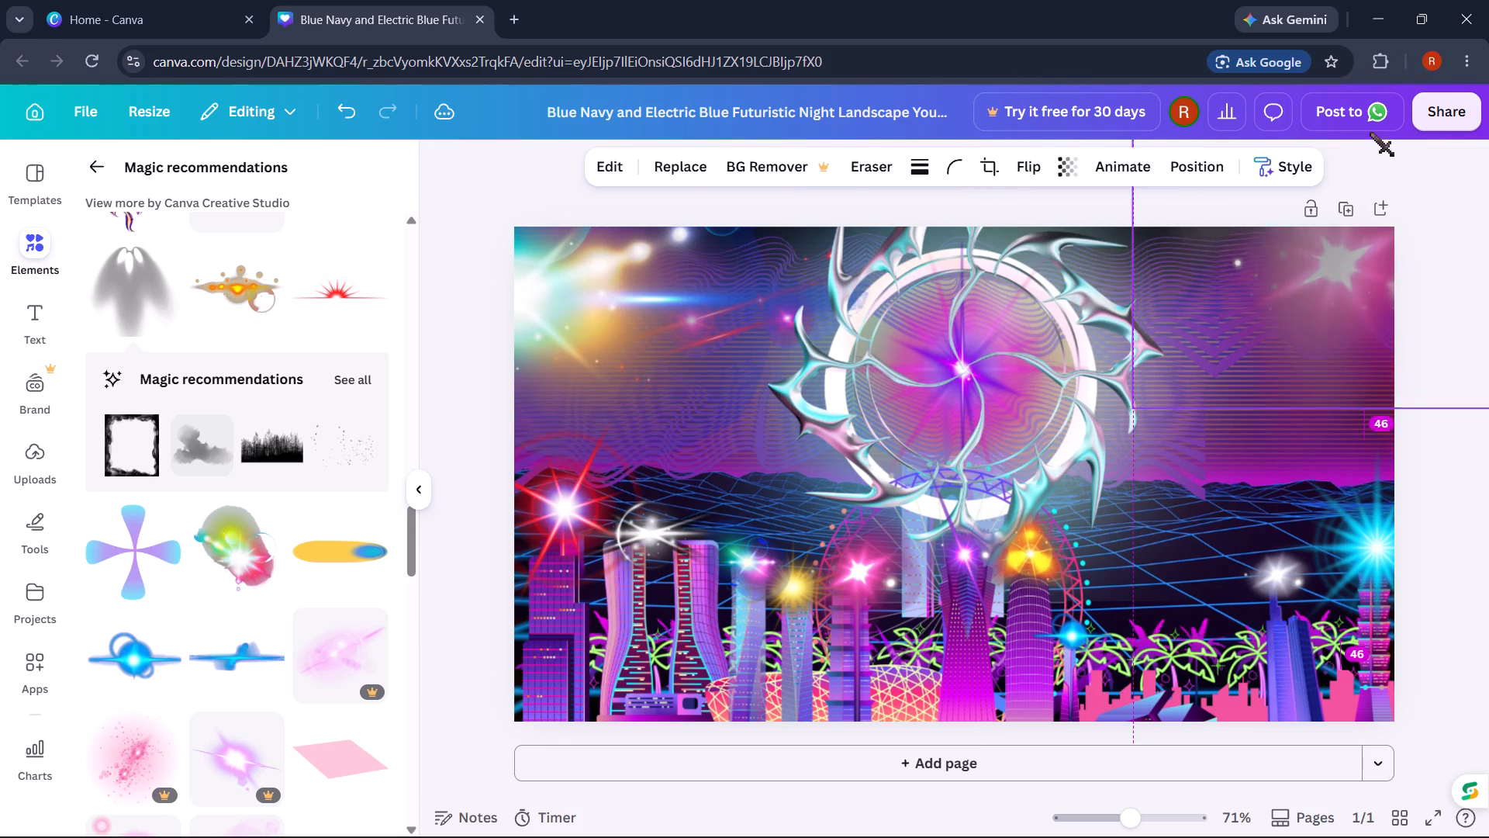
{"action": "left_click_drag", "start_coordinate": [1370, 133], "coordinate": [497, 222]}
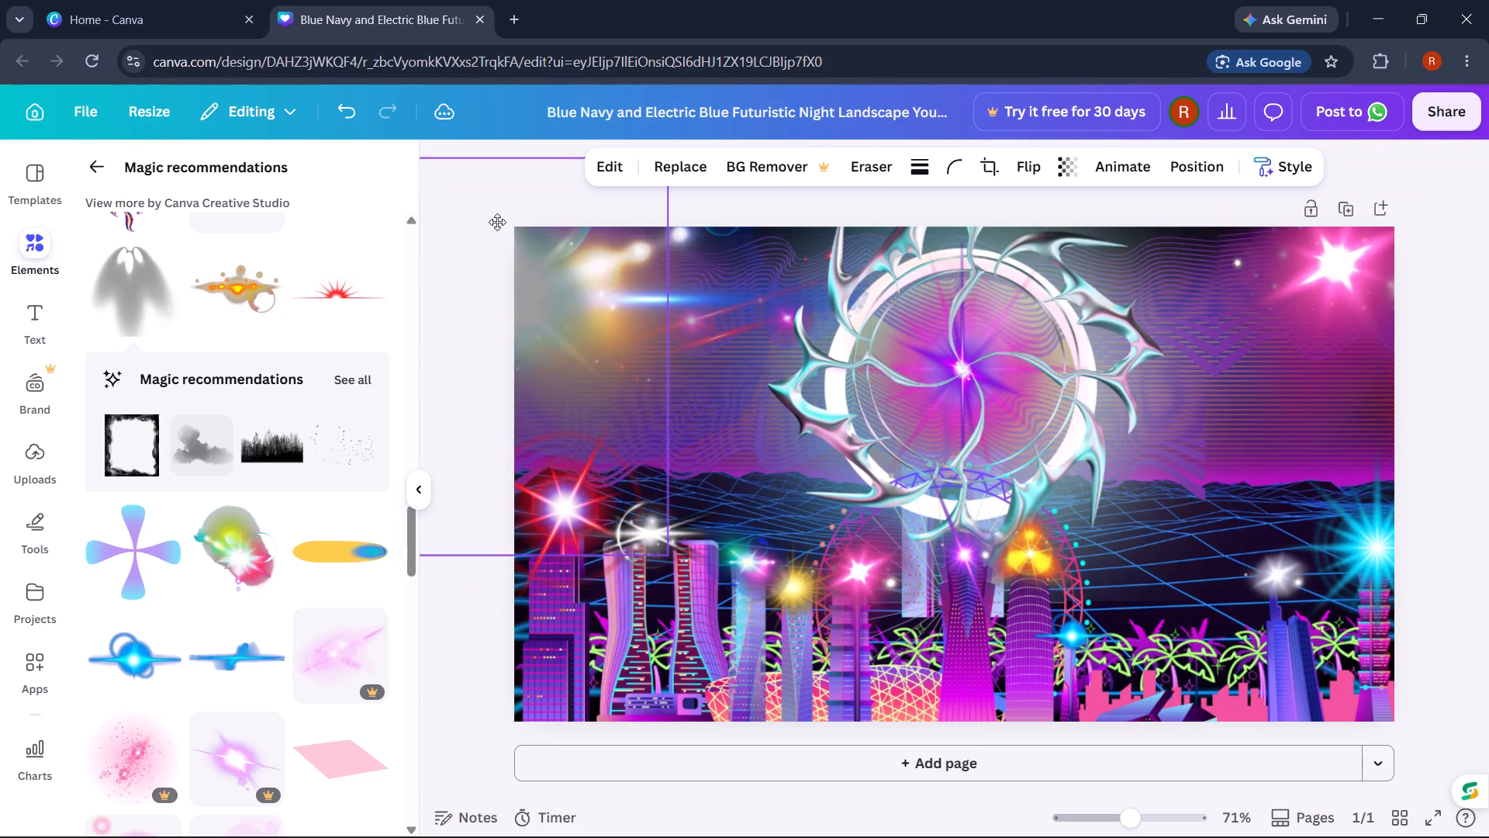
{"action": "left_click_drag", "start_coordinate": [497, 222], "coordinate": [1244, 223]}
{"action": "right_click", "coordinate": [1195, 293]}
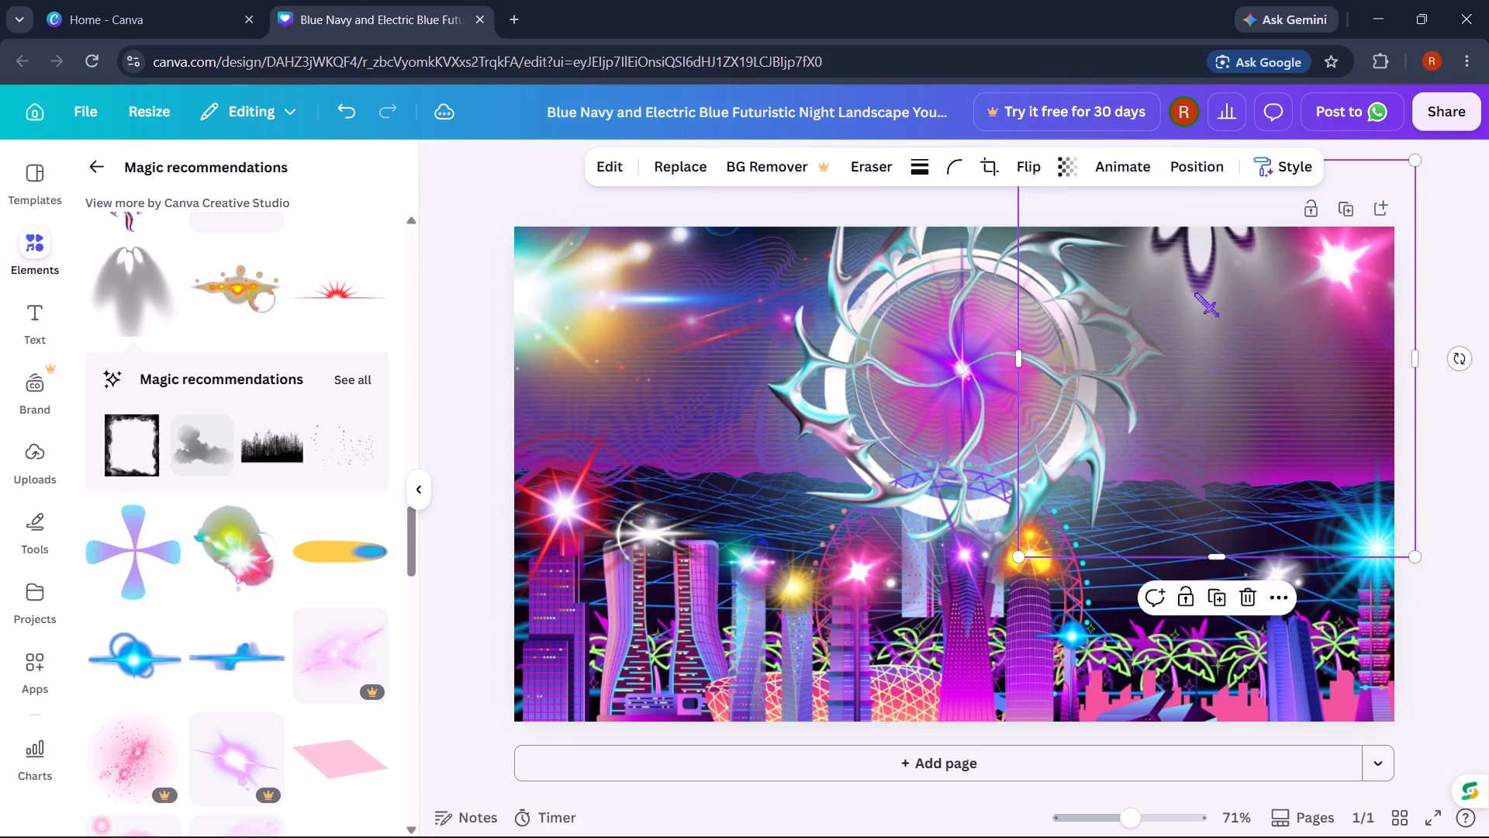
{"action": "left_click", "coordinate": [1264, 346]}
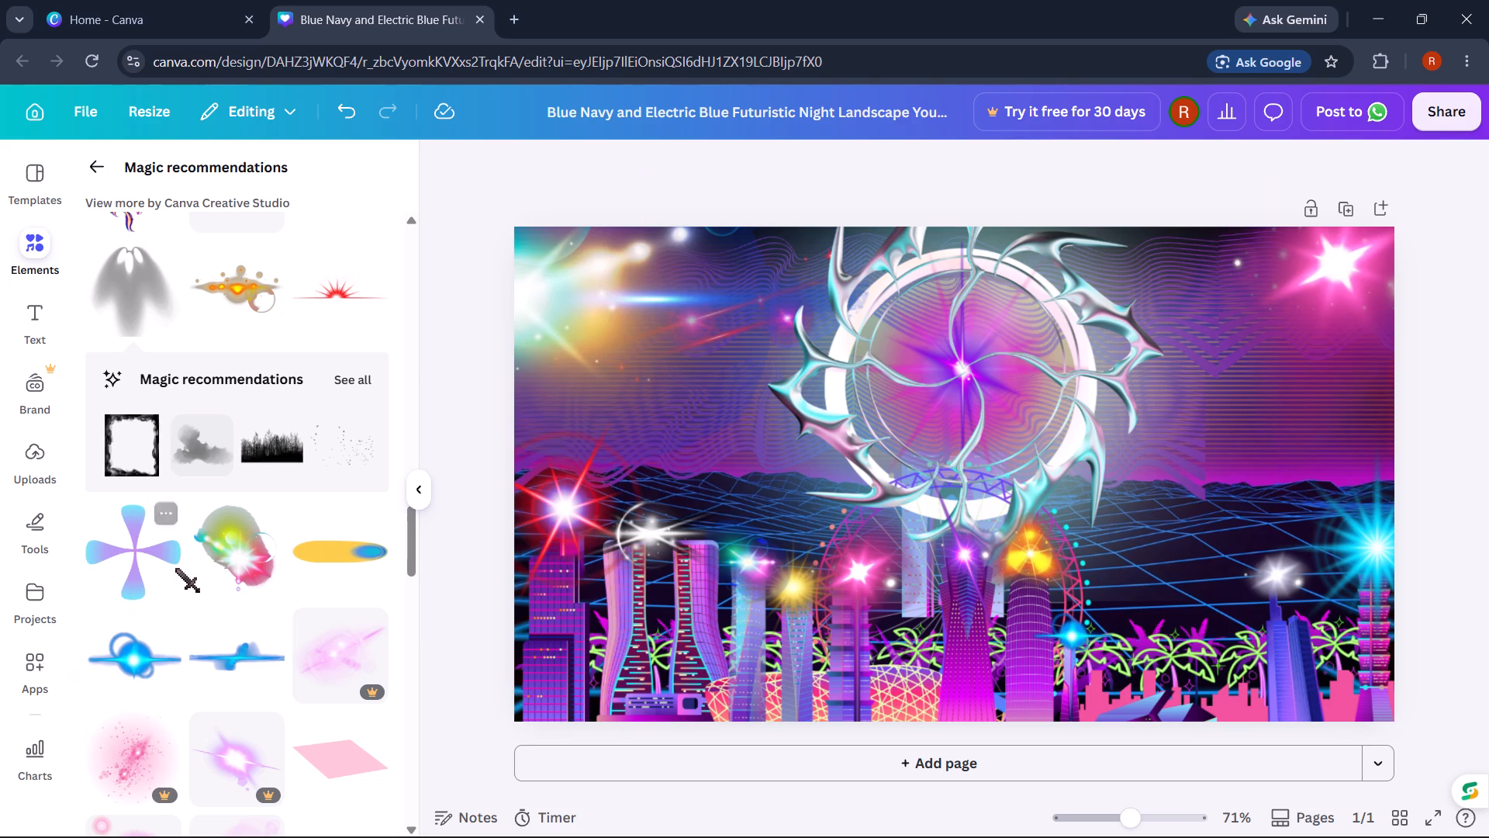
Add the black forest silhouette from the related recommendations, move it to the page bottom and enlarge it to span the full page width.
{"action": "scroll", "coordinate": [105, 576], "scroll_direction": "down", "scroll_amount": 3}
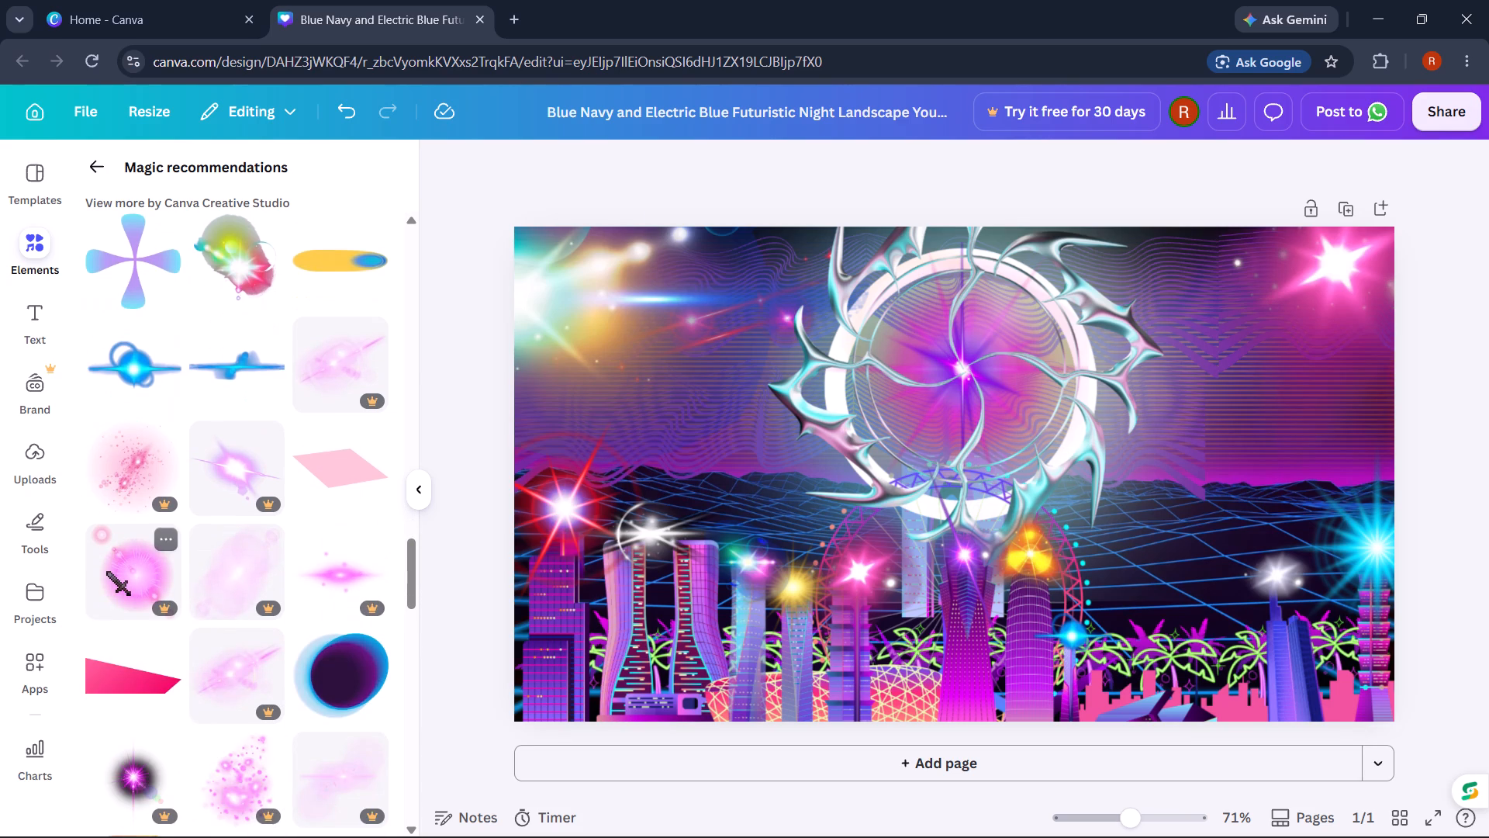
{"action": "scroll", "coordinate": [107, 572], "scroll_direction": "down", "scroll_amount": 4}
{"action": "scroll", "coordinate": [106, 572], "scroll_direction": "up", "scroll_amount": 5}
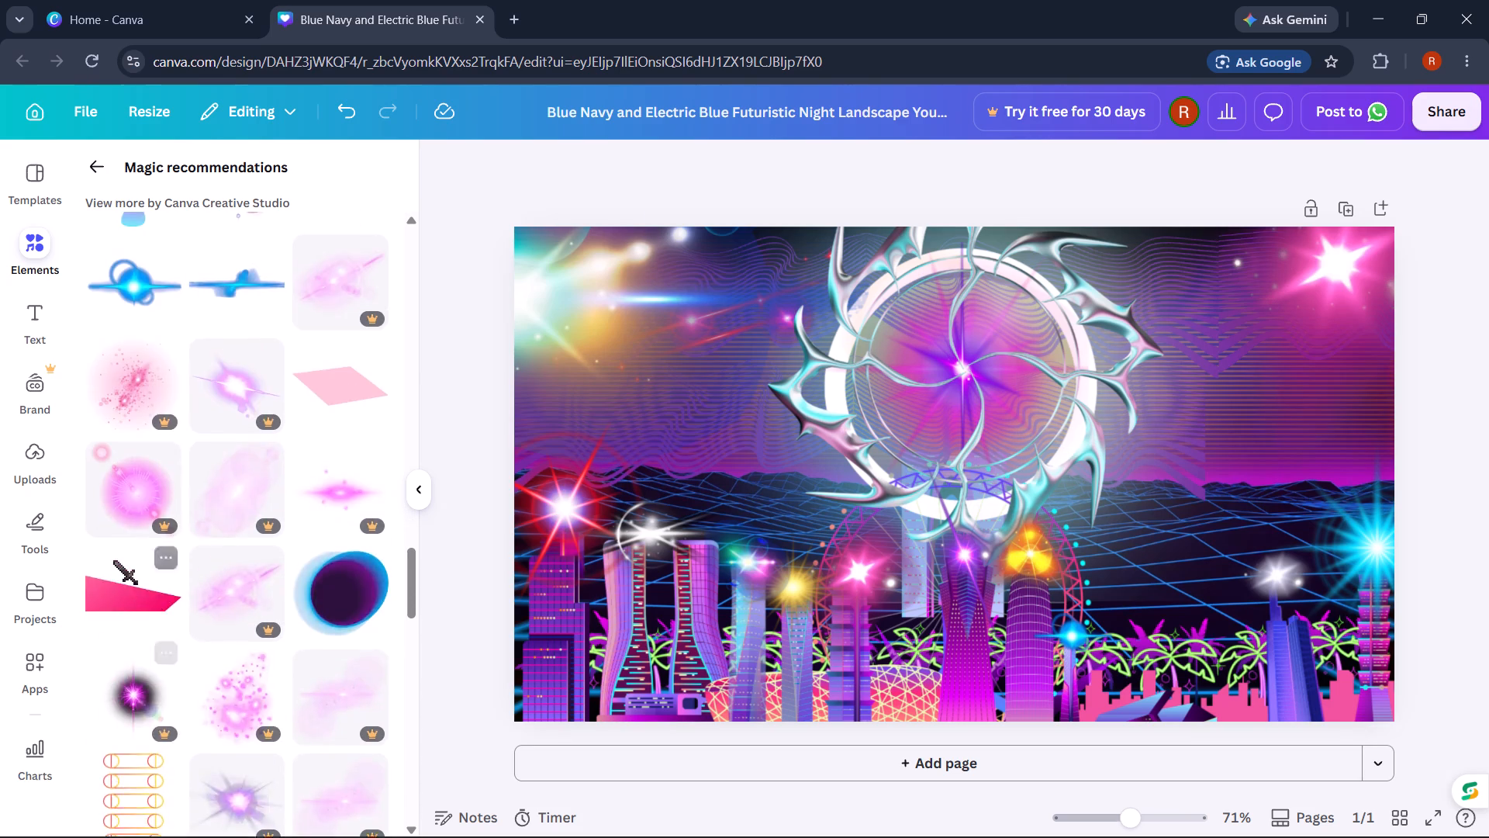
{"action": "scroll", "coordinate": [114, 561], "scroll_direction": "up", "scroll_amount": 2}
{"action": "left_click", "coordinate": [332, 371]}
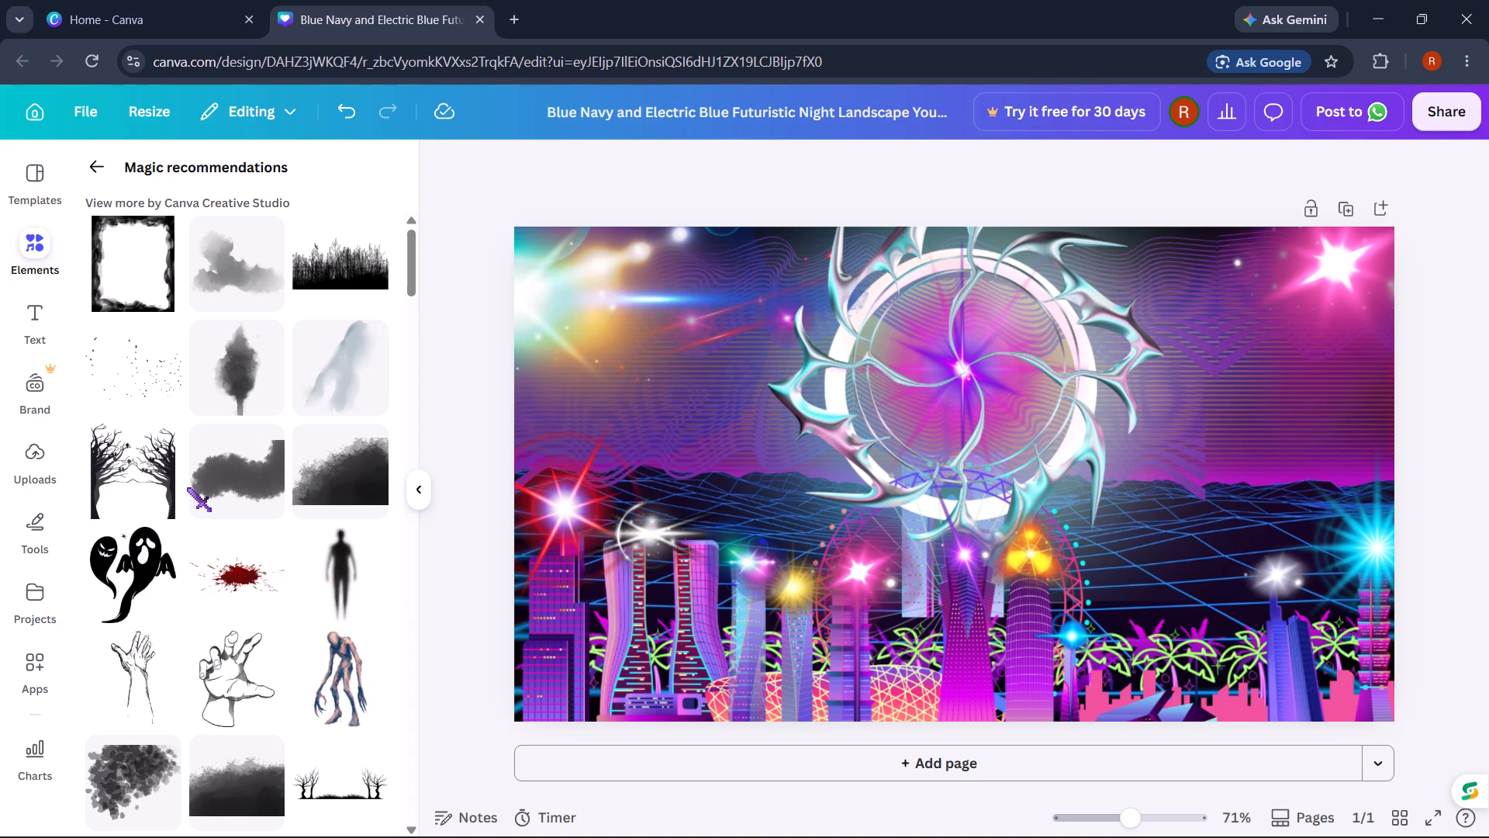
{"action": "left_click", "coordinate": [378, 282]}
{"action": "left_click_drag", "start_coordinate": [924, 431], "coordinate": [873, 632]}
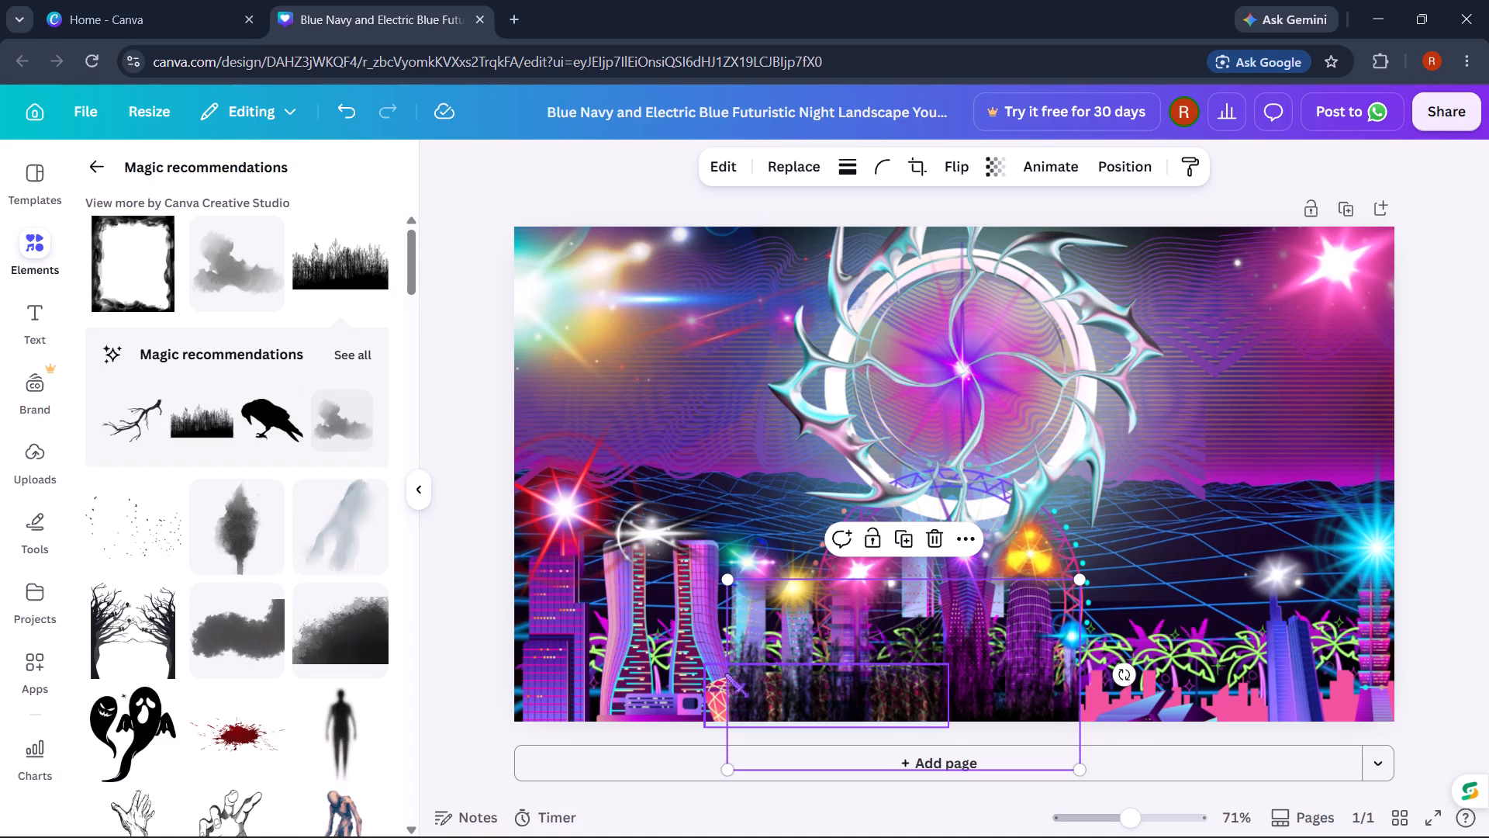
{"action": "left_click_drag", "start_coordinate": [728, 587], "coordinate": [564, 638]}
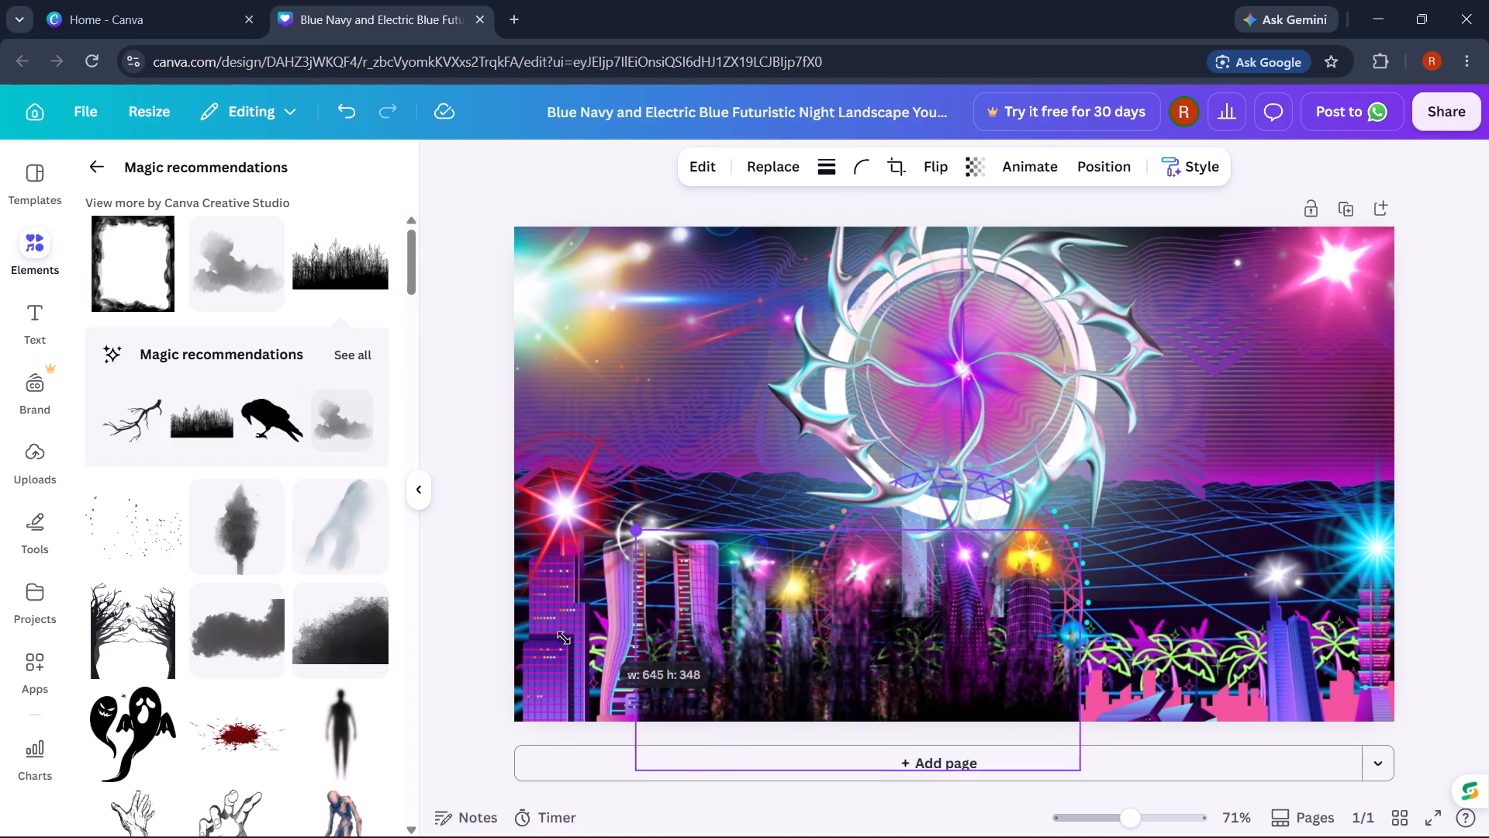
{"action": "left_click_drag", "start_coordinate": [564, 638], "coordinate": [362, 698]}
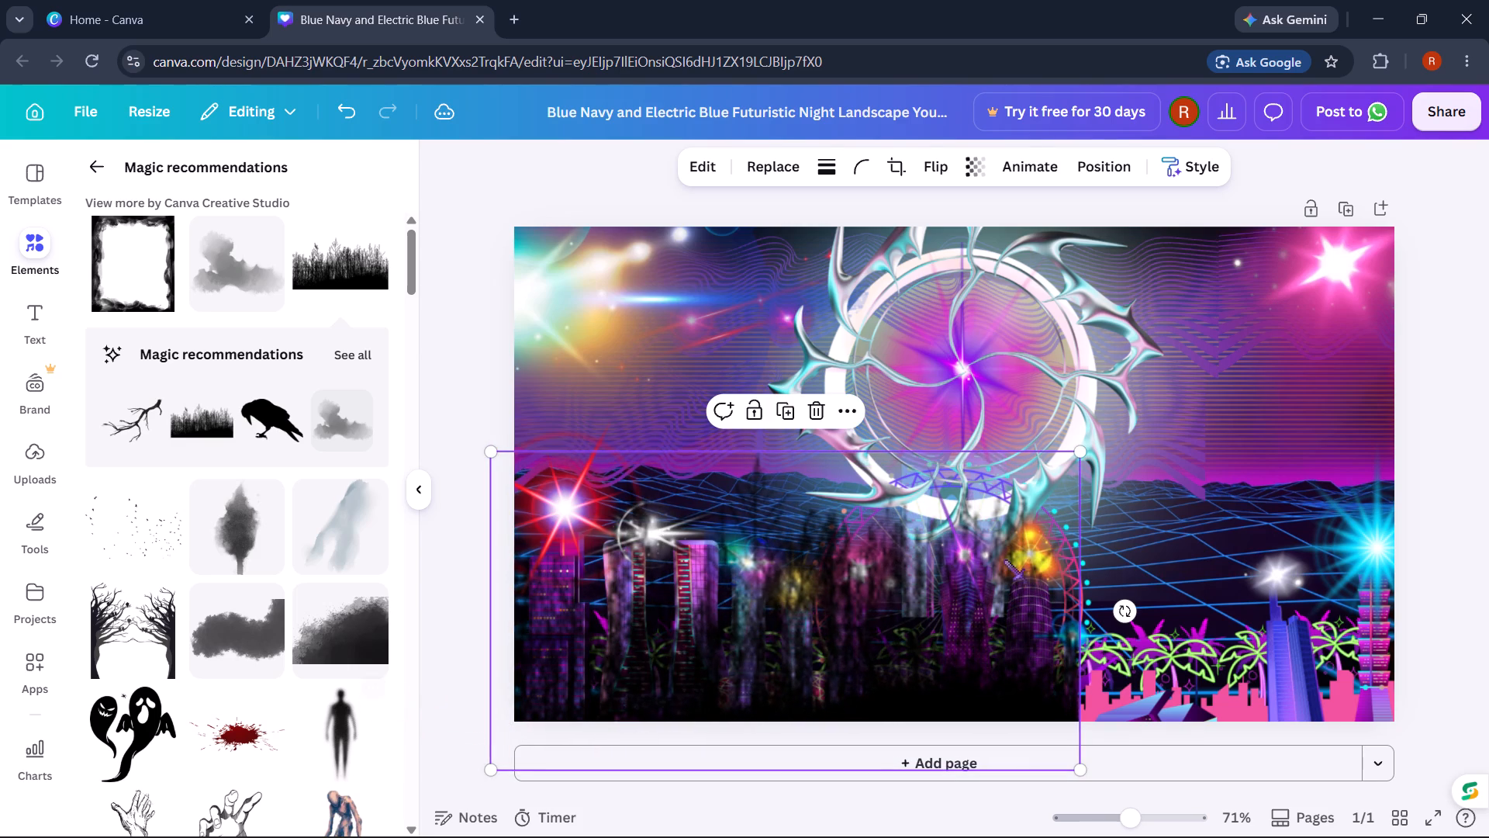
{"action": "left_click_drag", "start_coordinate": [1080, 448], "coordinate": [1488, 338]}
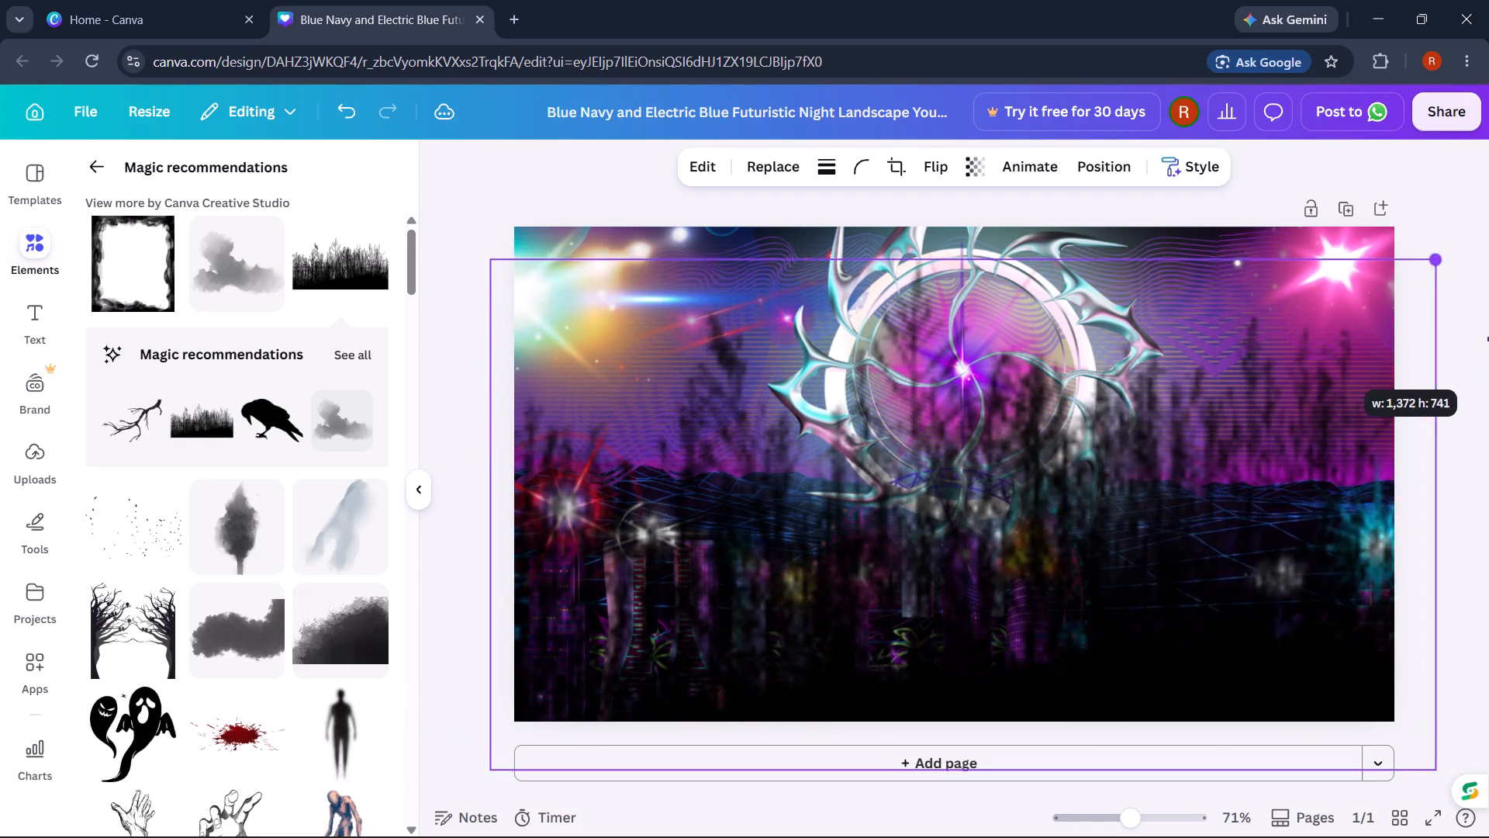
{"action": "left_click_drag", "start_coordinate": [1488, 338], "coordinate": [1488, 324]}
Move the black forest silhouette down the layer order to just above the sunset background image, behind the buildings and wave patterns.
{"action": "right_click", "coordinate": [995, 561]}
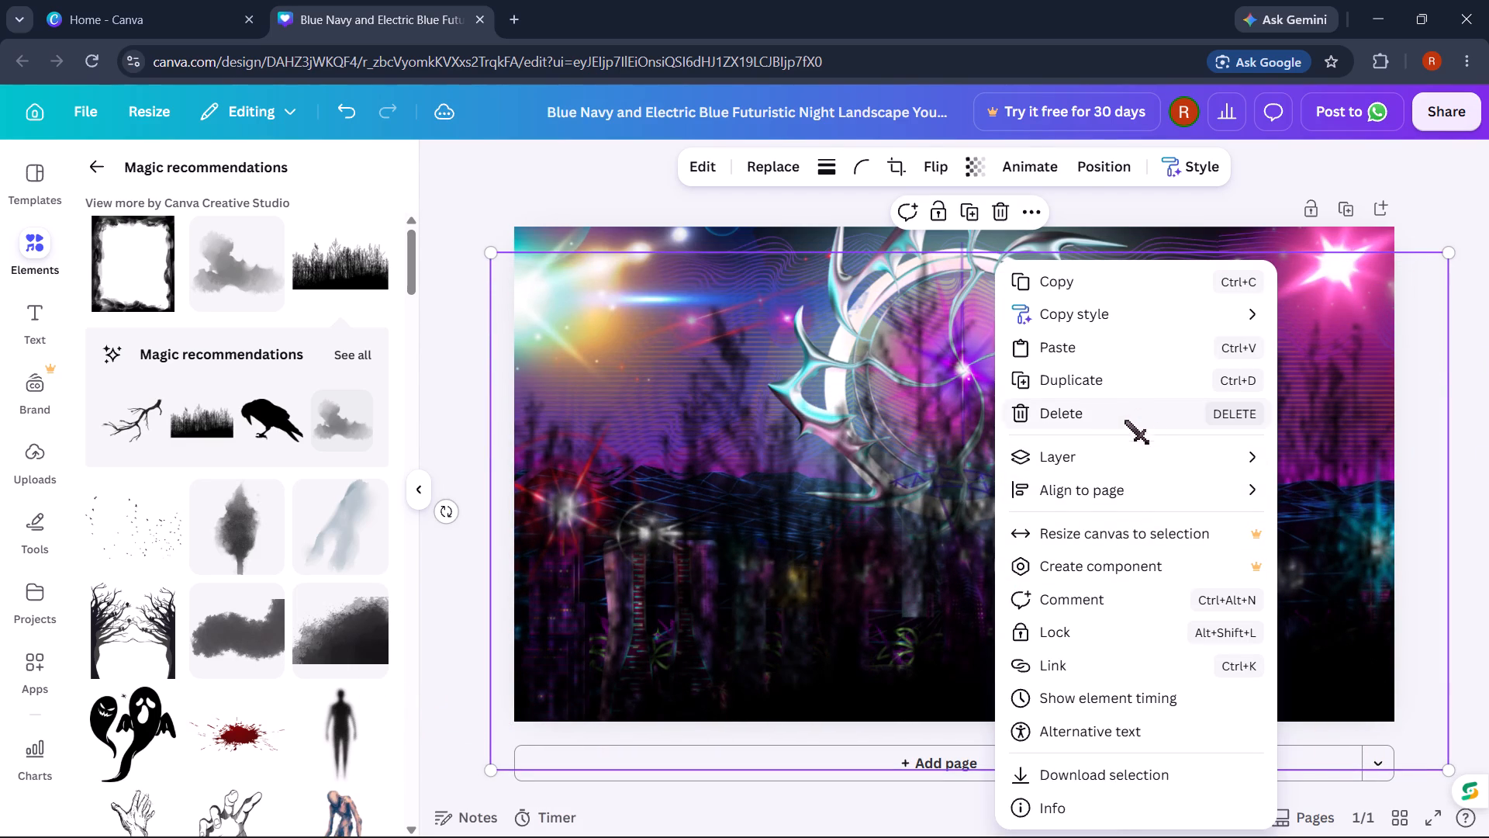
{"action": "left_click", "coordinate": [1088, 448]}
{"action": "left_click", "coordinate": [843, 599]}
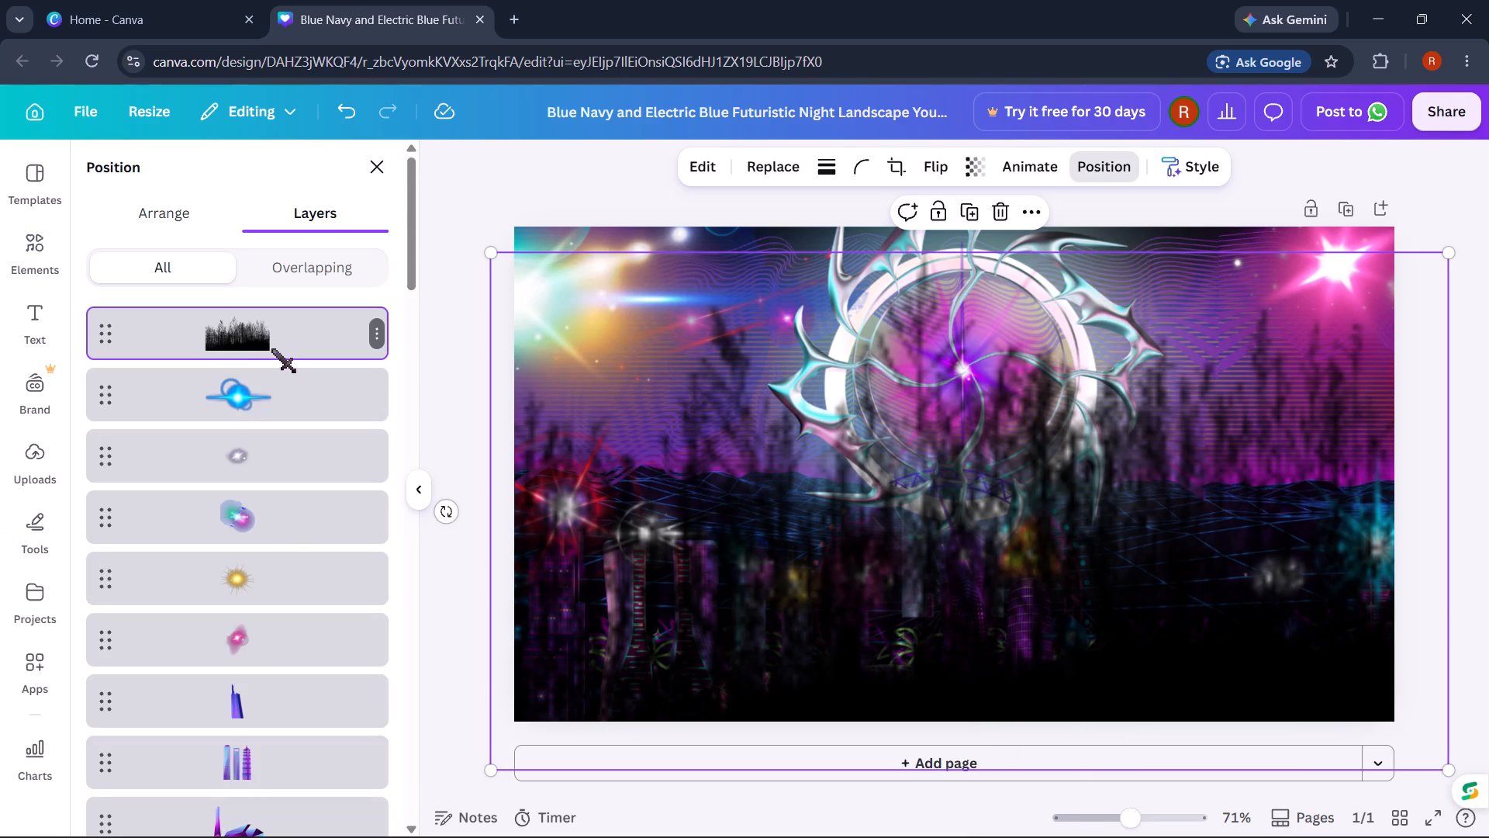
{"action": "left_click_drag", "start_coordinate": [272, 349], "coordinate": [294, 560]}
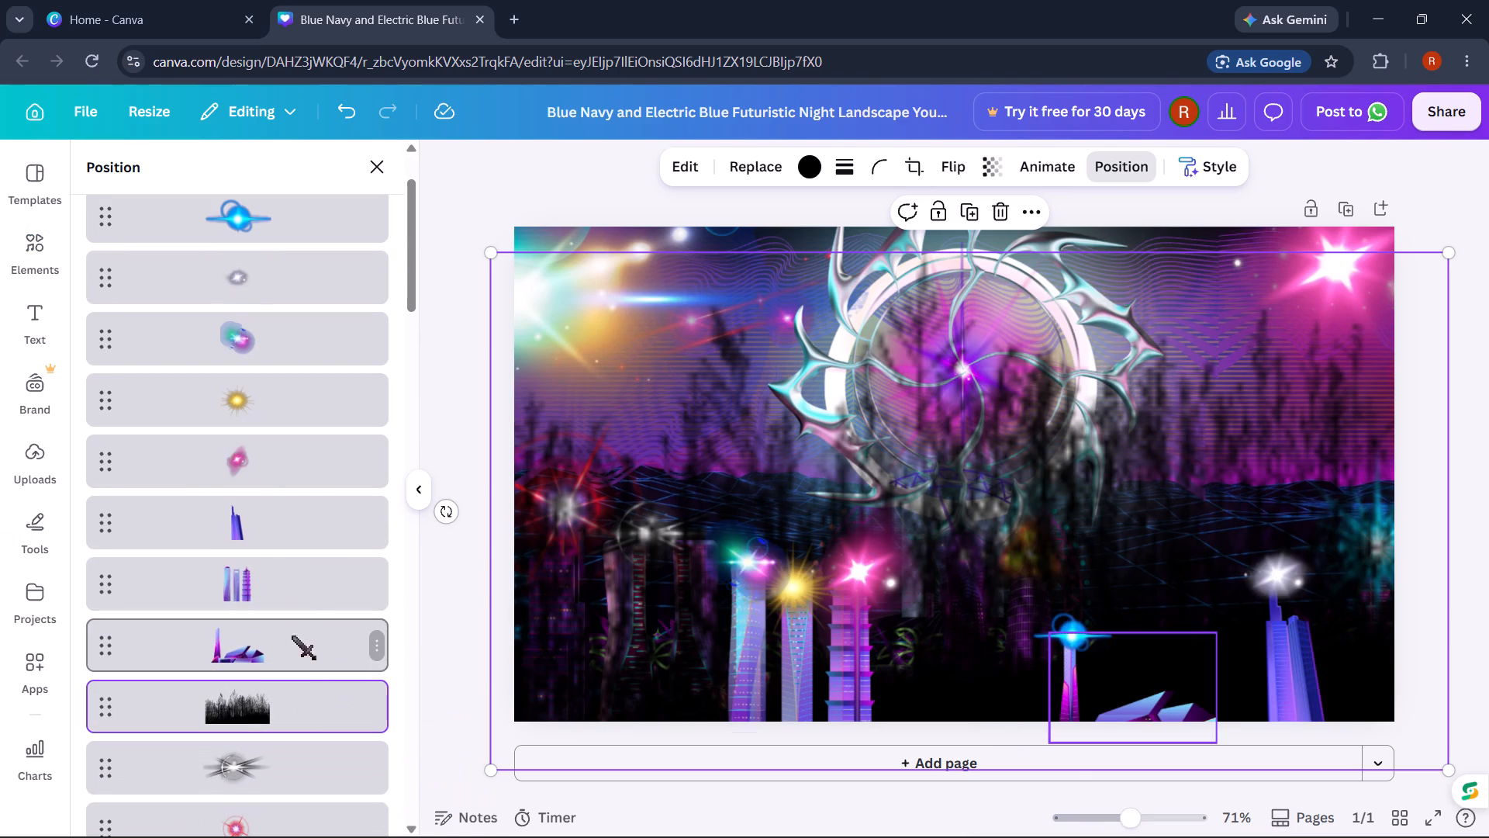
{"action": "left_click_drag", "start_coordinate": [295, 681], "coordinate": [292, 837]}
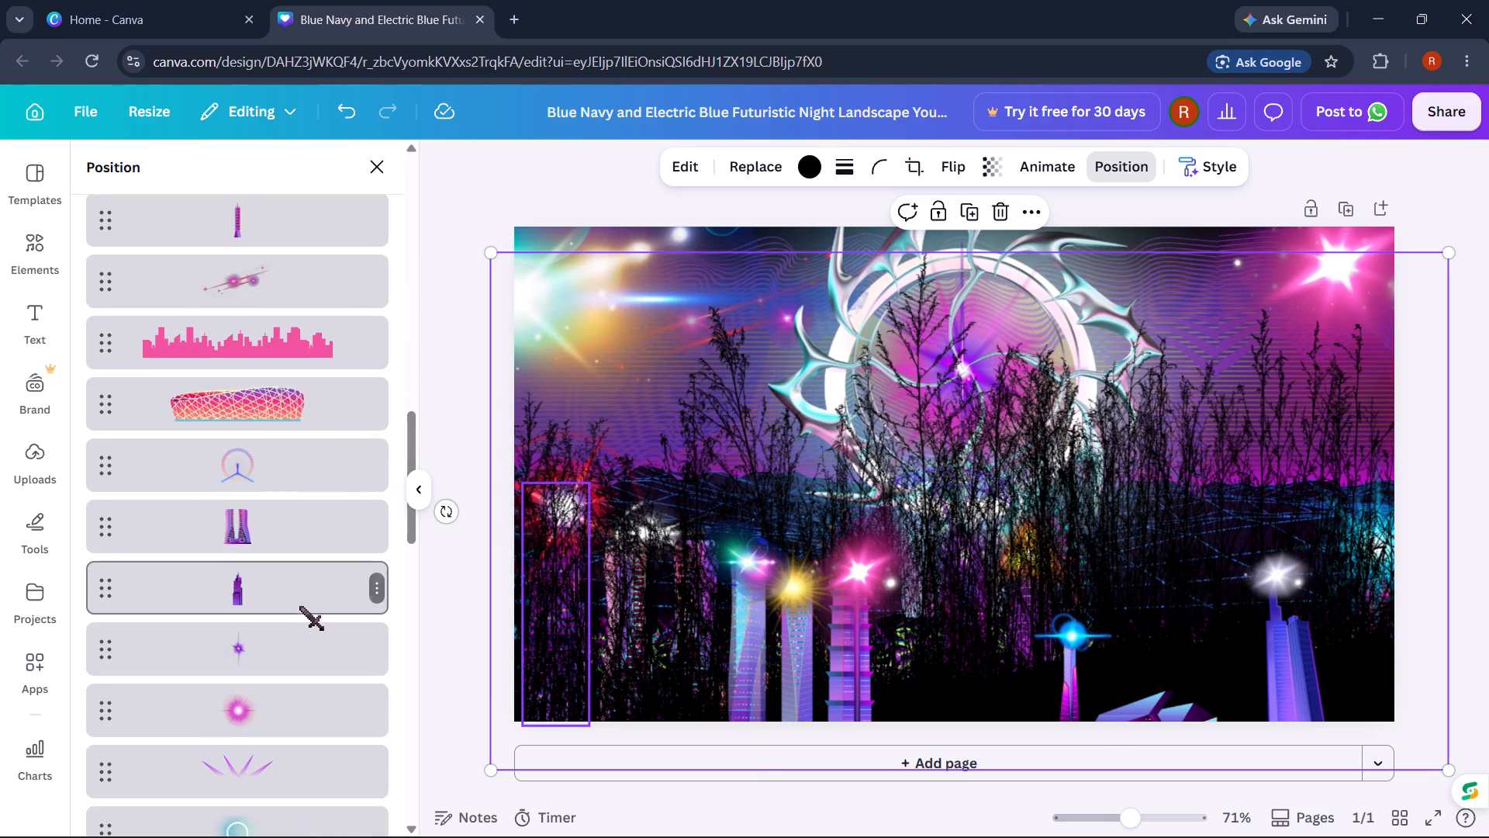
{"action": "scroll", "coordinate": [300, 606], "scroll_direction": "down", "scroll_amount": 1}
{"action": "scroll", "coordinate": [302, 605], "scroll_direction": "up", "scroll_amount": 15}
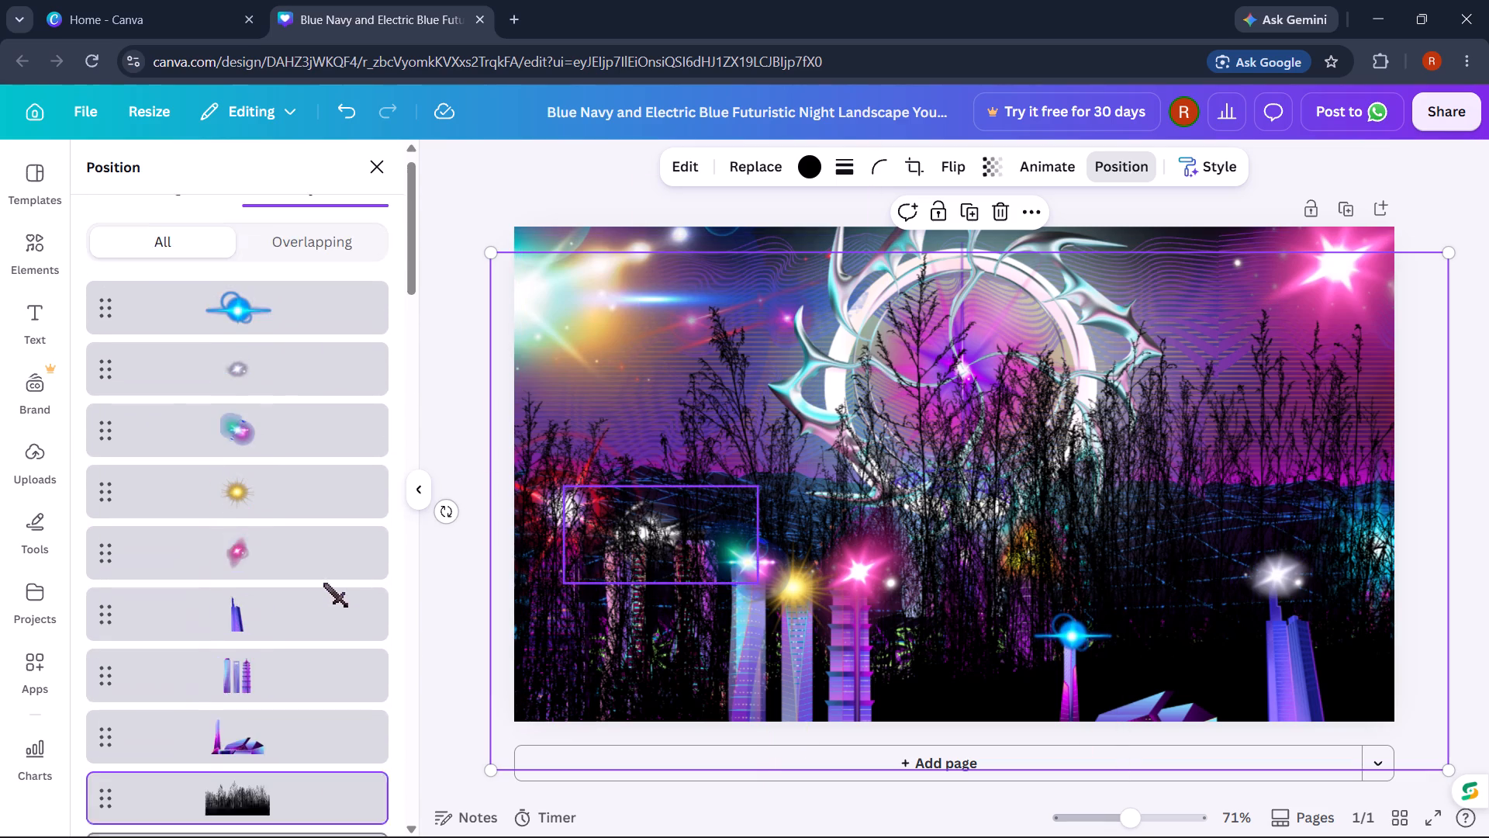
{"action": "scroll", "coordinate": [305, 639], "scroll_direction": "down", "scroll_amount": 2}
{"action": "left_click_drag", "start_coordinate": [299, 628], "coordinate": [269, 837]}
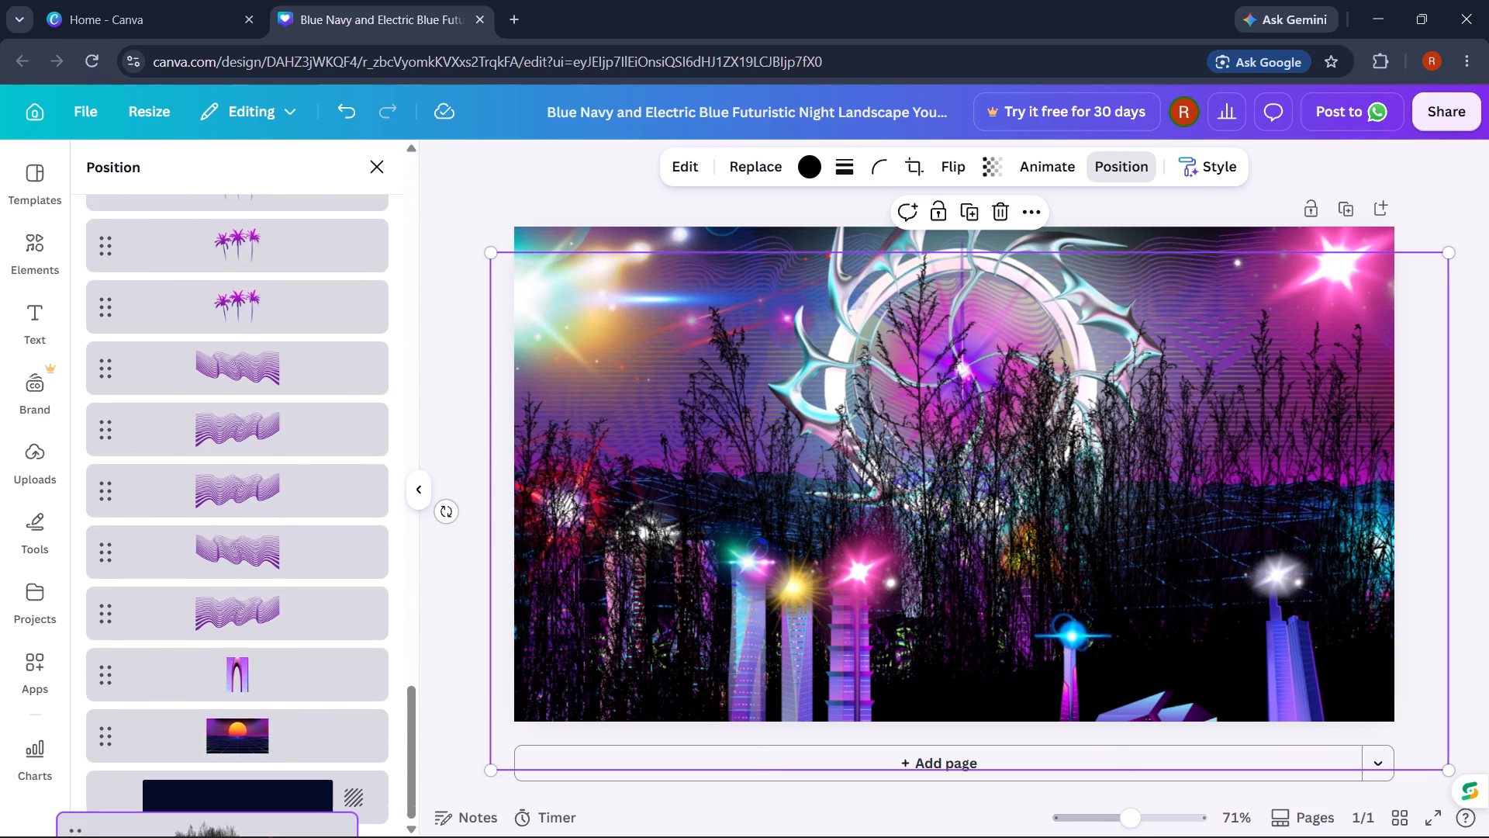
{"action": "left_click_drag", "start_coordinate": [269, 837], "coordinate": [288, 679]}
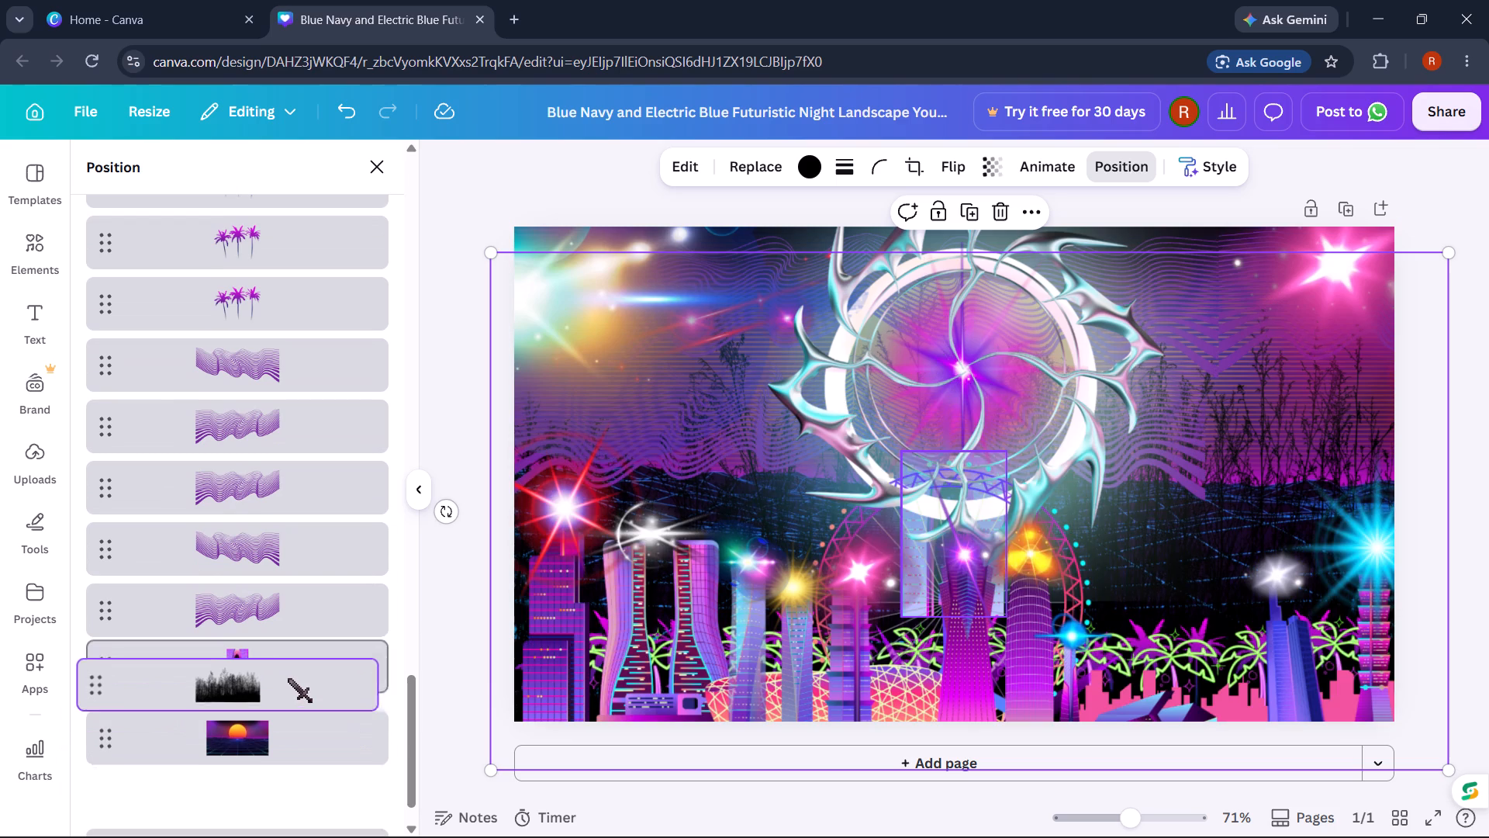
{"action": "left_click", "coordinate": [1488, 195]}
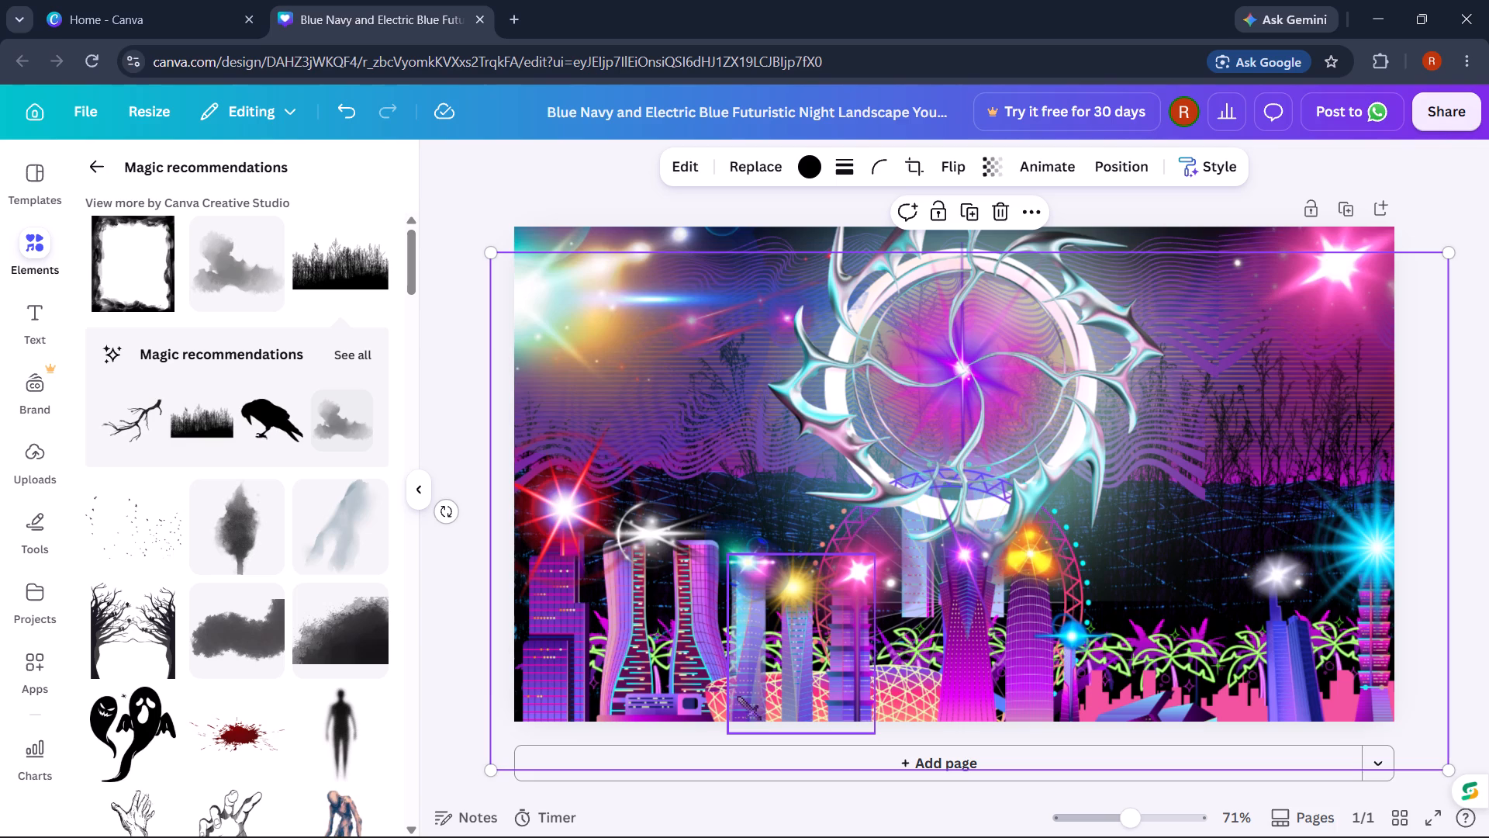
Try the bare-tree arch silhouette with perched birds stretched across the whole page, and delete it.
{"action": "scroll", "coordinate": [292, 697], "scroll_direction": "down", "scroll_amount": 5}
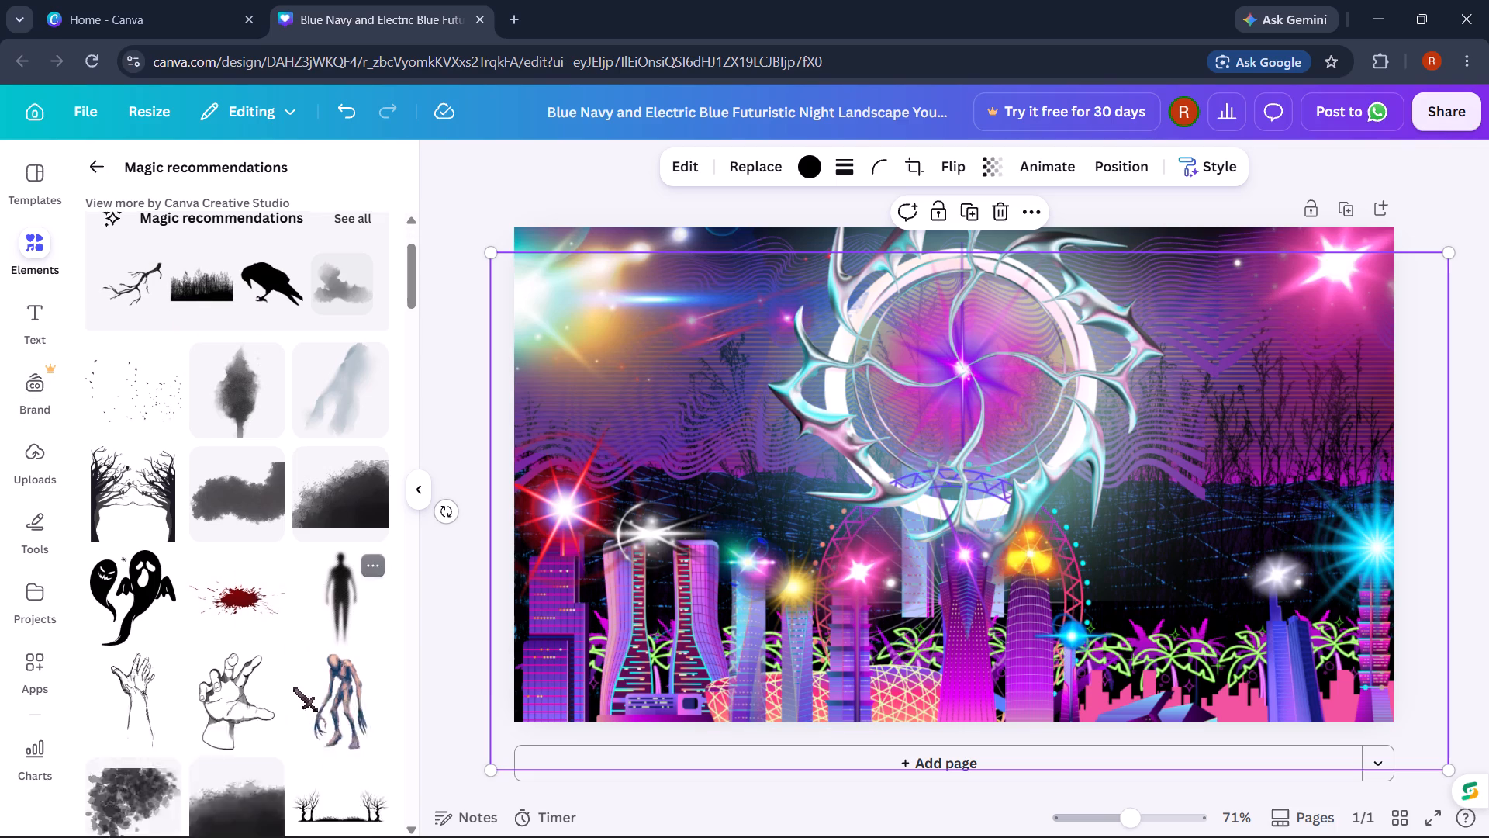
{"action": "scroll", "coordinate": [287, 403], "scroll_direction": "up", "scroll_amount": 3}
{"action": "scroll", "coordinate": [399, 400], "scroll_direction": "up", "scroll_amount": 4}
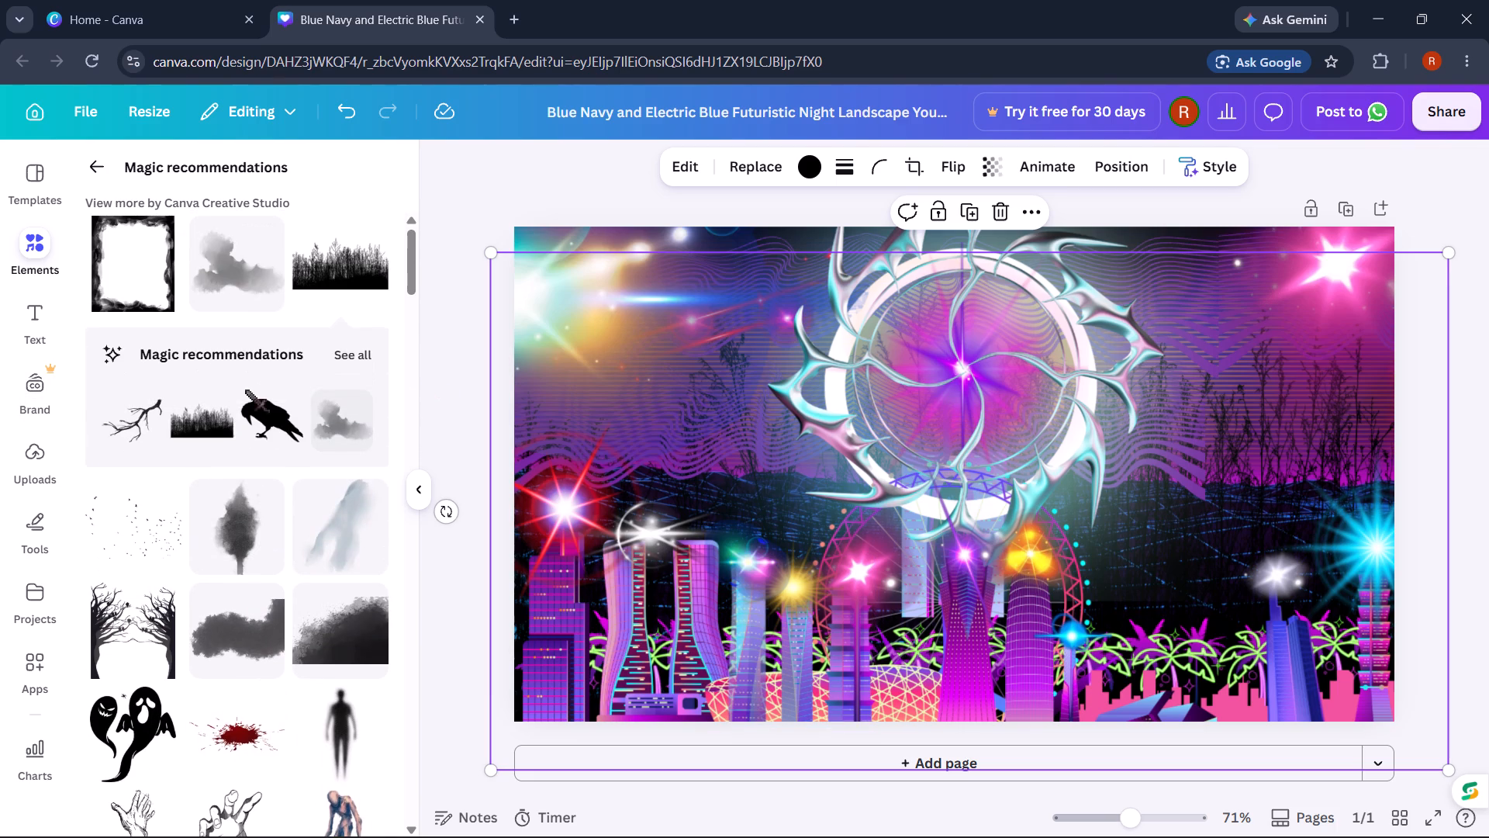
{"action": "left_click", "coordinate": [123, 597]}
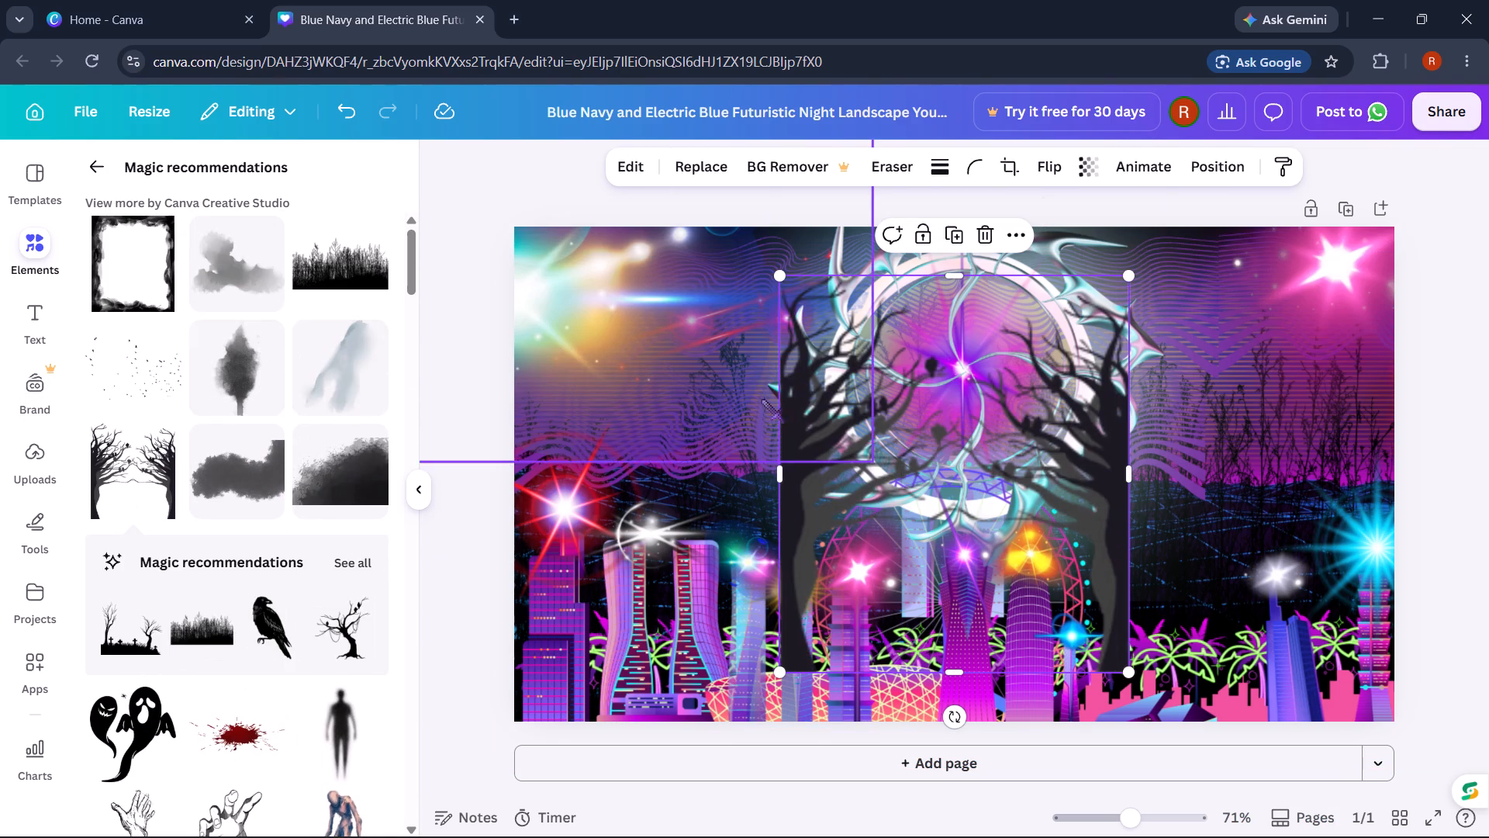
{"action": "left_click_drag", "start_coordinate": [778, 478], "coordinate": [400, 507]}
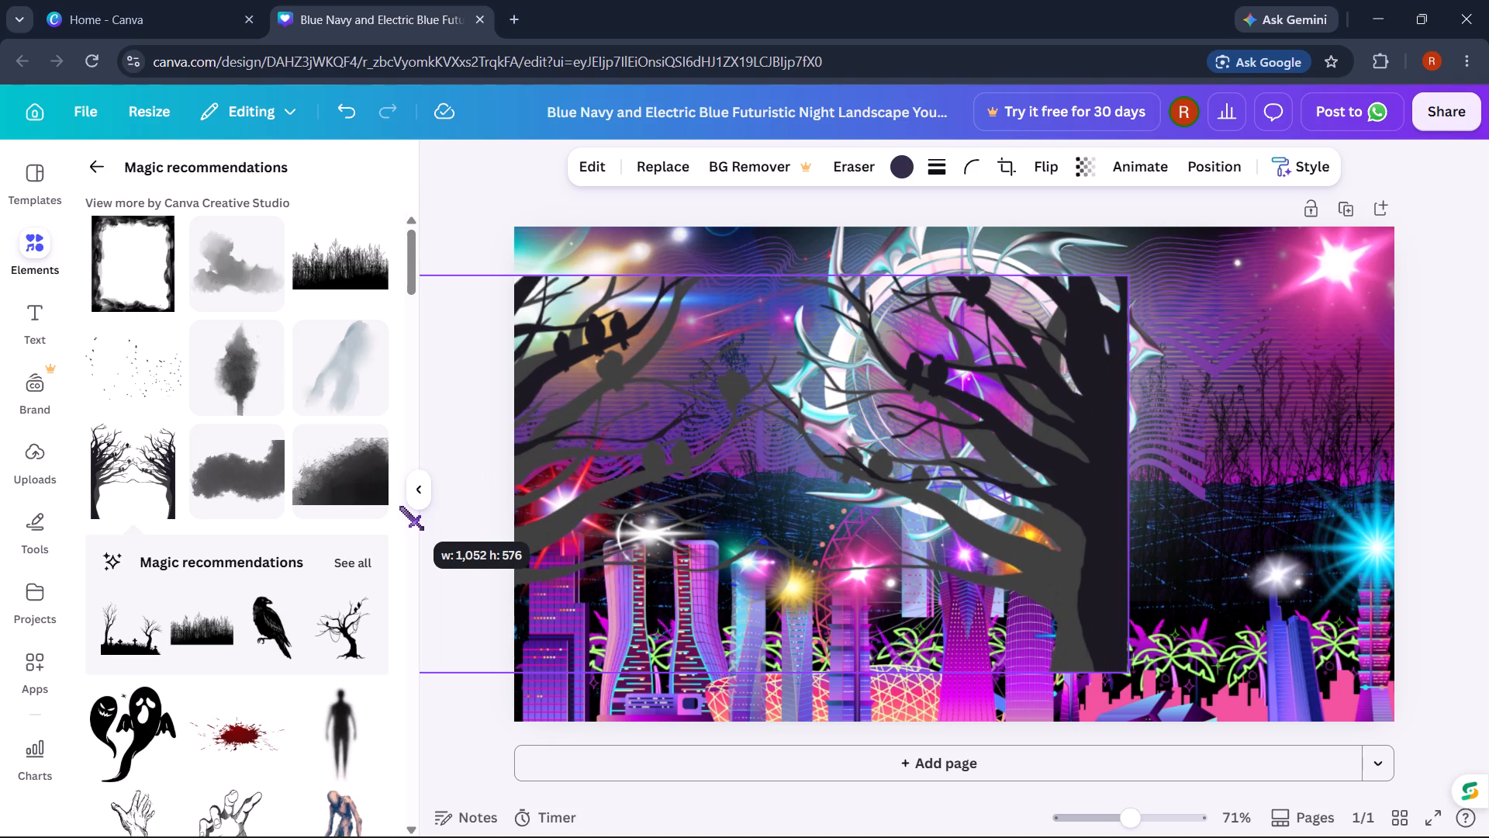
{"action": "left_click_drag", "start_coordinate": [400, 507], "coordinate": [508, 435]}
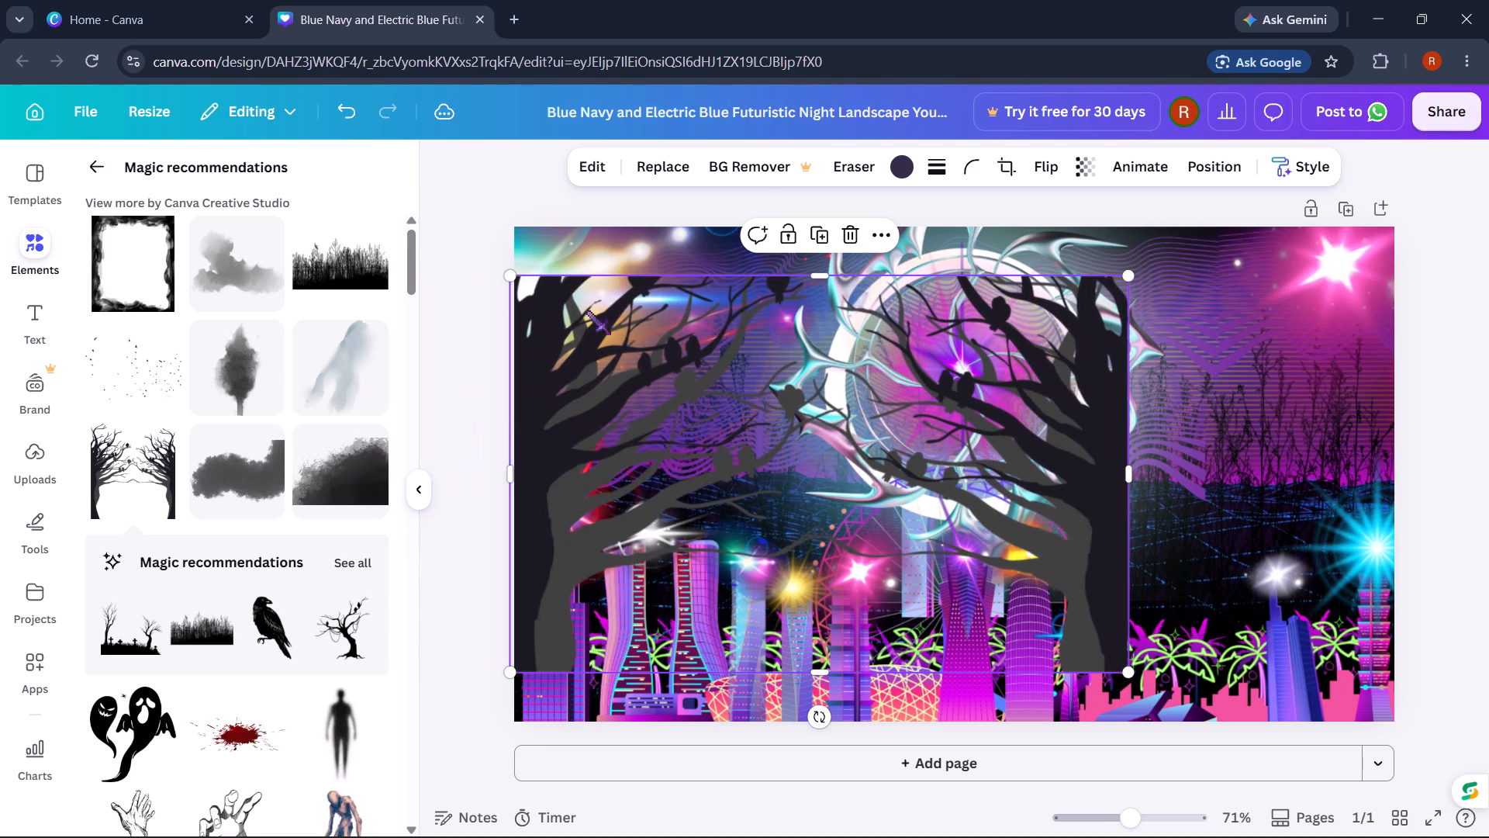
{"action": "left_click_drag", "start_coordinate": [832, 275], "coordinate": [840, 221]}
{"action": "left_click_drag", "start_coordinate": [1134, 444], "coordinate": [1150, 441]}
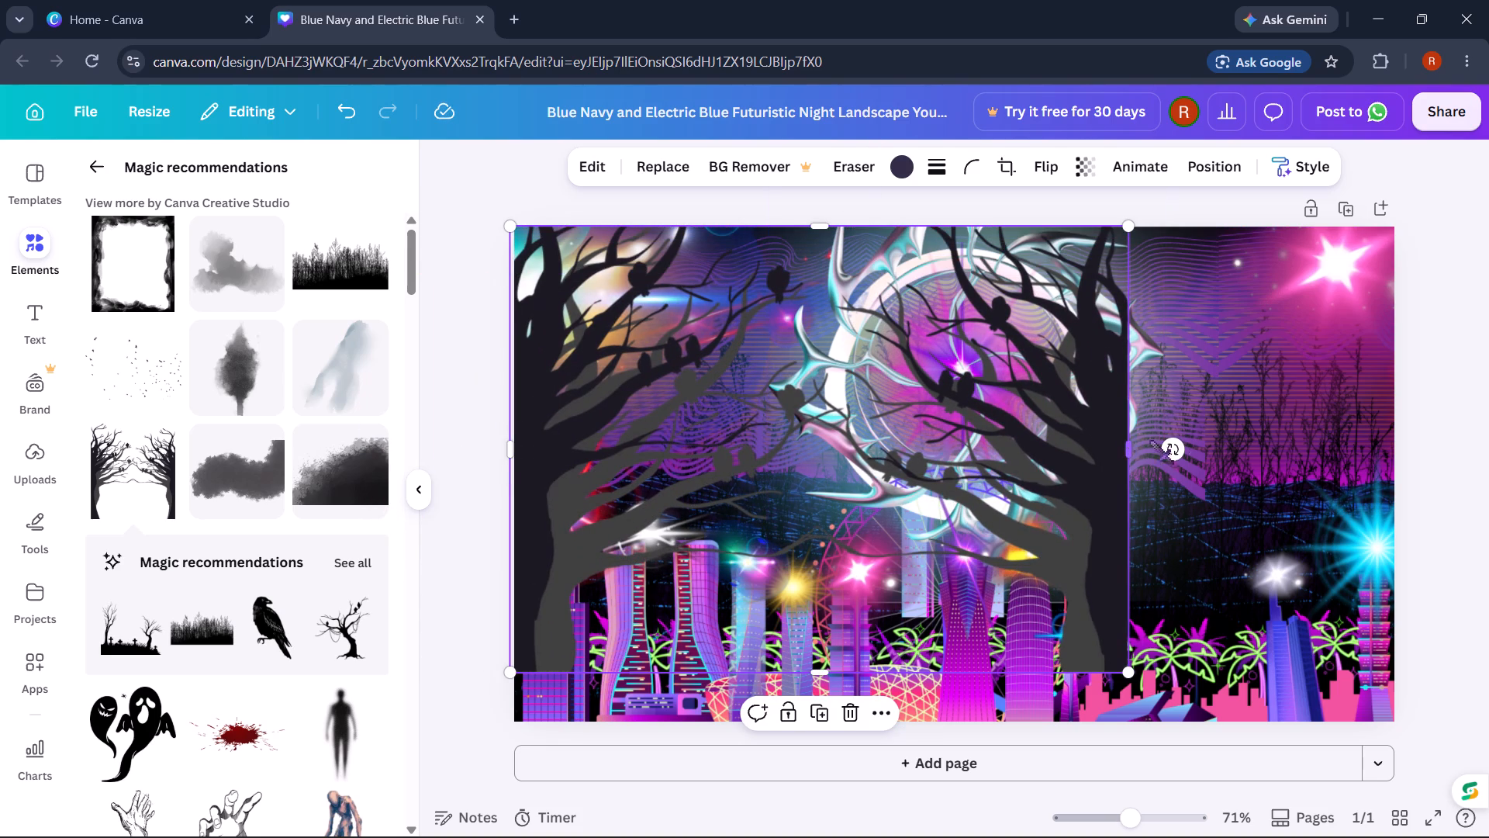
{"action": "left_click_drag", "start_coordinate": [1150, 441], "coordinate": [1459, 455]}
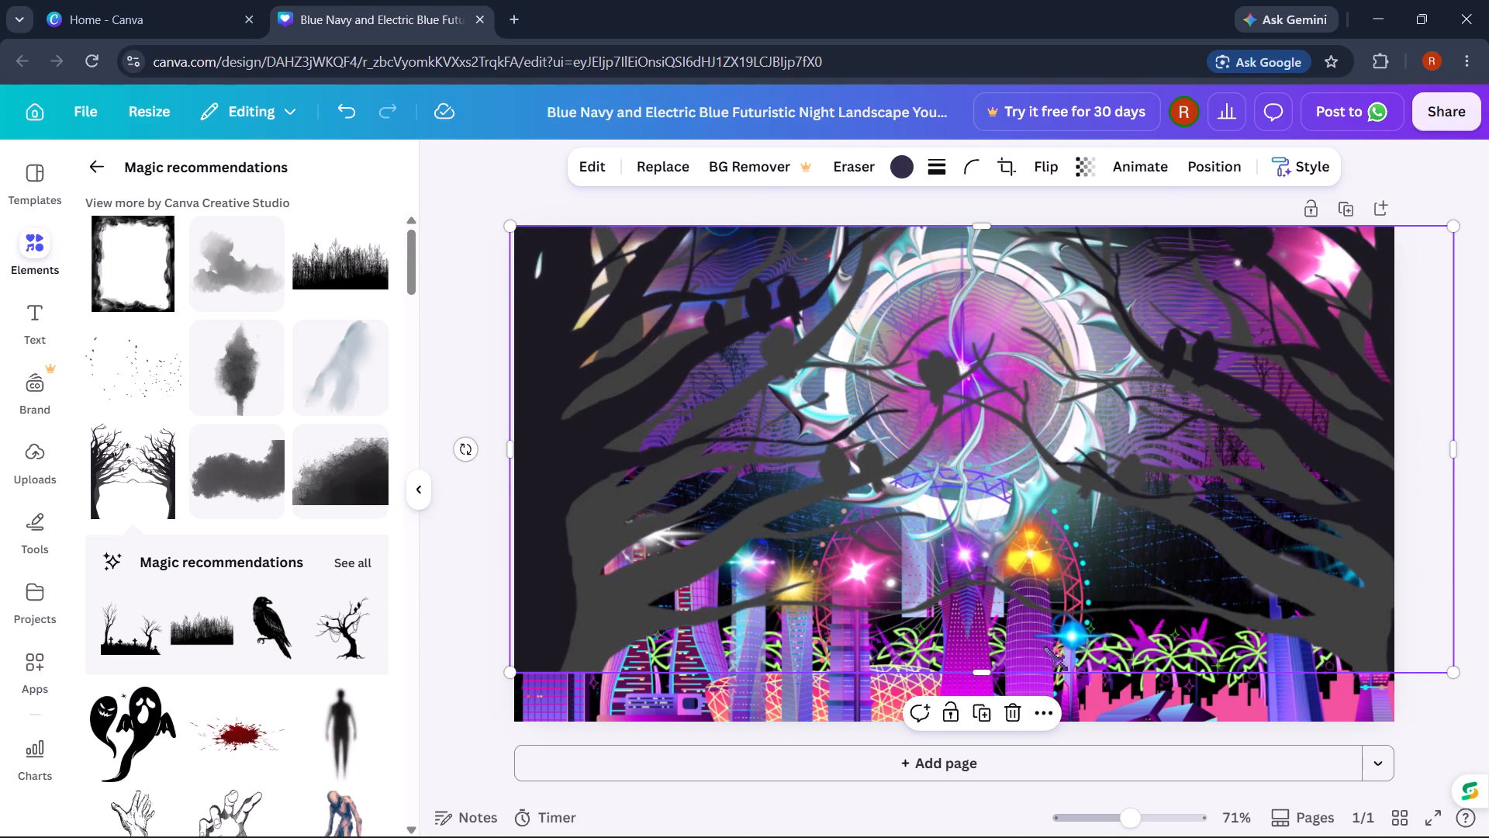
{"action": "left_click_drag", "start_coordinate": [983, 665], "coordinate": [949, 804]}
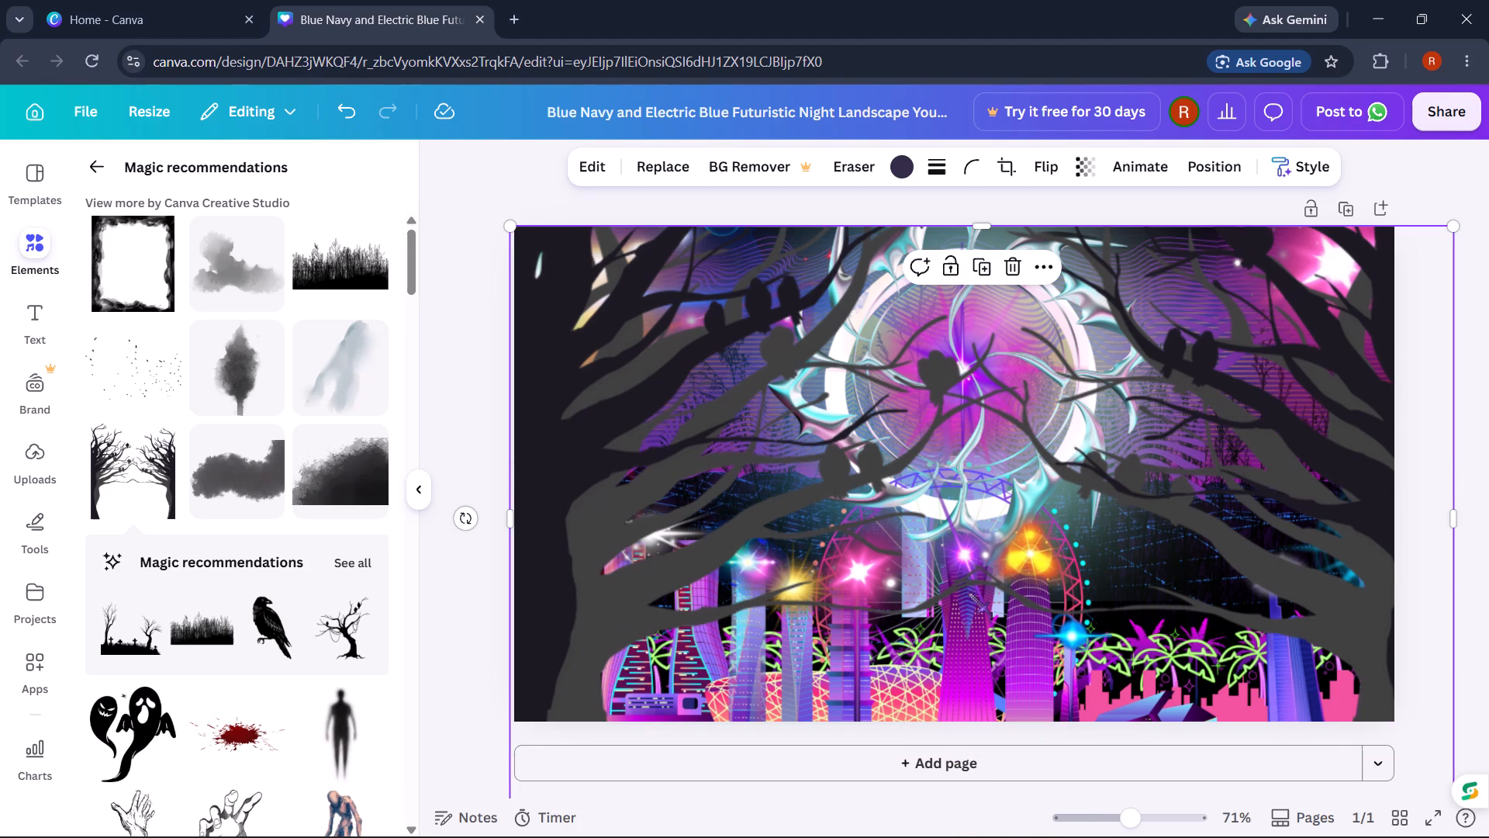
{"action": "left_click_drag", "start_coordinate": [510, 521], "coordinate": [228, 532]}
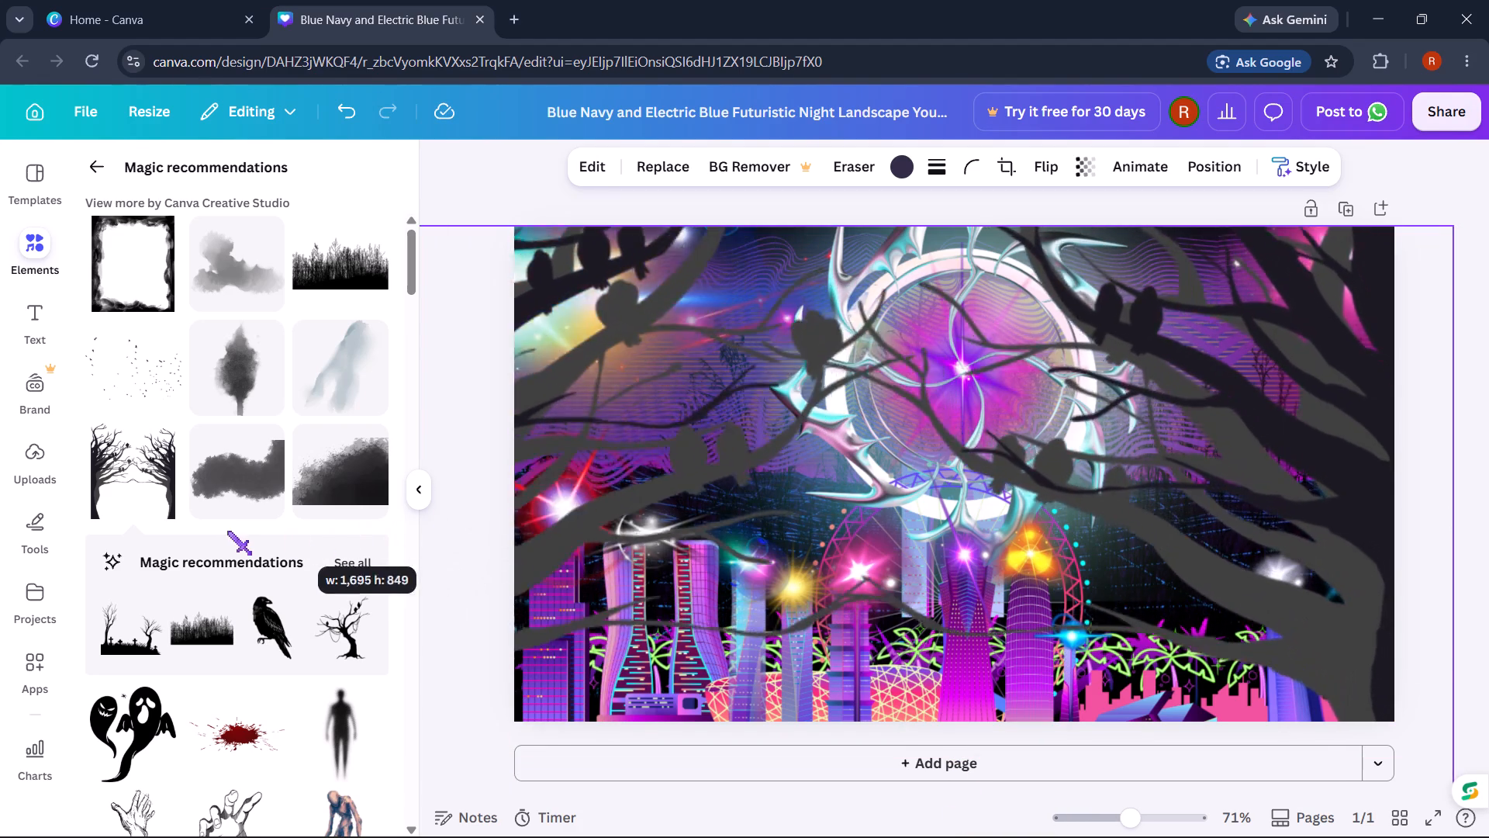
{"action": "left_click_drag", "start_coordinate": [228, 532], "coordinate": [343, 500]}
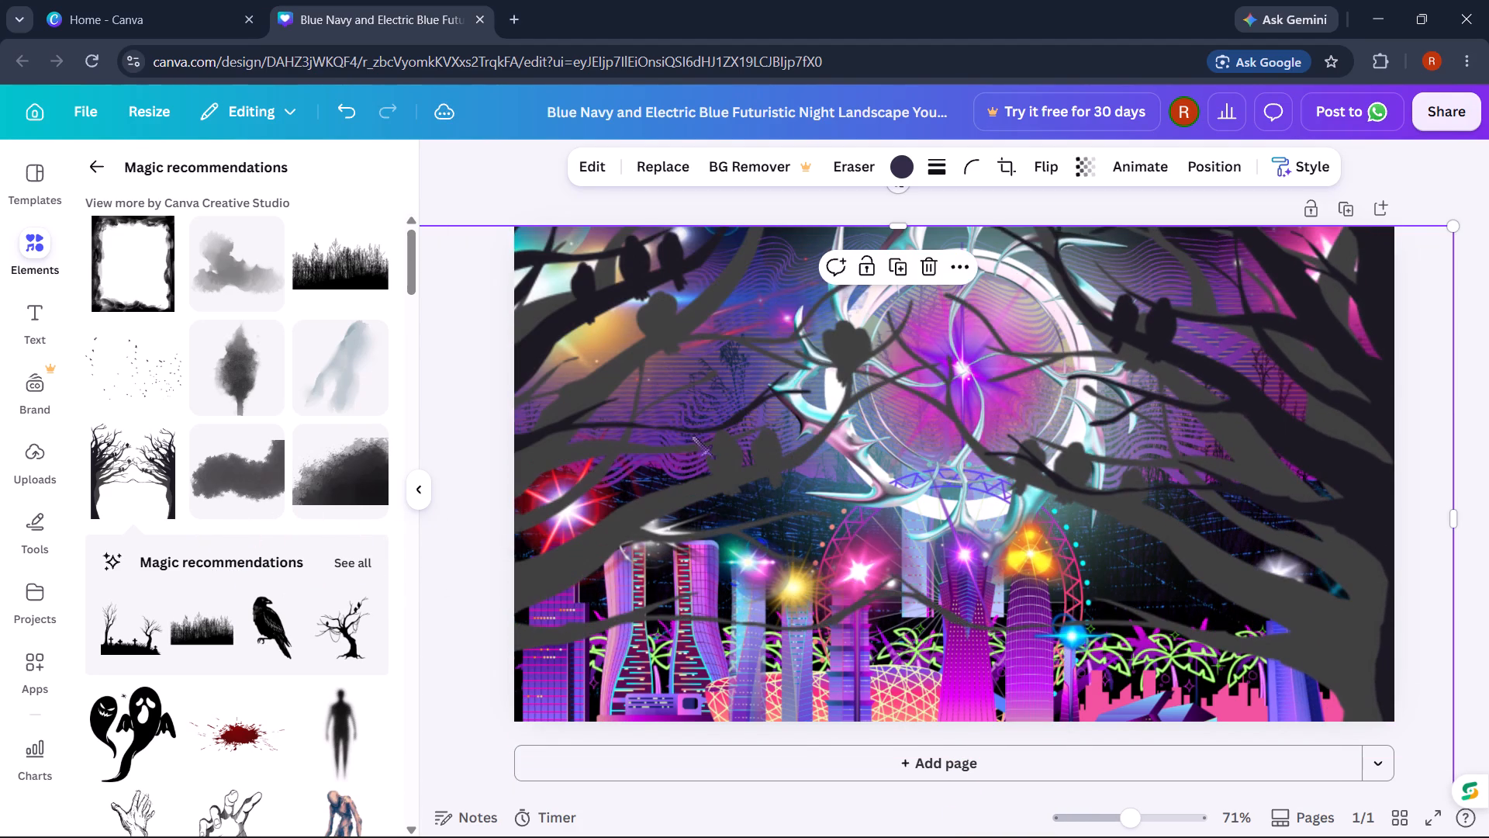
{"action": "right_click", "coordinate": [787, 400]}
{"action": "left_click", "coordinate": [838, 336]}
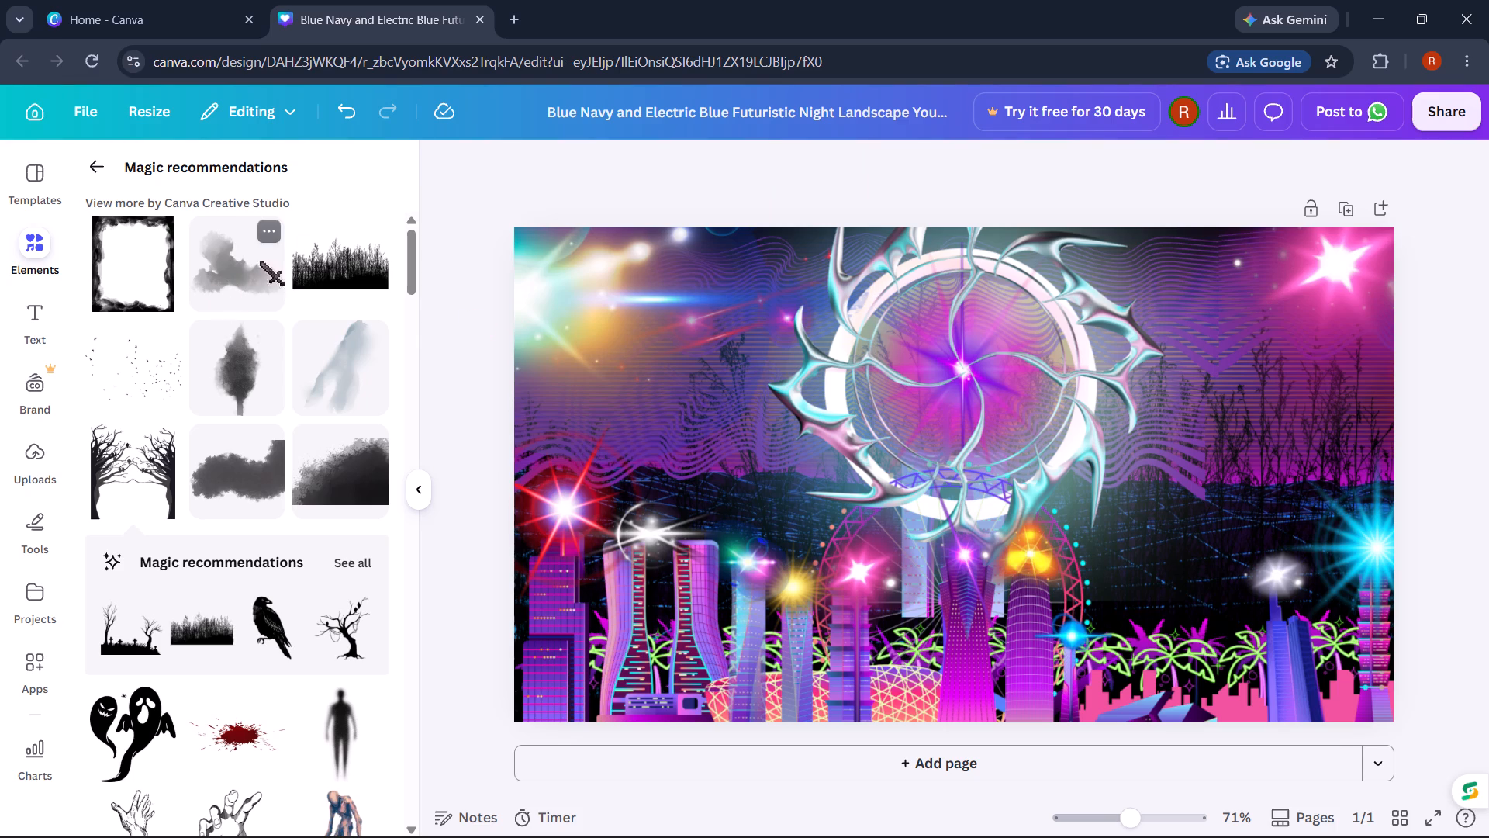
Add the single black barbed wire strand from the related recommendations and move it up across the glowing ring.
{"action": "scroll", "coordinate": [253, 323], "scroll_direction": "down", "scroll_amount": 6}
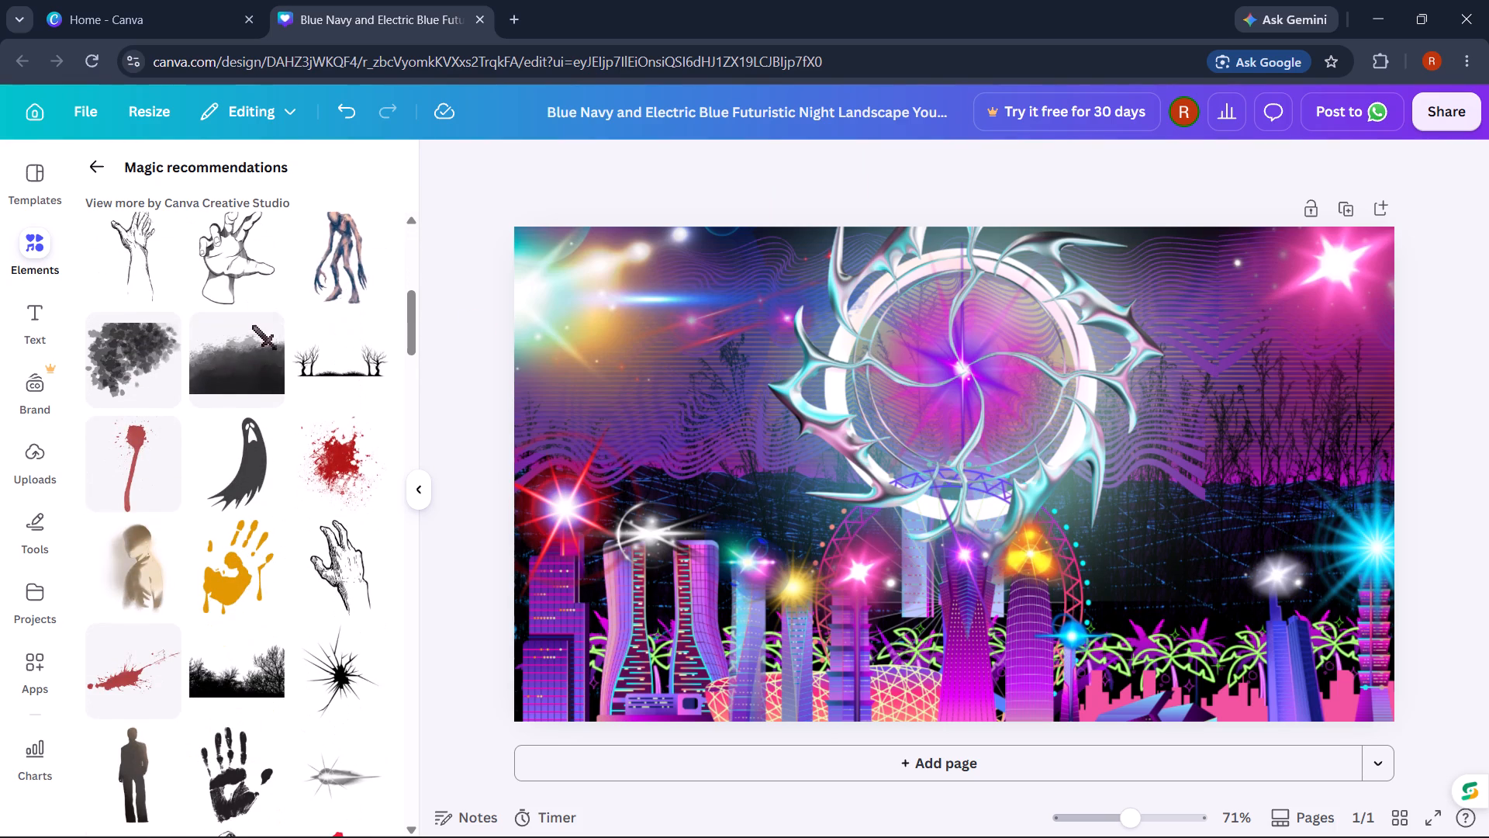
{"action": "scroll", "coordinate": [253, 326], "scroll_direction": "down", "scroll_amount": 5}
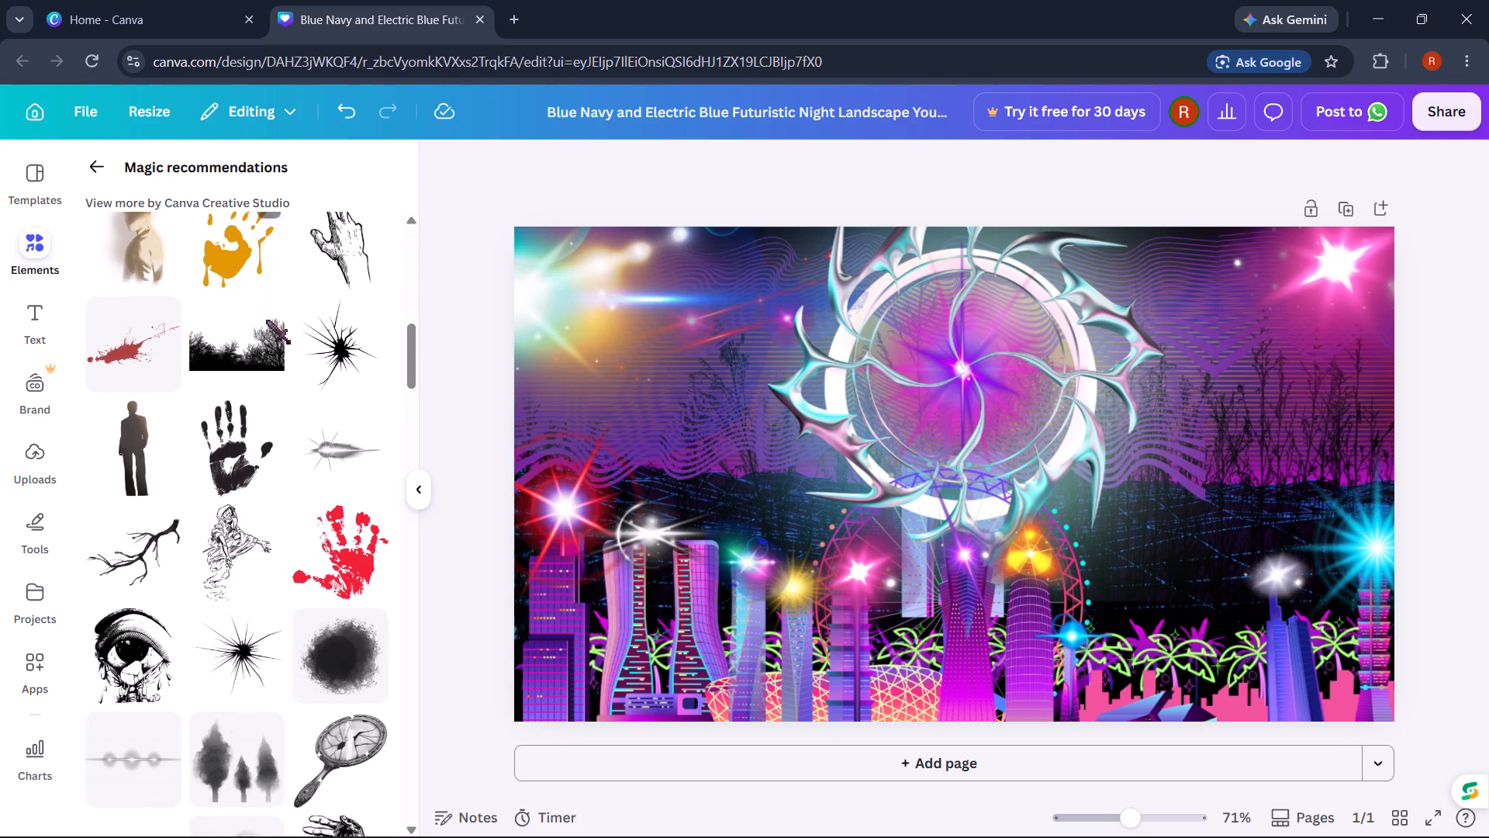
{"action": "scroll", "coordinate": [267, 320], "scroll_direction": "down", "scroll_amount": 1}
{"action": "scroll", "coordinate": [123, 438], "scroll_direction": "down", "scroll_amount": 2}
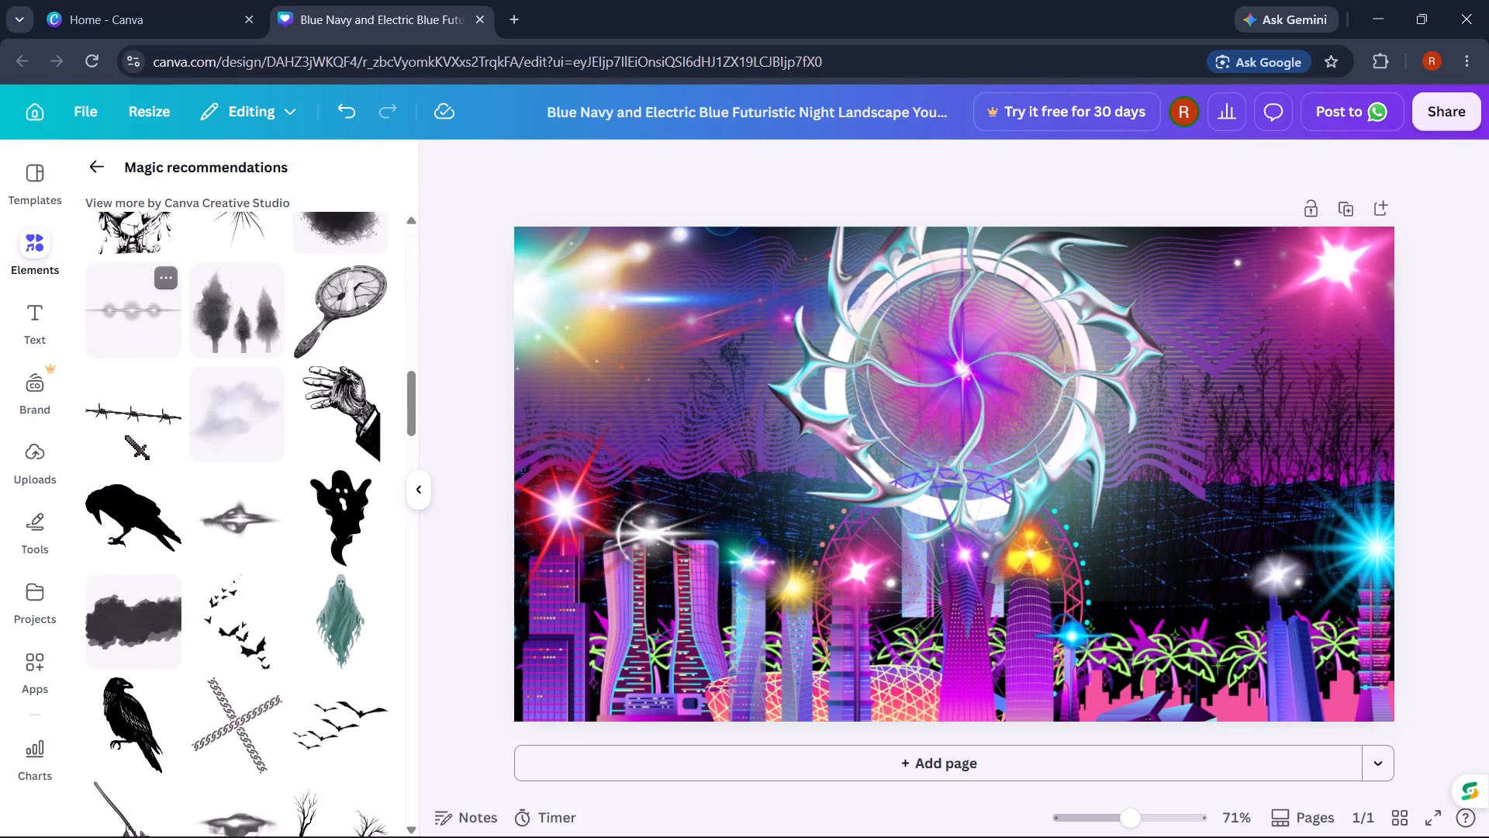
{"action": "left_click", "coordinate": [130, 413]}
{"action": "left_click_drag", "start_coordinate": [952, 495], "coordinate": [952, 496]}
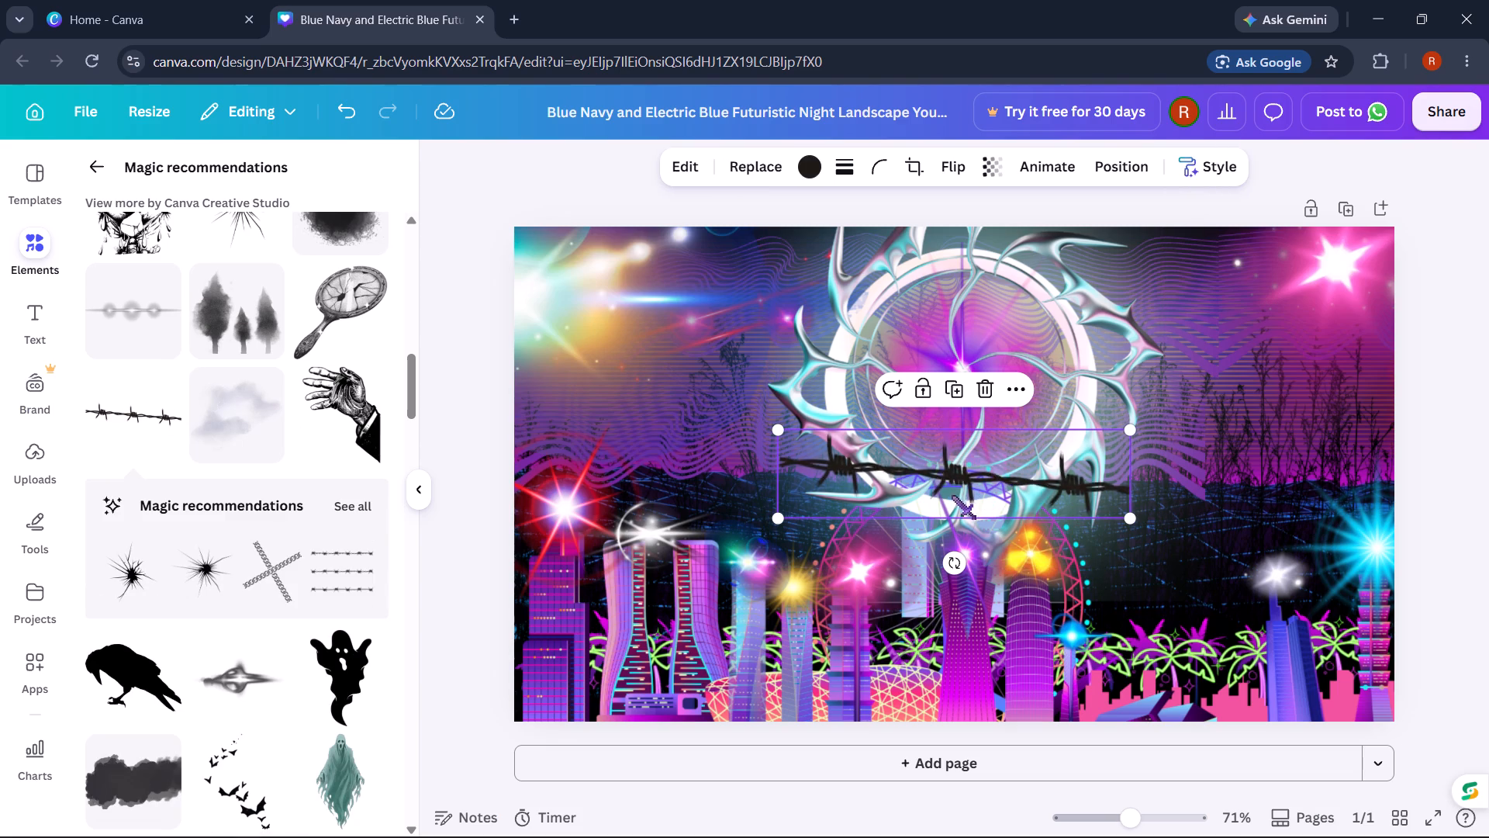
{"action": "left_click_drag", "start_coordinate": [952, 496], "coordinate": [954, 405]}
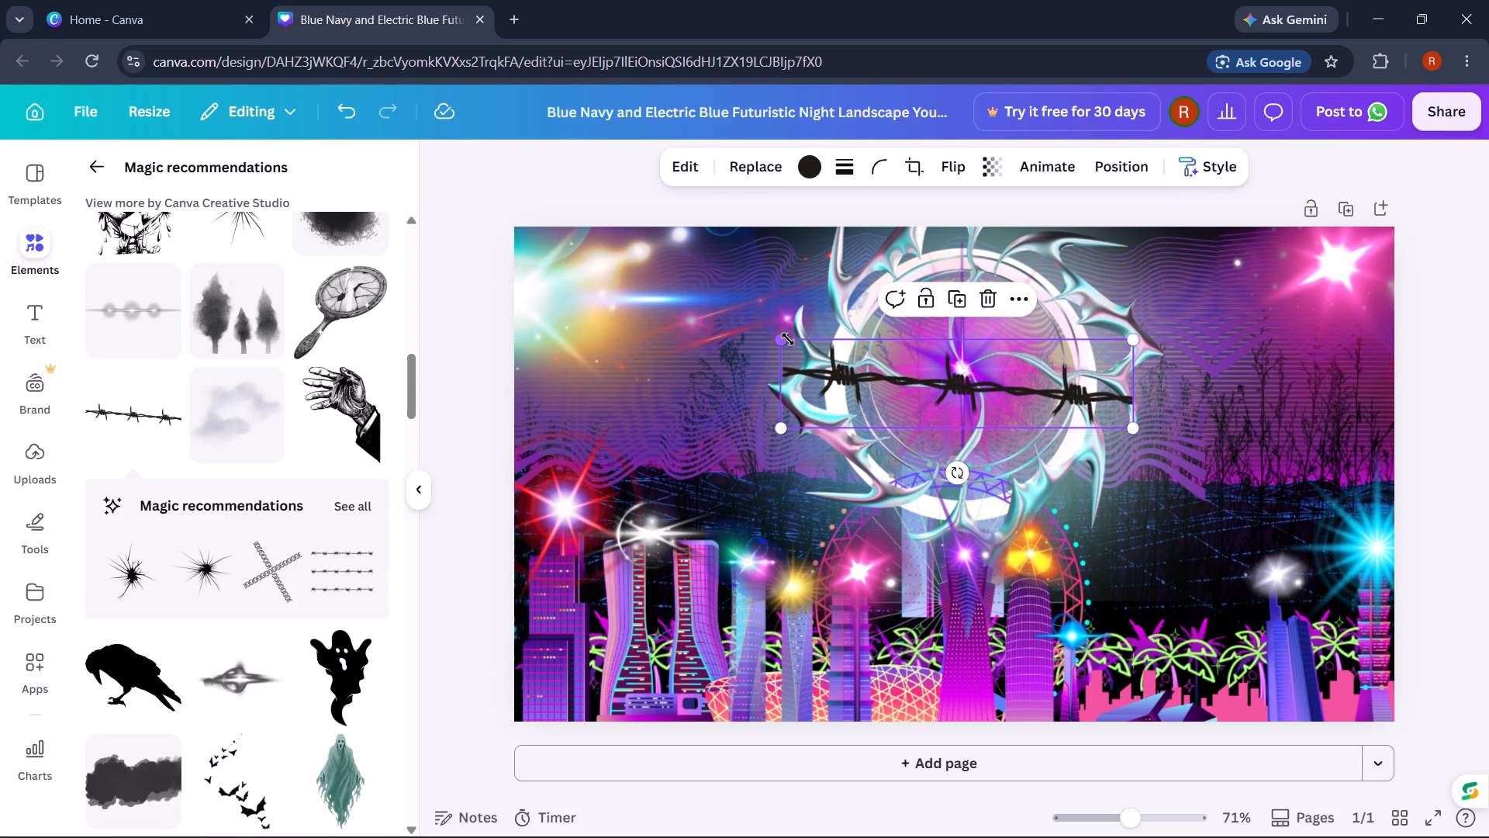
{"action": "right_click", "coordinate": [865, 392]}
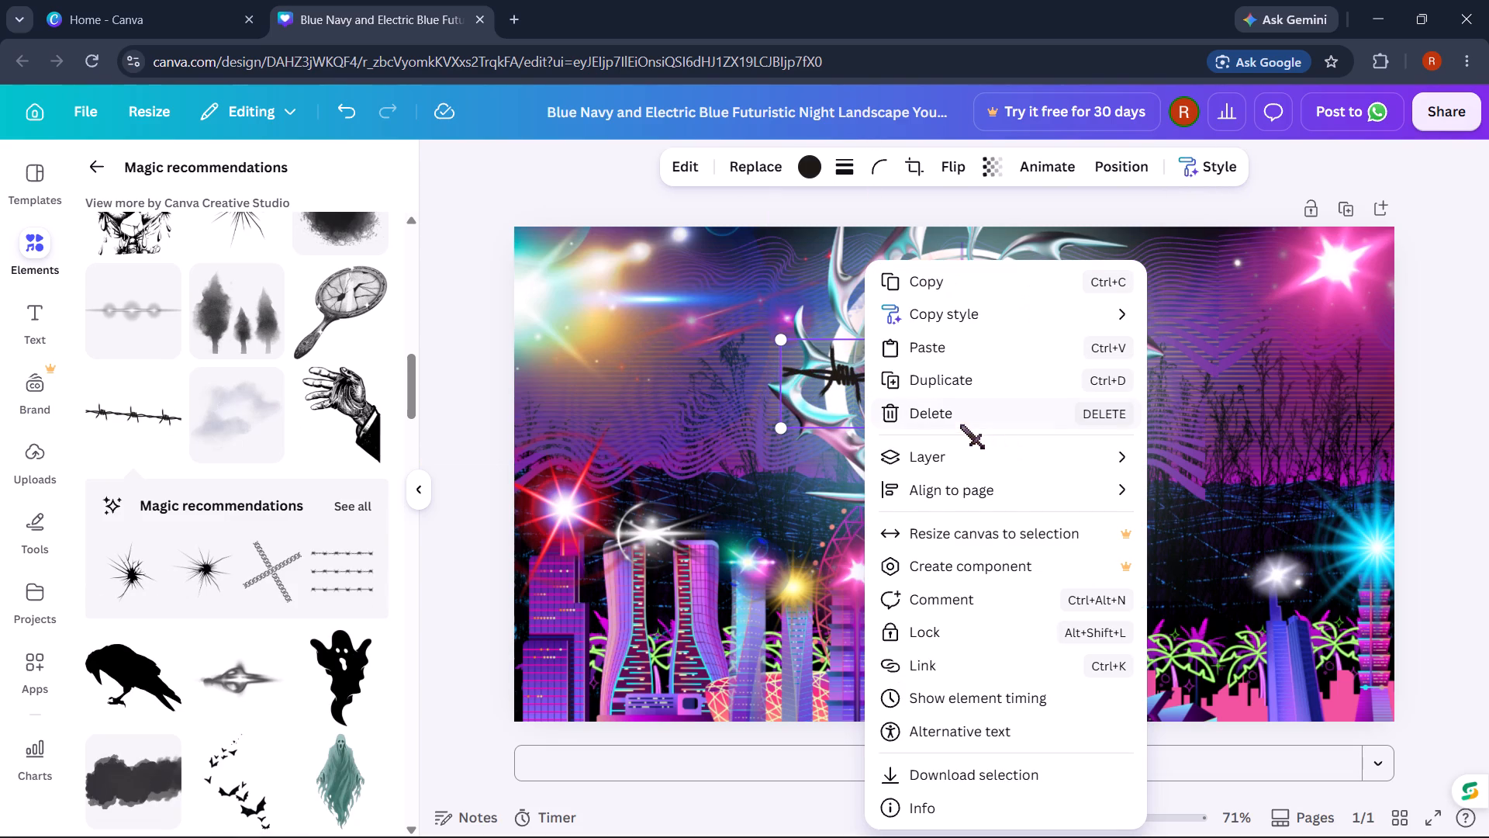
{"action": "left_click", "coordinate": [762, 386]}
Shrink the barbed wire strand to about a third of its width and place it low across the slim skyscrapers beside the curved twin towers.
{"action": "left_click_drag", "start_coordinate": [976, 377], "coordinate": [1016, 622]}
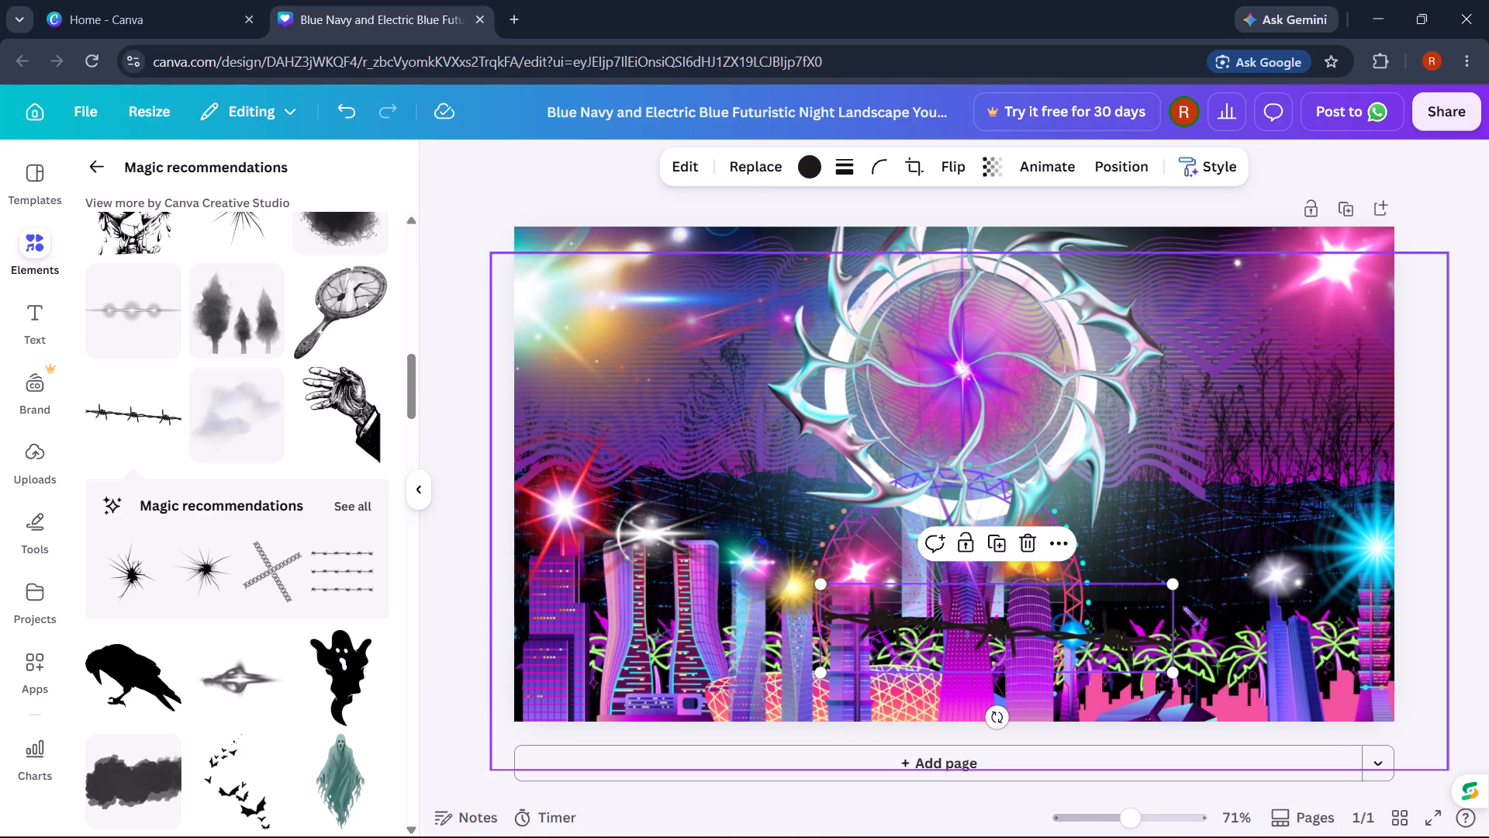
{"action": "left_click_drag", "start_coordinate": [1176, 580], "coordinate": [1065, 629]}
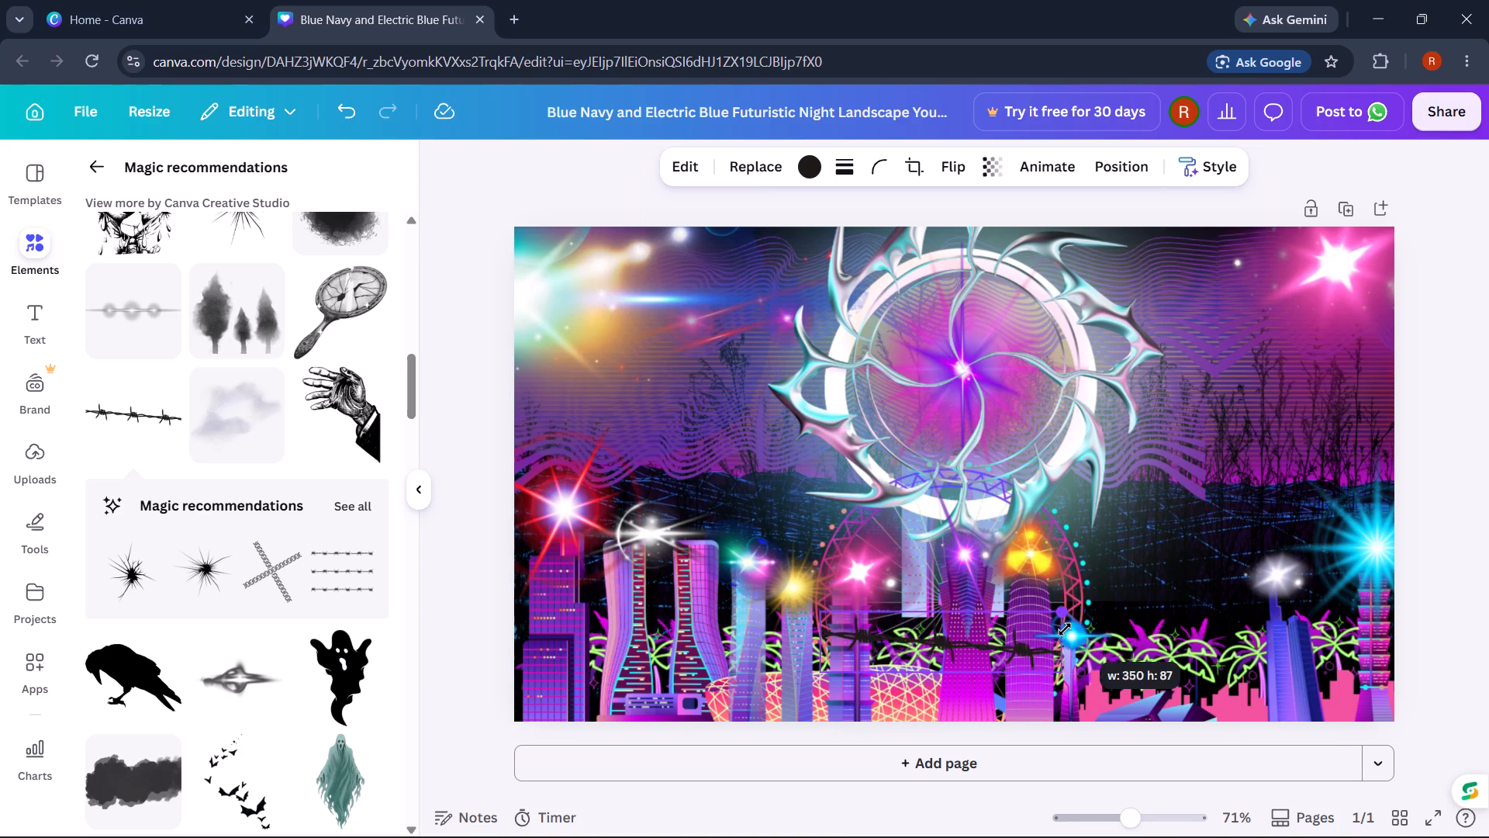
{"action": "left_click_drag", "start_coordinate": [1065, 629], "coordinate": [1028, 637]}
{"action": "left_click_drag", "start_coordinate": [893, 636], "coordinate": [786, 680]}
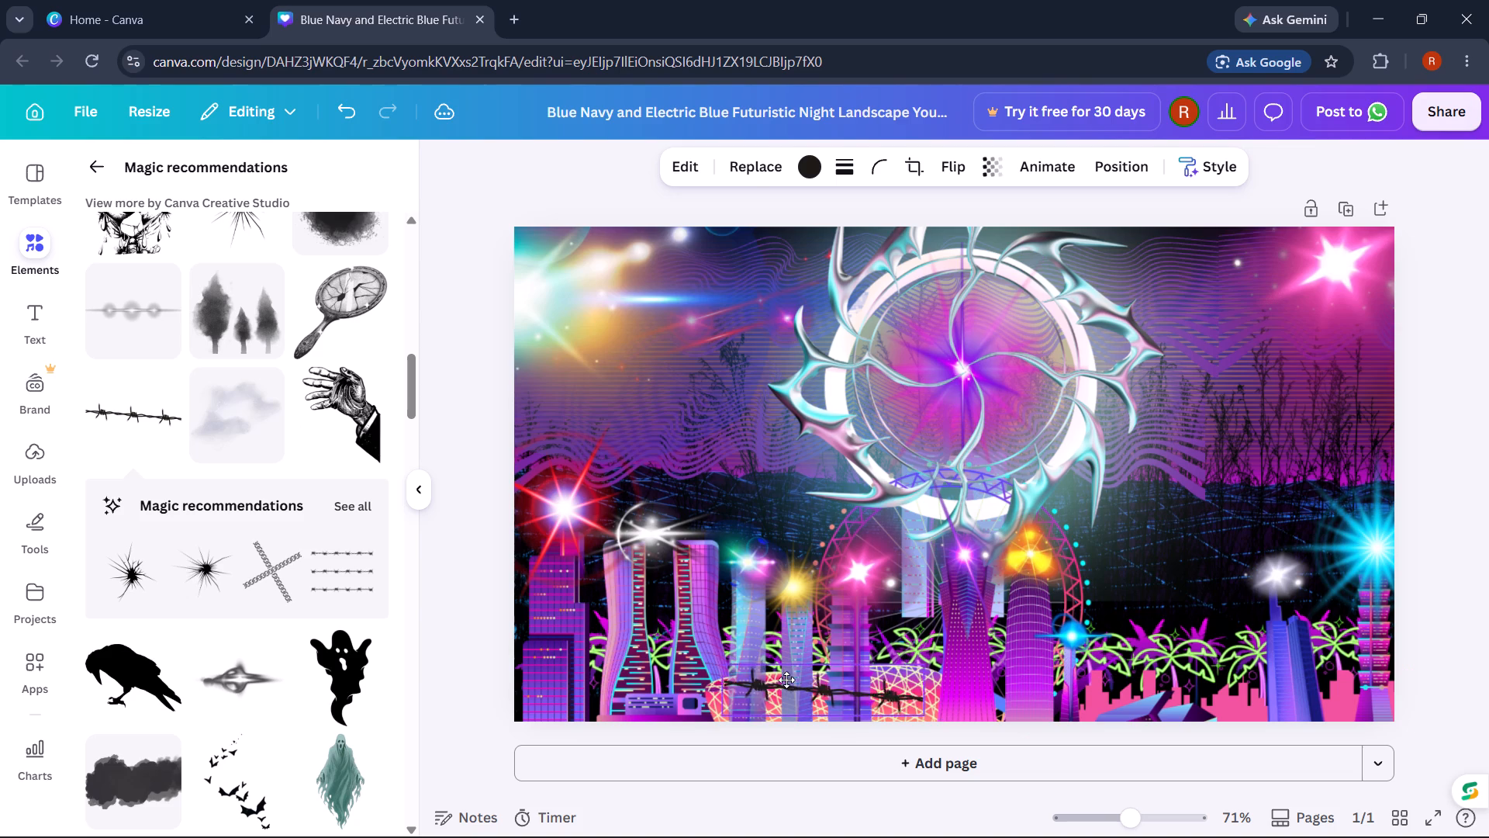
{"action": "left_click_drag", "start_coordinate": [786, 680], "coordinate": [762, 650]}
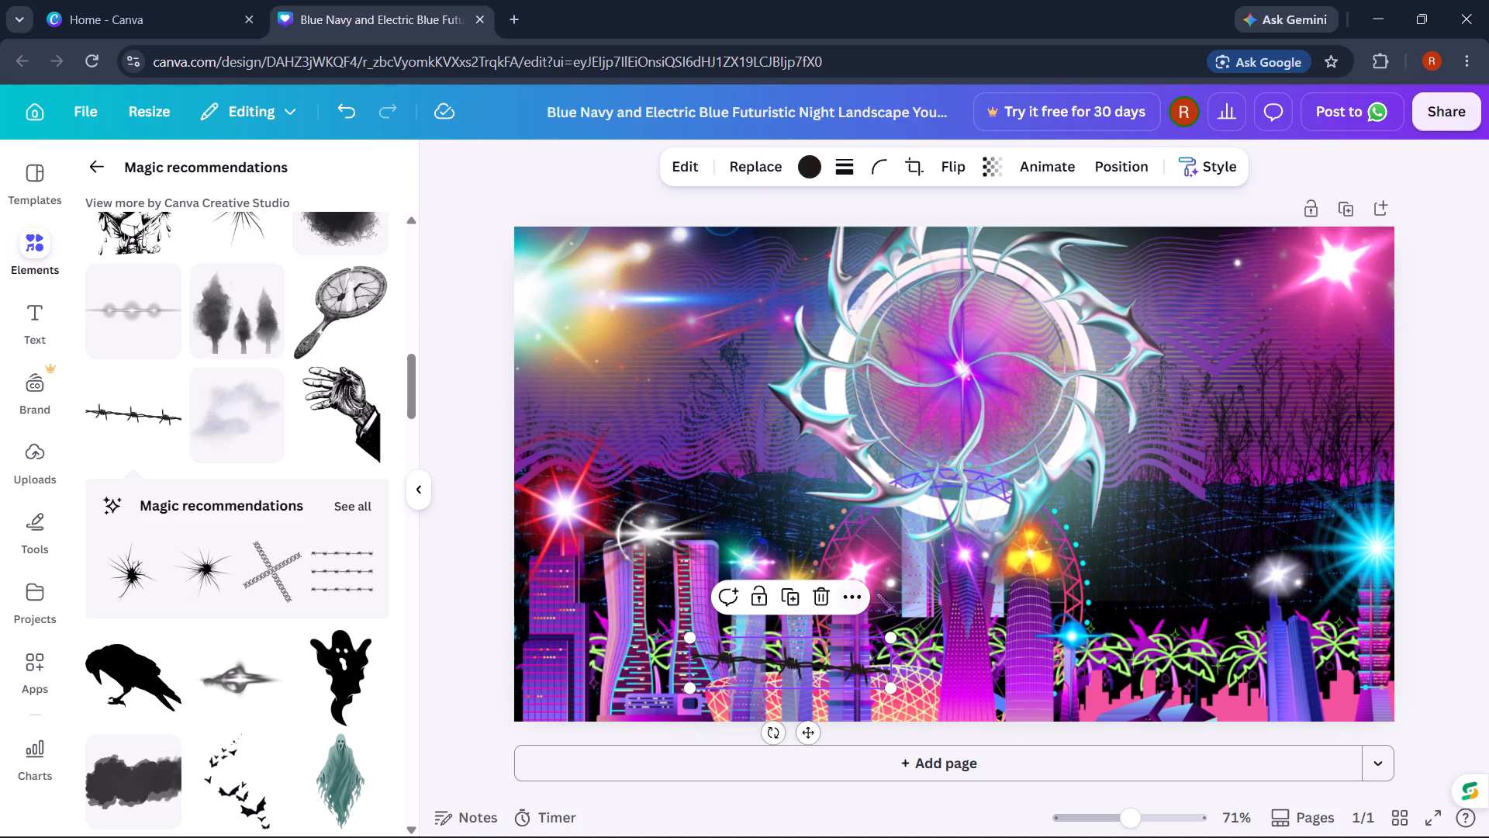
{"action": "left_click_drag", "start_coordinate": [893, 642], "coordinate": [807, 657]}
{"action": "left_click_drag", "start_coordinate": [766, 664], "coordinate": [788, 663]}
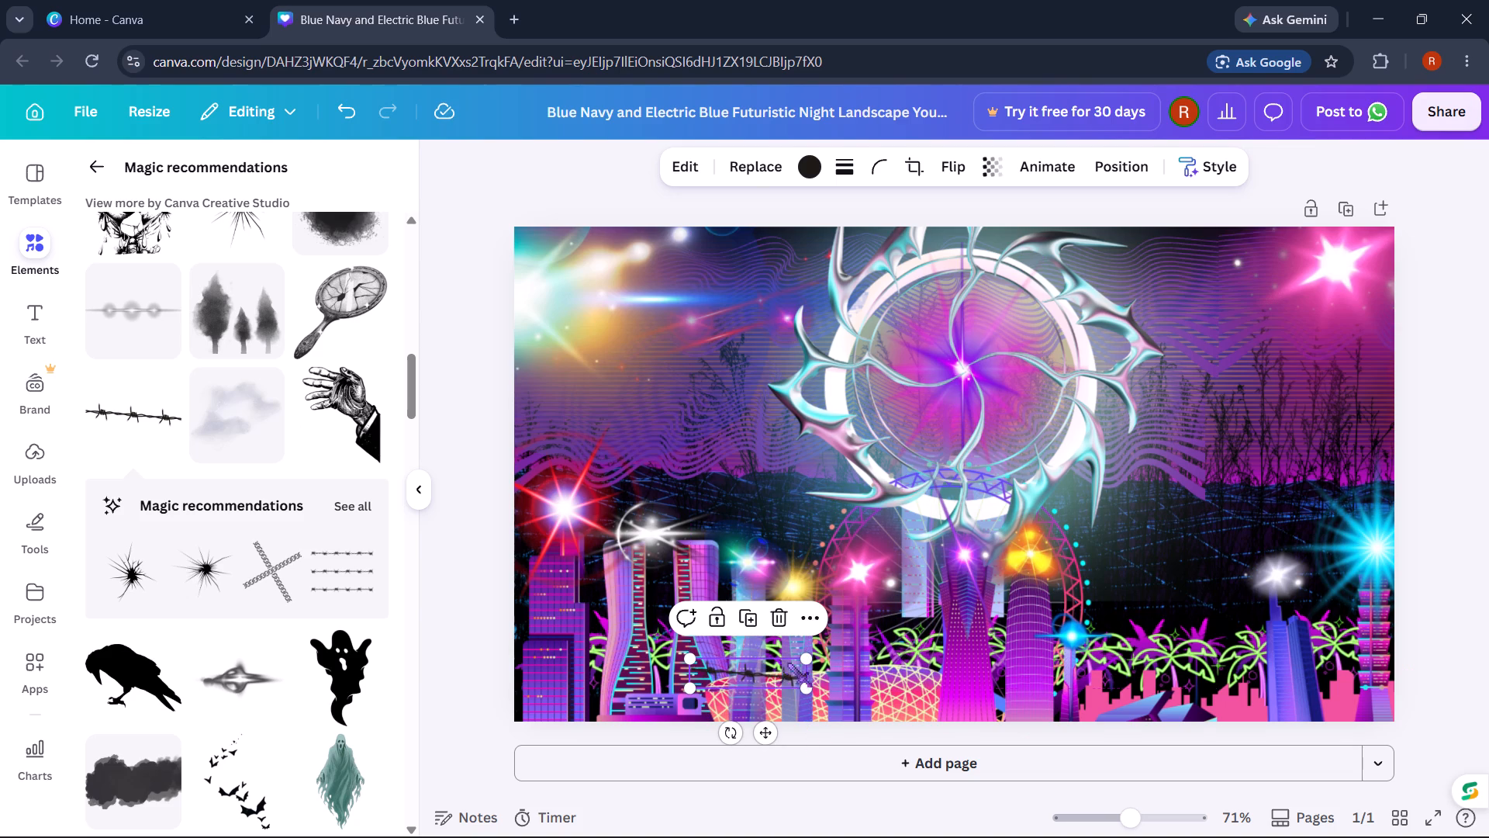
{"action": "left_click_drag", "start_coordinate": [788, 663], "coordinate": [823, 660]}
{"action": "left_click", "coordinate": [1488, 492]}
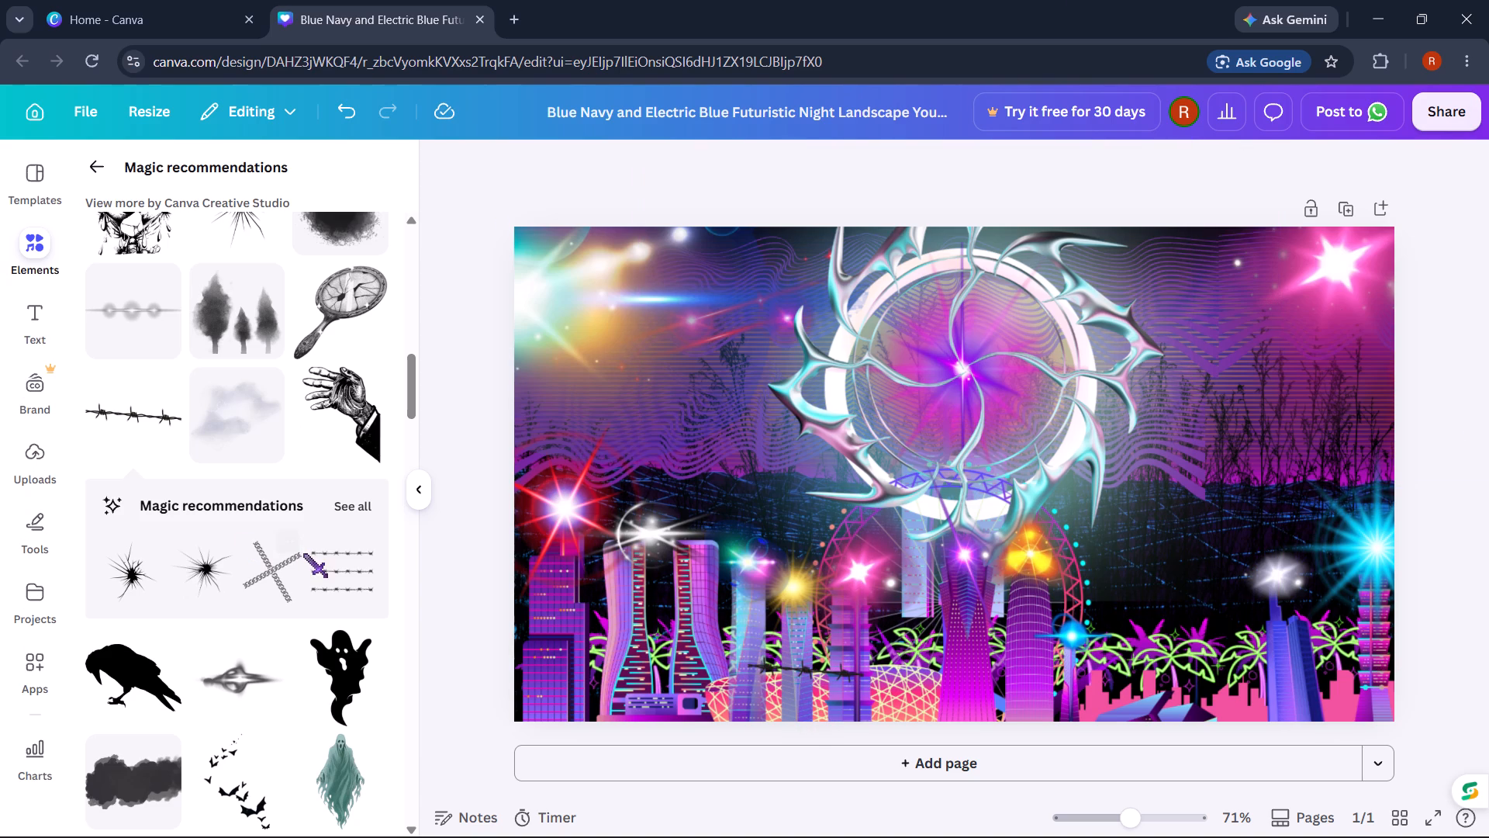
Add the three-row barbed wire graphic, shrink it to about a seventh and place it over the lower part of the central purple tower.
{"action": "left_click", "coordinate": [338, 589]}
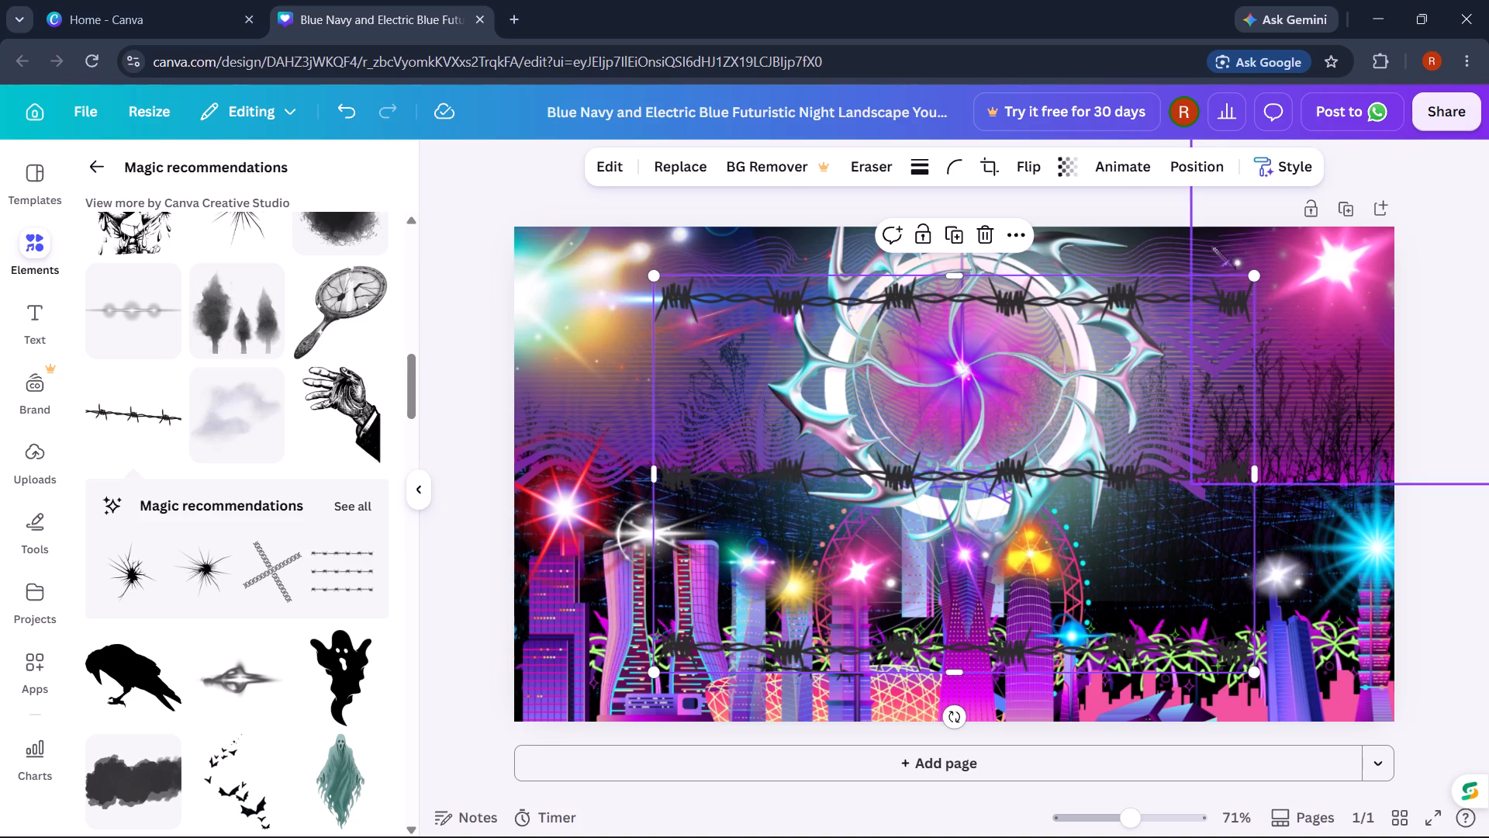
{"action": "left_click_drag", "start_coordinate": [1258, 282], "coordinate": [701, 604]}
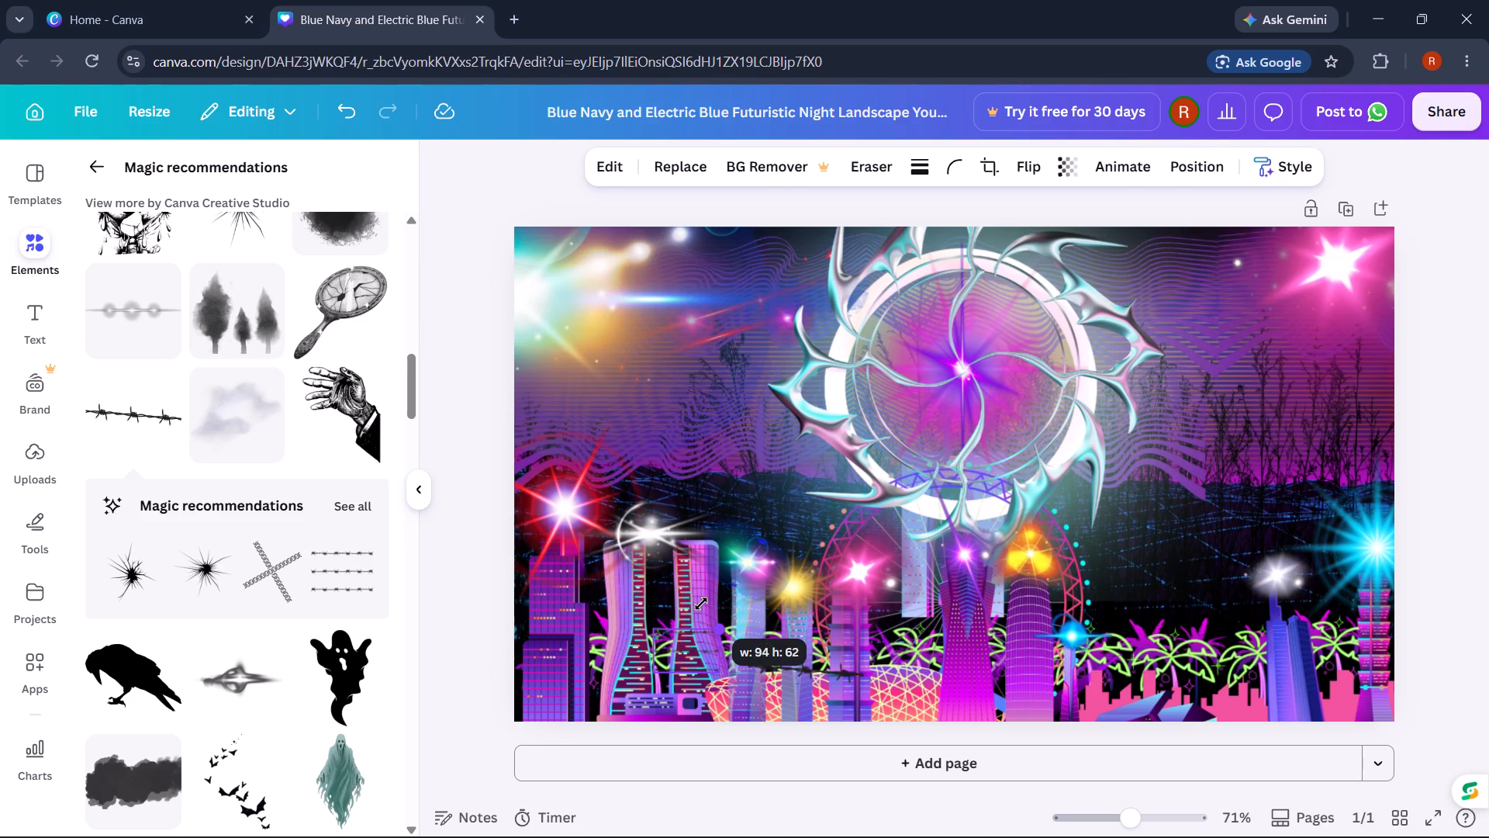
{"action": "left_click_drag", "start_coordinate": [701, 604], "coordinate": [723, 600]}
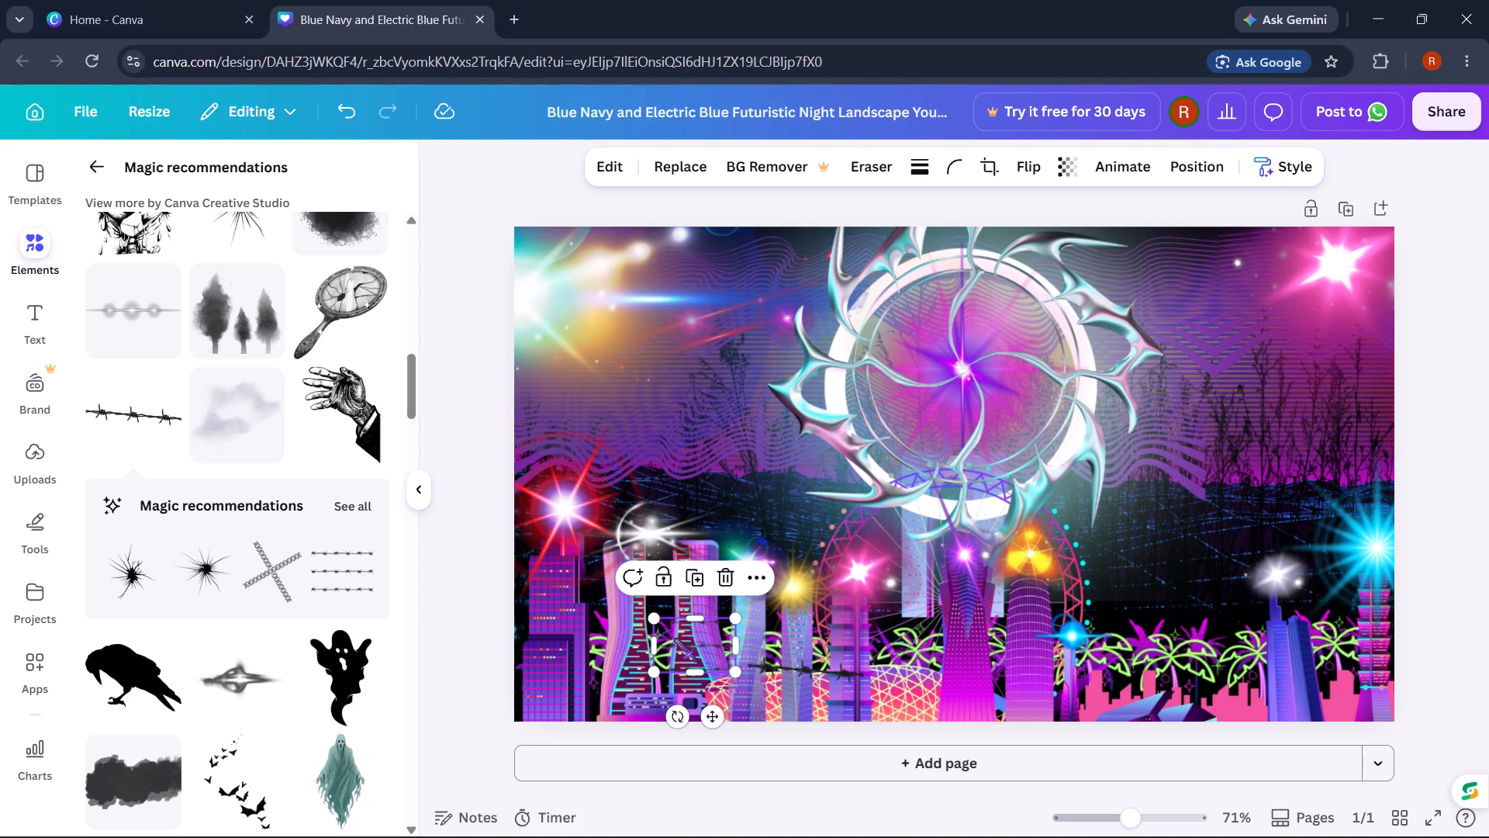
{"action": "left_click_drag", "start_coordinate": [684, 647], "coordinate": [990, 661]}
{"action": "left_click", "coordinate": [1488, 404]}
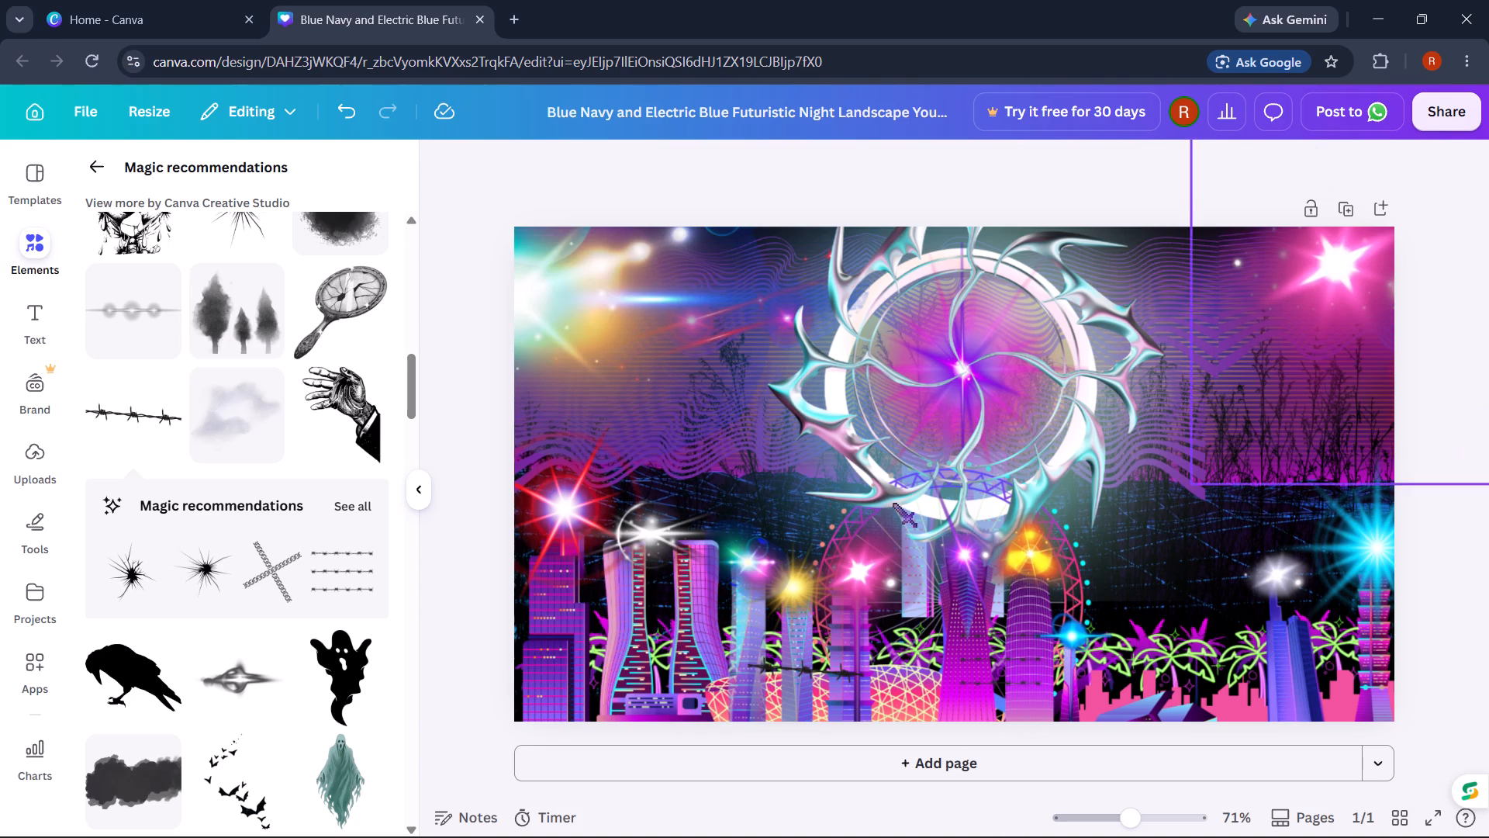
Add the crossed chains graphic, shrink it to a small fraction of its size and place it between the curved twin towers.
{"action": "left_click", "coordinate": [272, 590]}
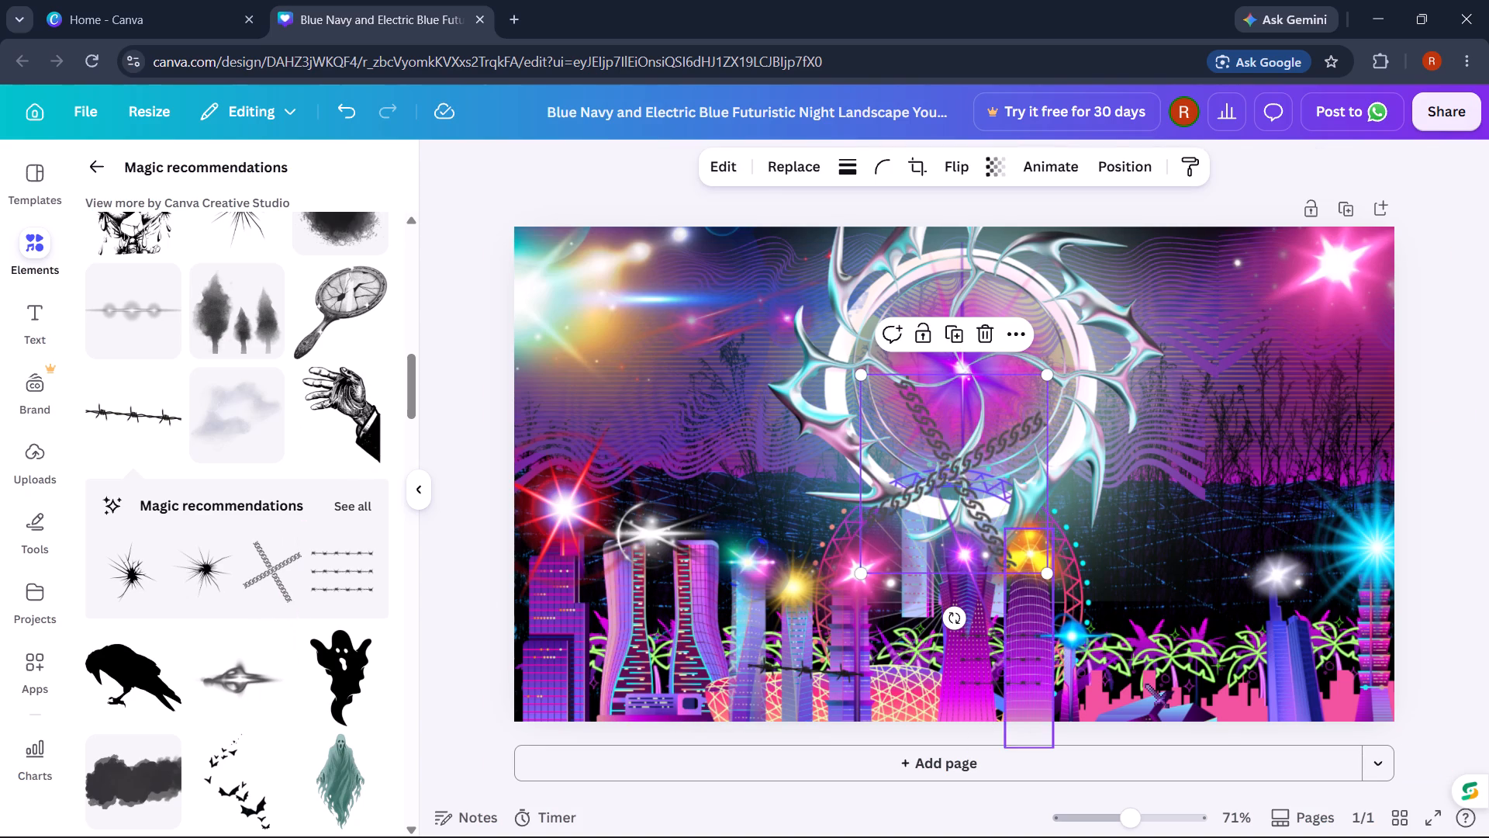
{"action": "left_click_drag", "start_coordinate": [1049, 379], "coordinate": [881, 431]}
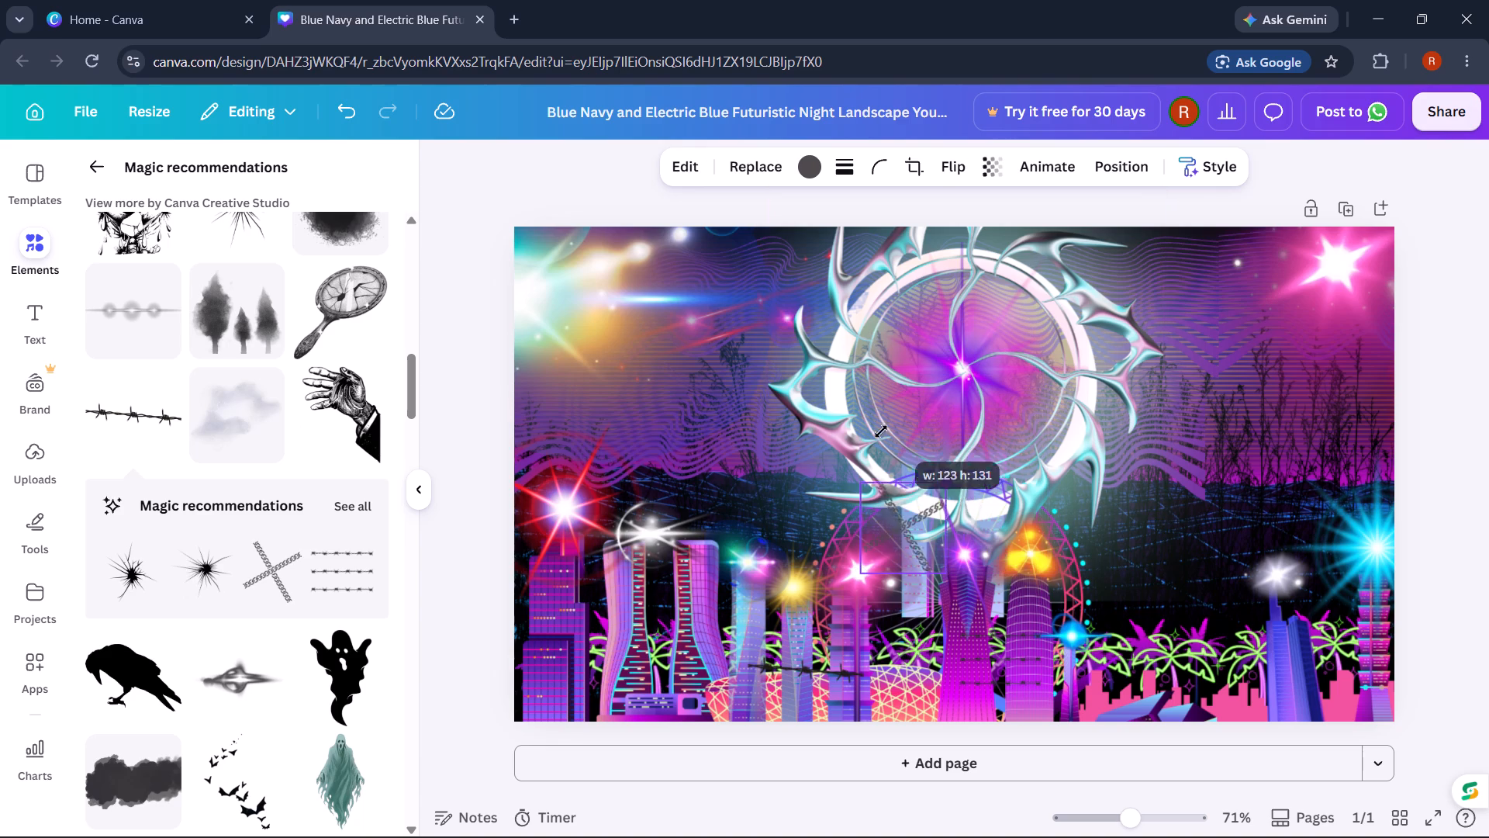
{"action": "left_click_drag", "start_coordinate": [881, 431], "coordinate": [856, 459]}
{"action": "left_click_drag", "start_coordinate": [900, 529], "coordinate": [703, 620]}
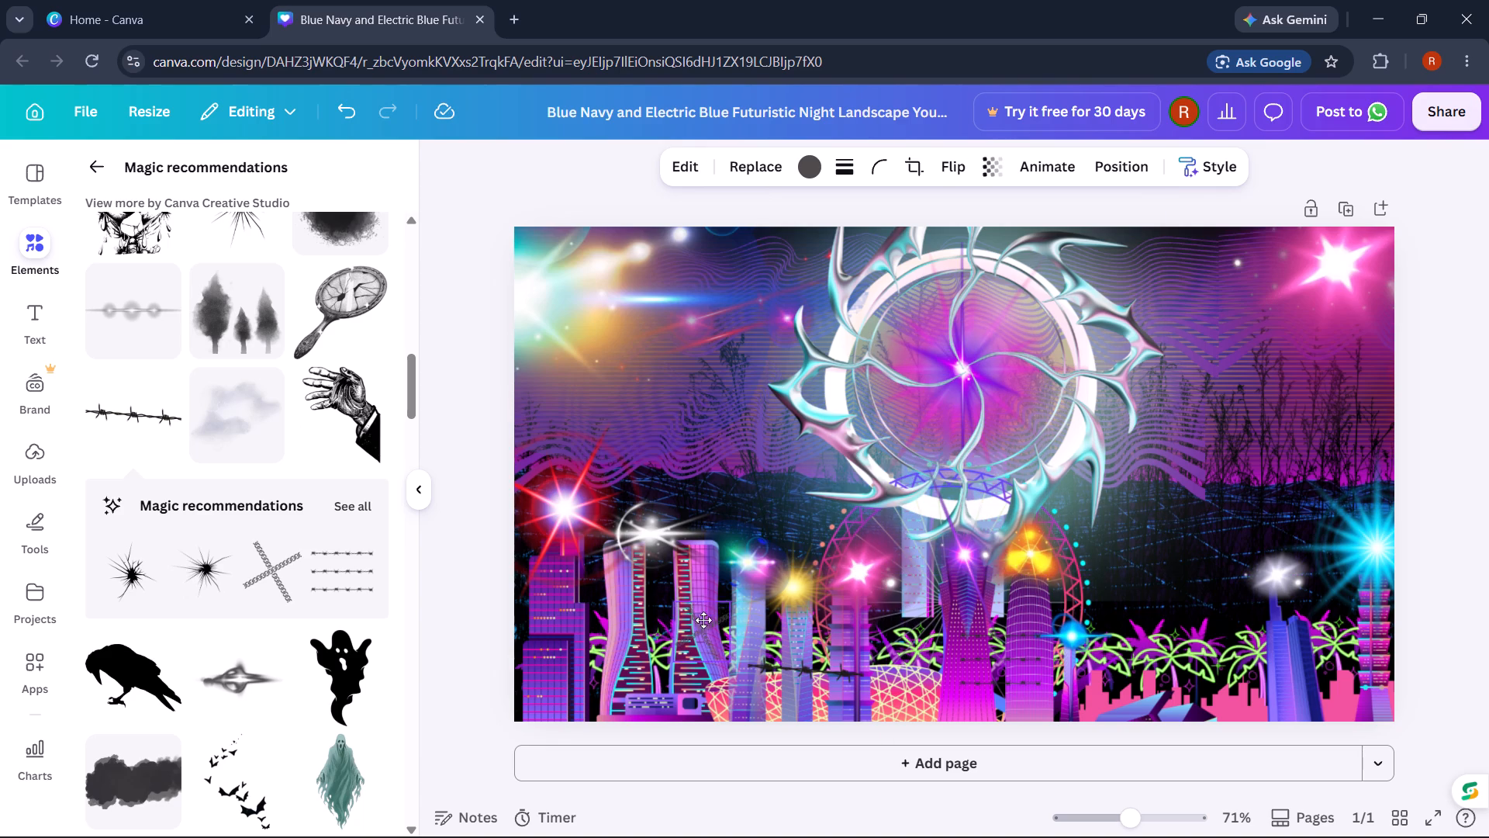
{"action": "left_click_drag", "start_coordinate": [703, 620], "coordinate": [728, 632]}
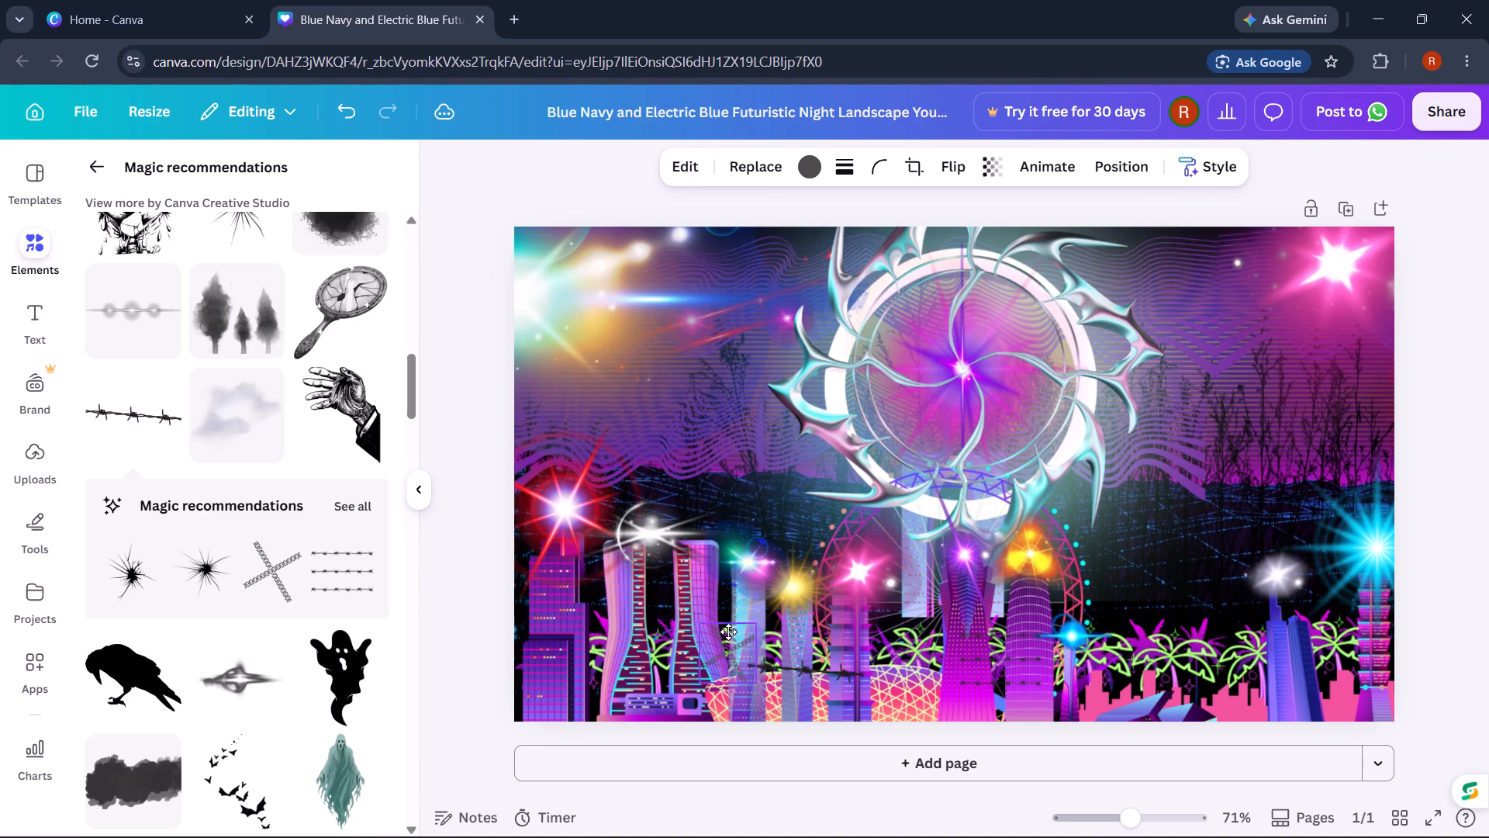
{"action": "left_click_drag", "start_coordinate": [728, 632], "coordinate": [679, 622]}
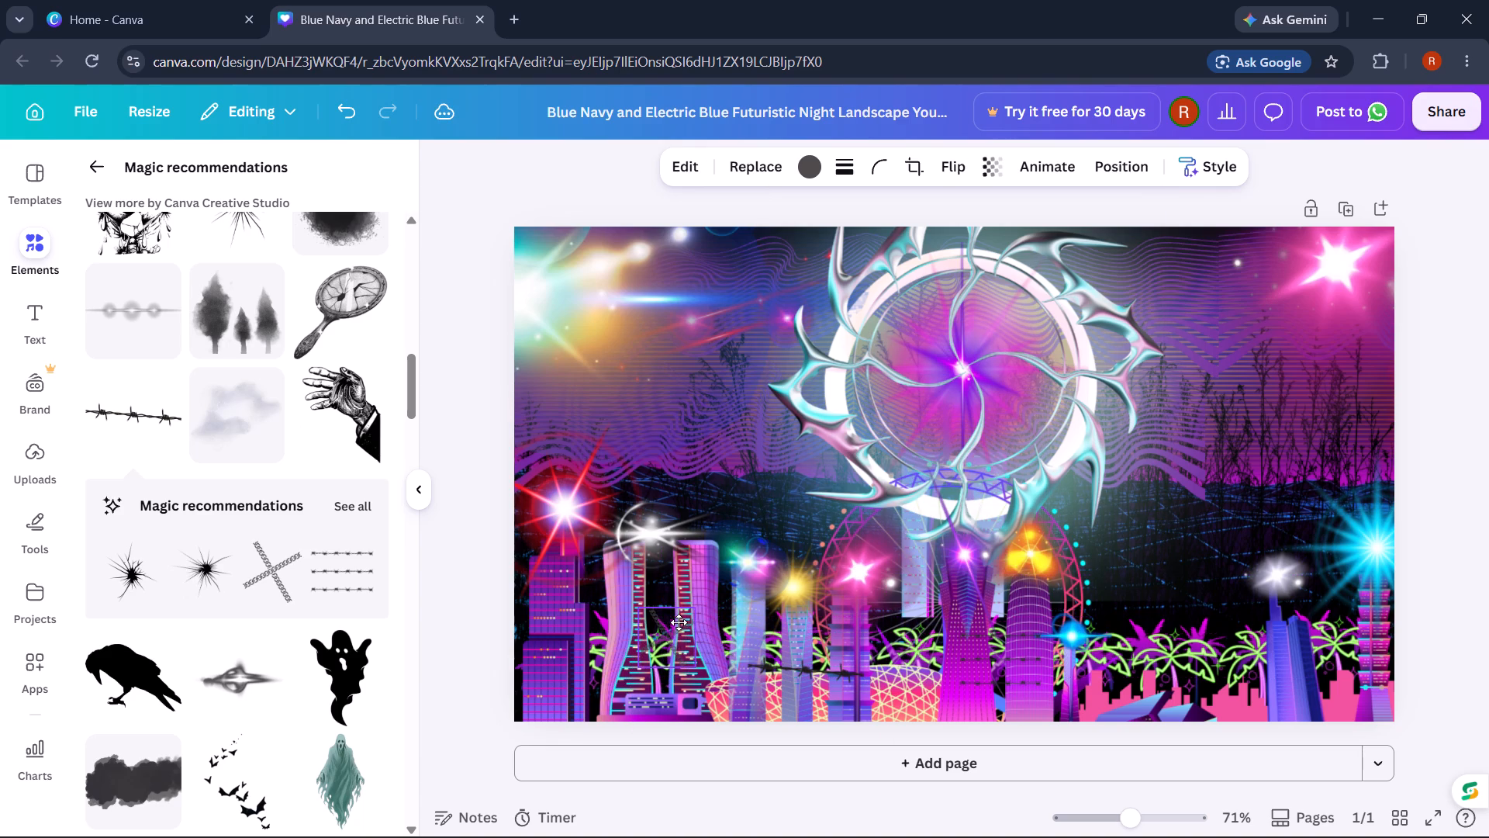
{"action": "left_click_drag", "start_coordinate": [679, 622], "coordinate": [675, 622]}
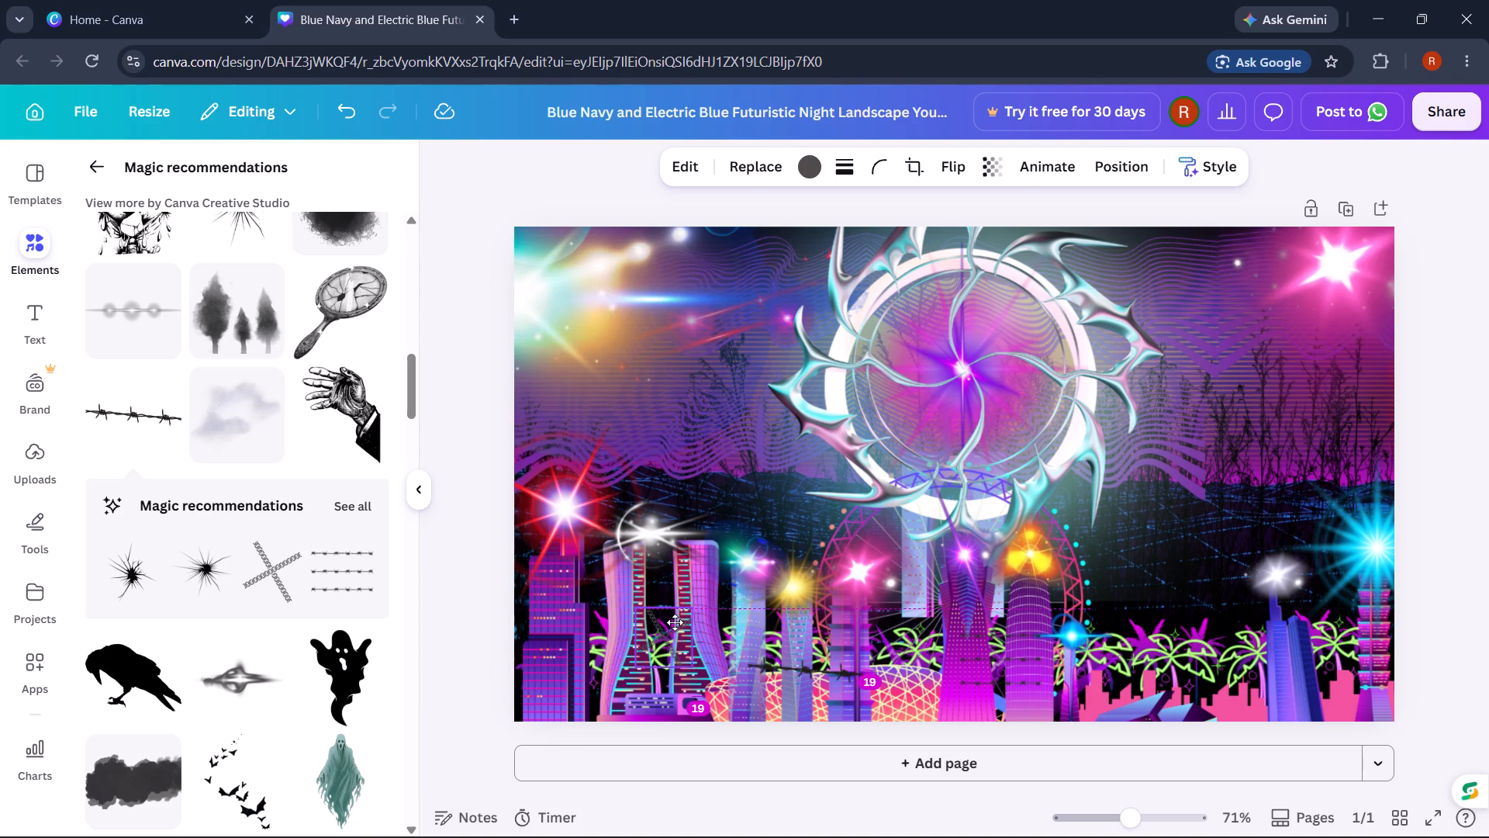
{"action": "left_click_drag", "start_coordinate": [675, 622], "coordinate": [671, 626]}
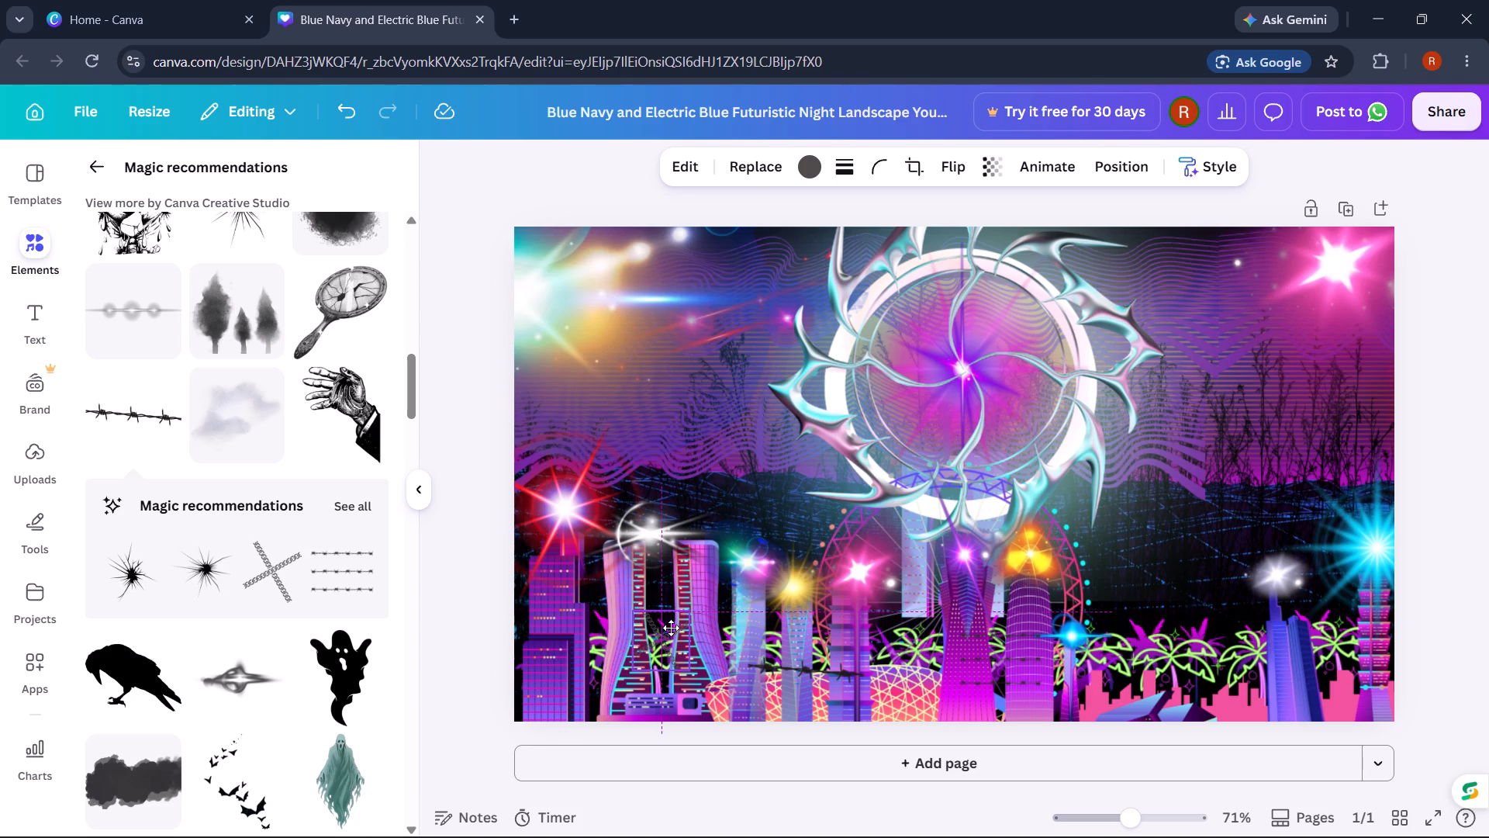
{"action": "left_click_drag", "start_coordinate": [1486, 438], "coordinate": [1479, 438]}
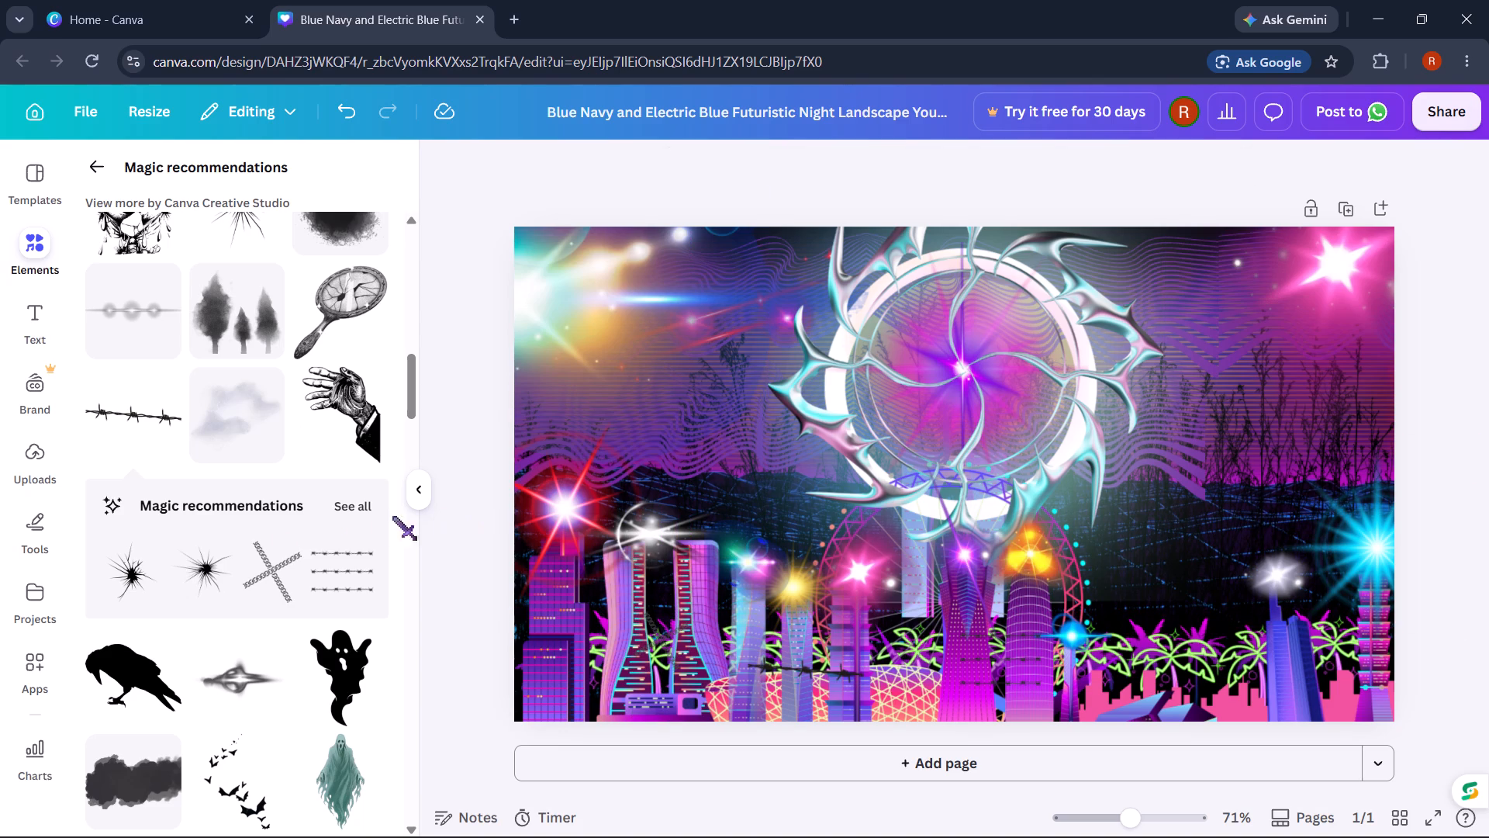
Add the black knotted rope from the full related recommendations and hang it from the page's top edge over the glowing ring's centre.
{"action": "left_click", "coordinate": [338, 506]}
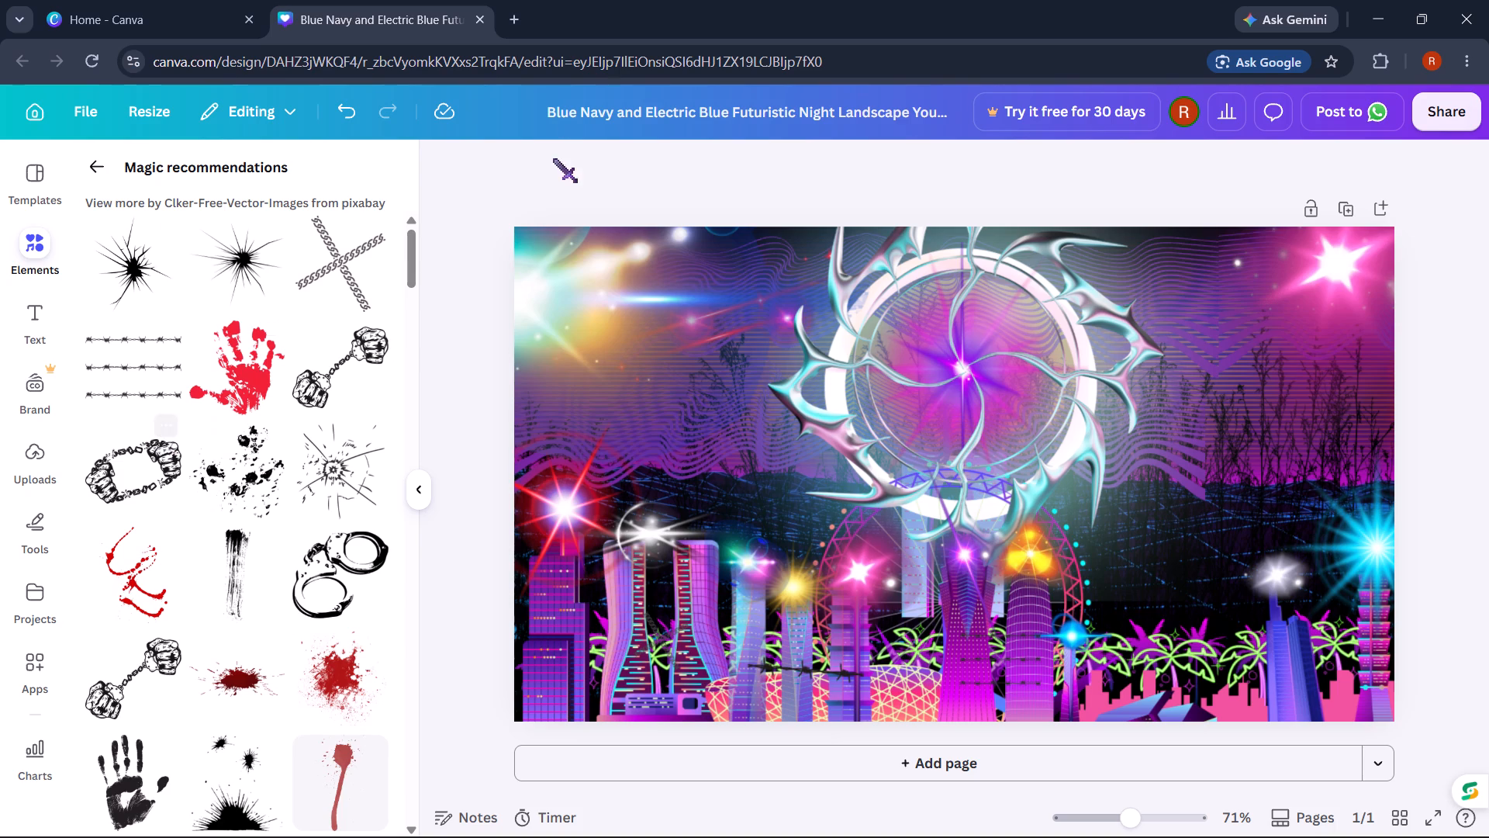
{"action": "scroll", "coordinate": [181, 473], "scroll_direction": "down", "scroll_amount": 3}
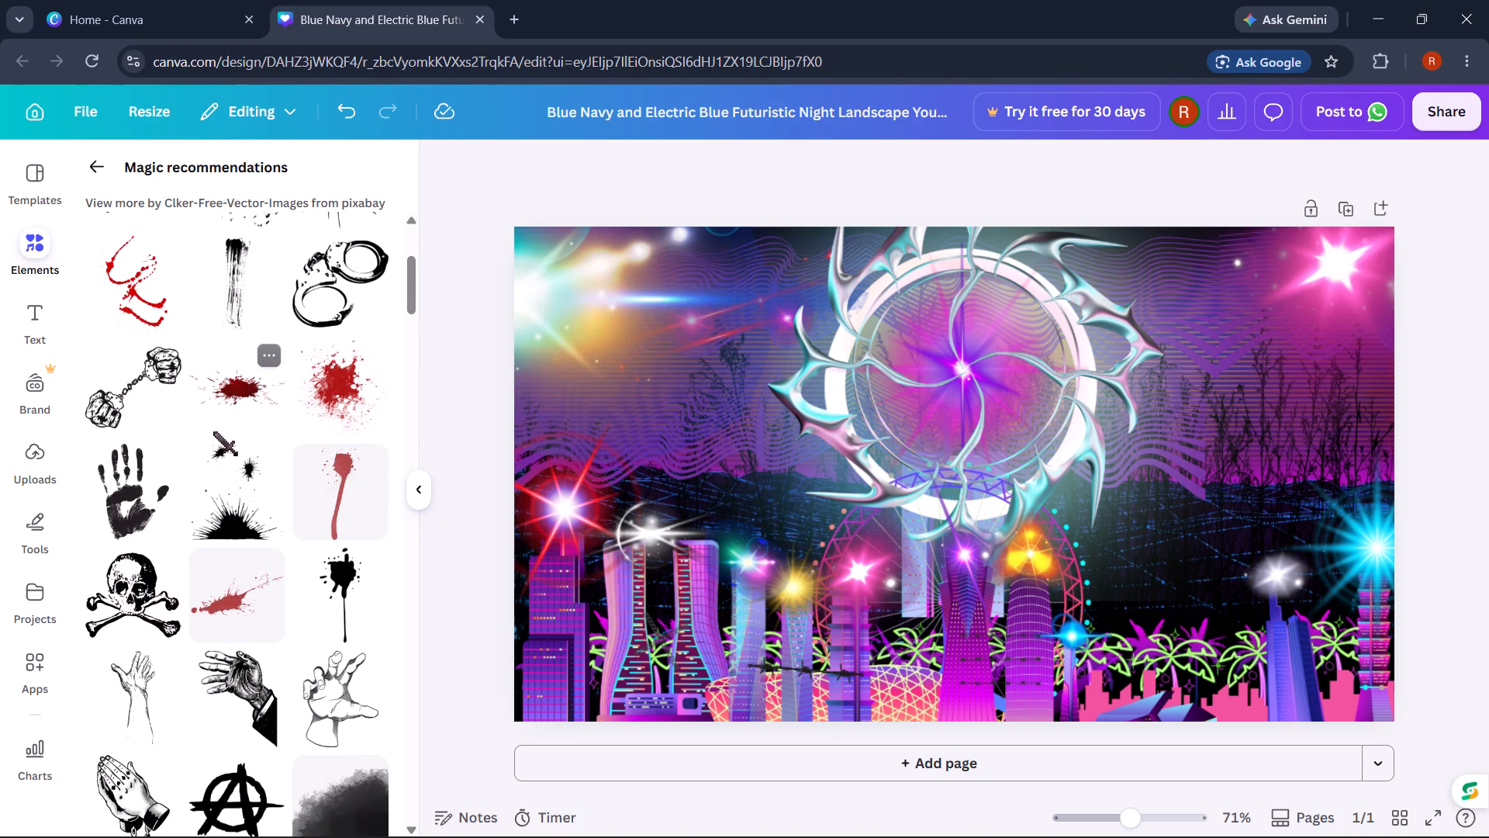
{"action": "scroll", "coordinate": [275, 430], "scroll_direction": "down", "scroll_amount": 5}
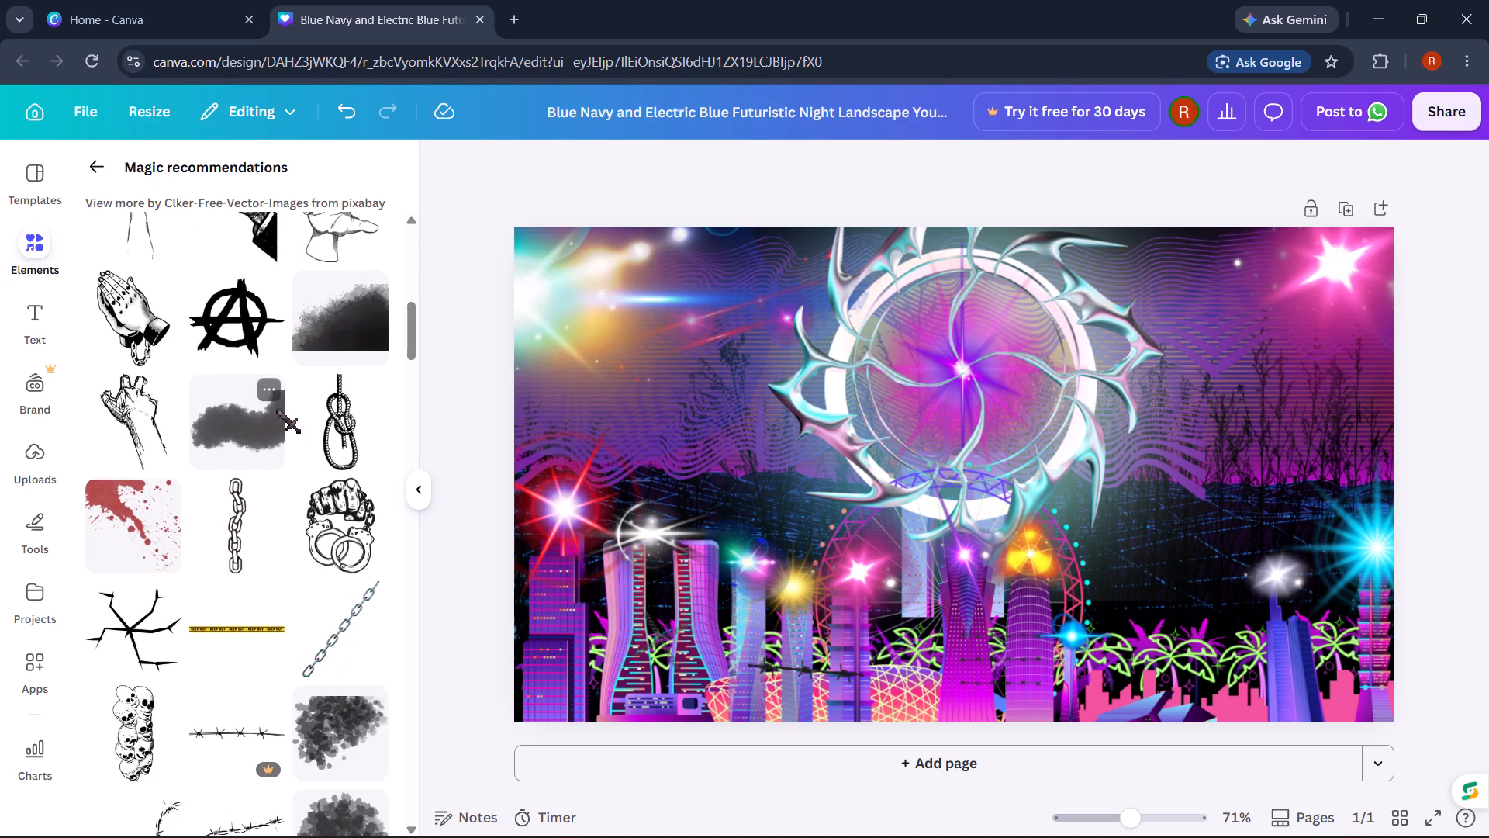
{"action": "left_click", "coordinate": [306, 409]}
{"action": "left_click_drag", "start_coordinate": [962, 525], "coordinate": [926, 519]}
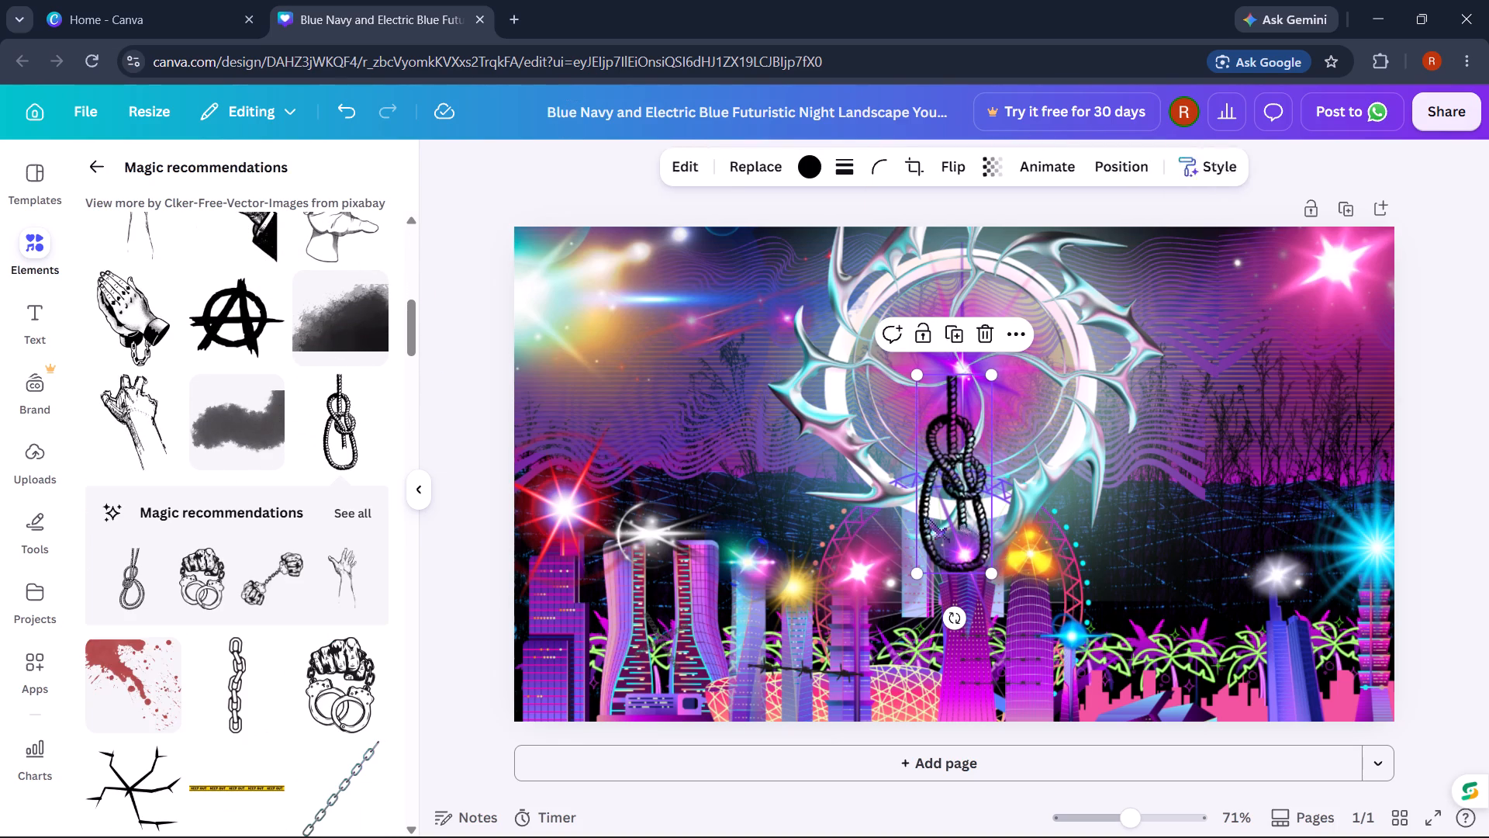
{"action": "left_click_drag", "start_coordinate": [926, 519], "coordinate": [576, 330]}
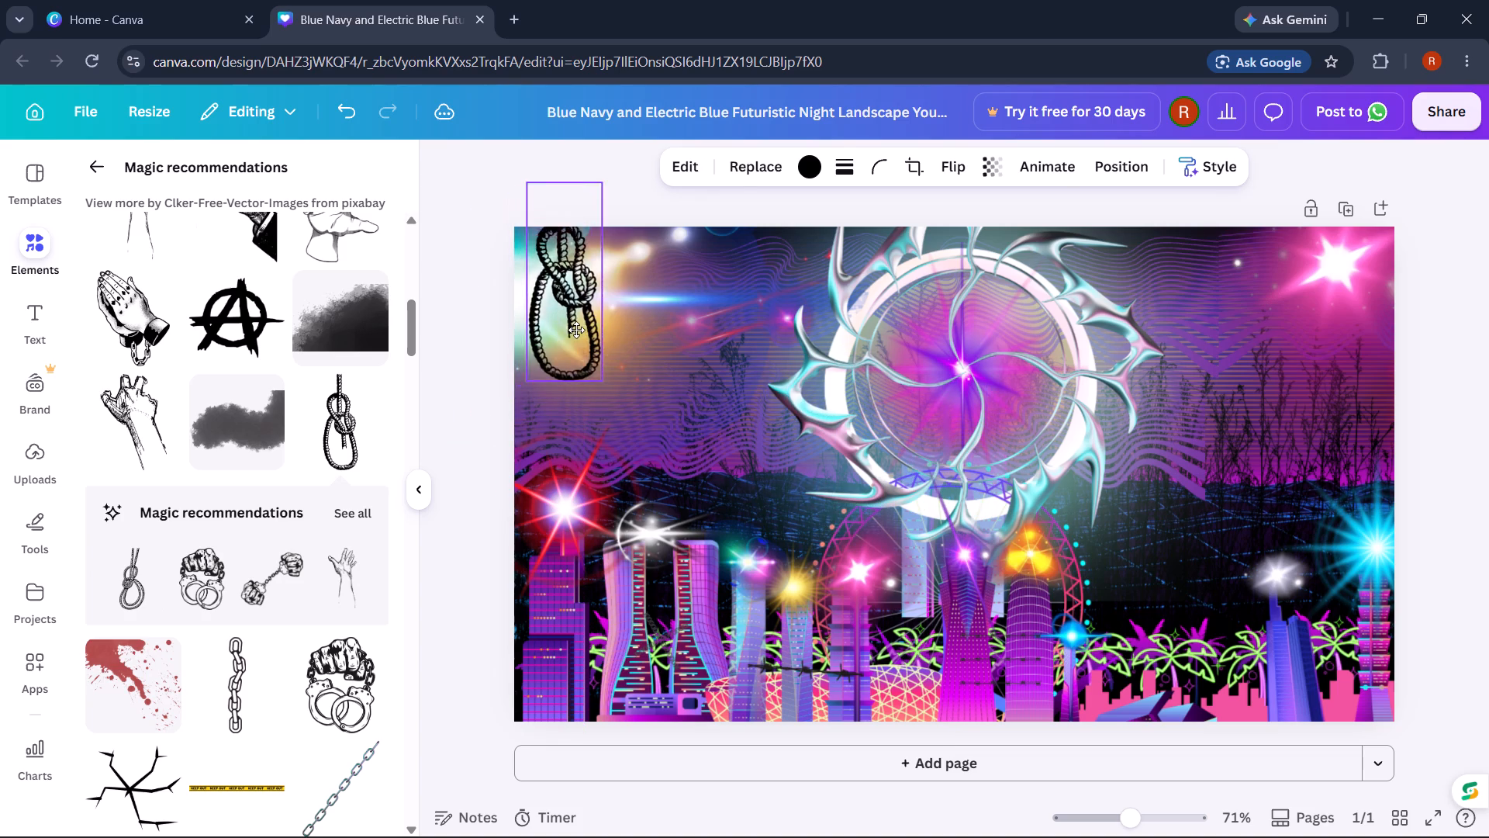
{"action": "left_click_drag", "start_coordinate": [576, 330], "coordinate": [987, 363]}
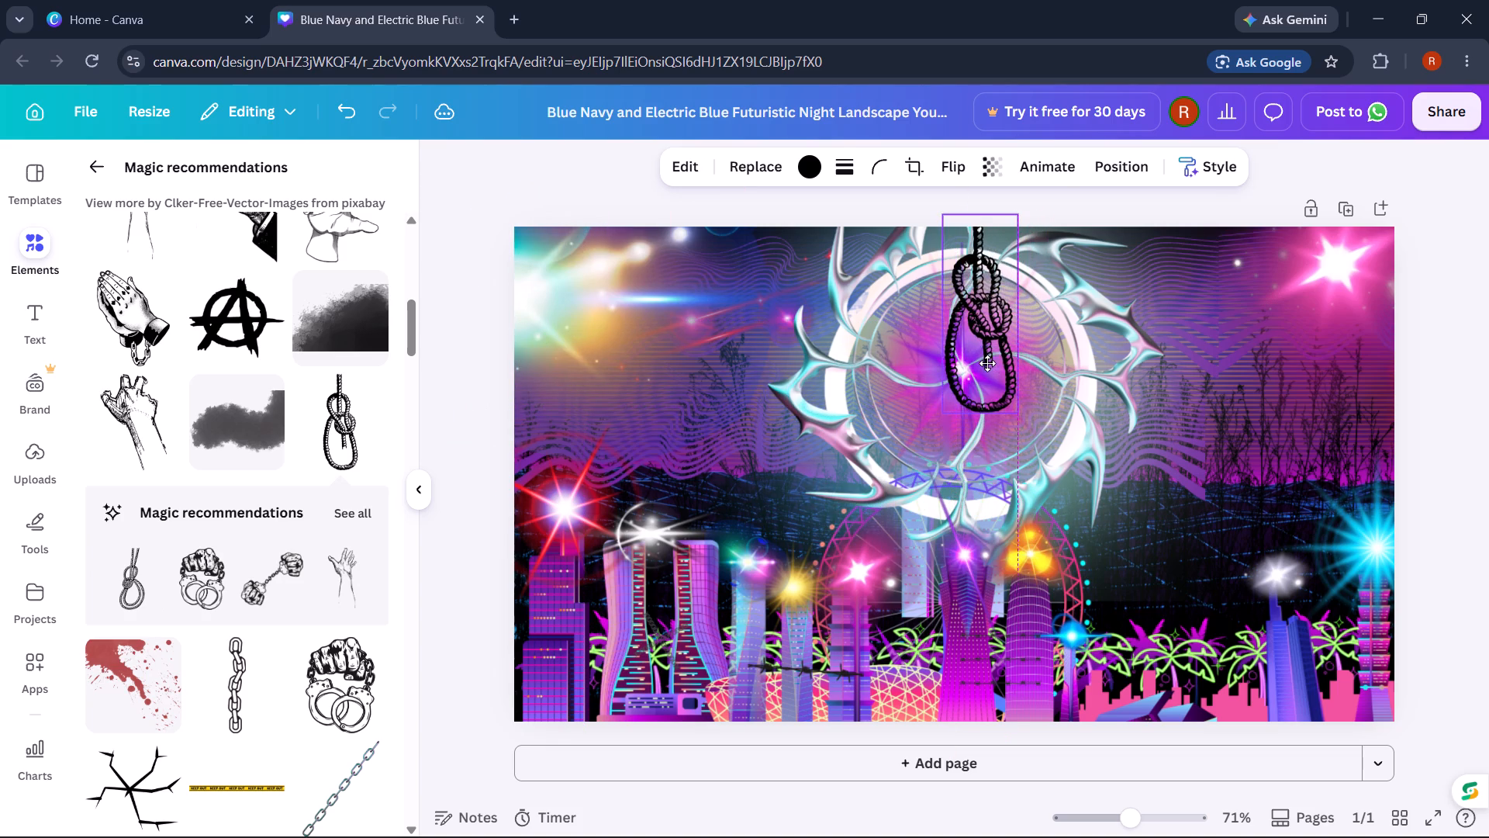
{"action": "left_click_drag", "start_coordinate": [987, 363], "coordinate": [969, 352]}
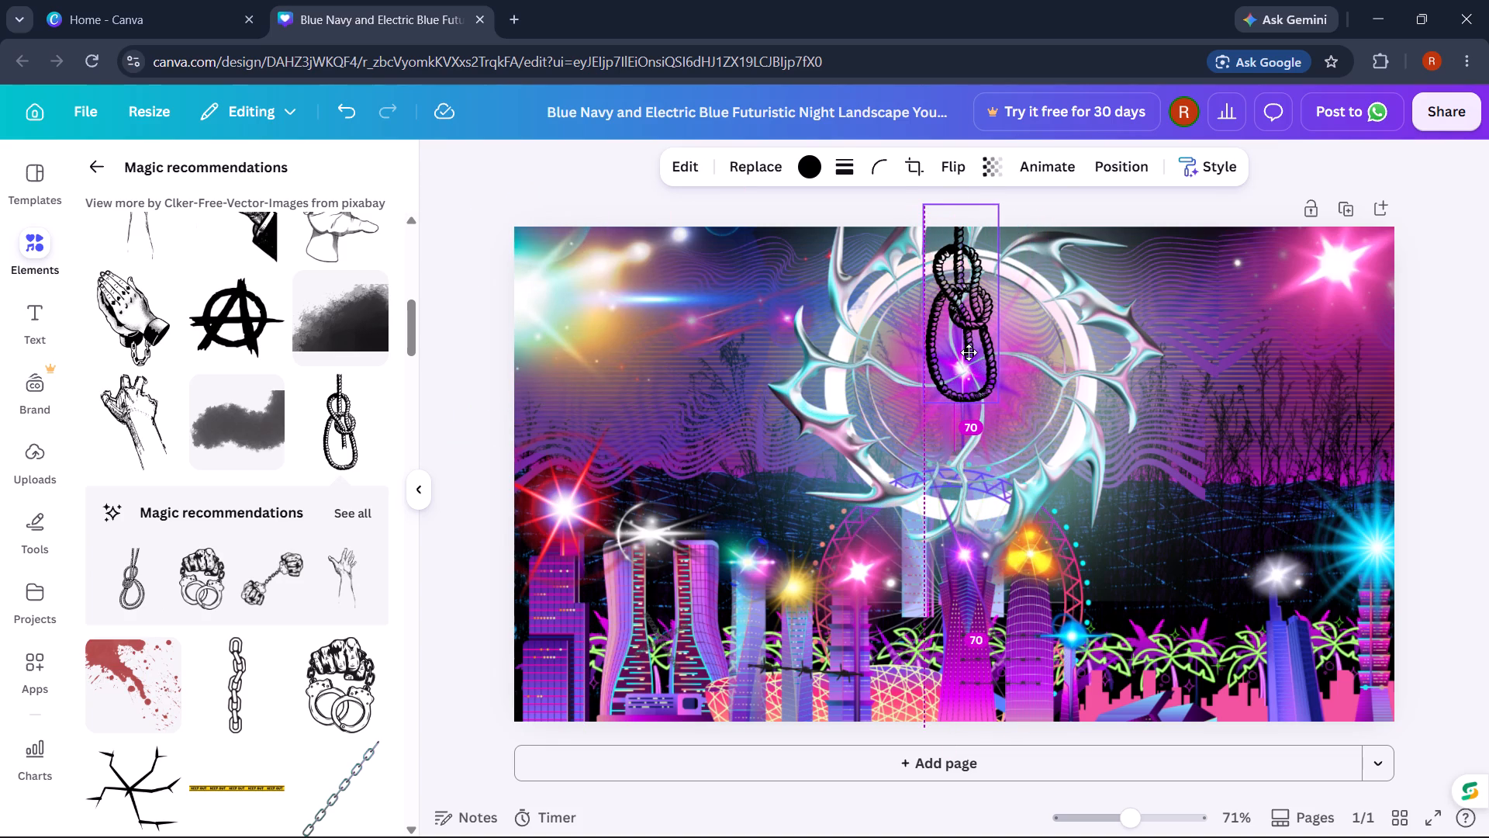
{"action": "left_click_drag", "start_coordinate": [969, 352], "coordinate": [966, 354]}
{"action": "left_click", "coordinate": [1488, 279]}
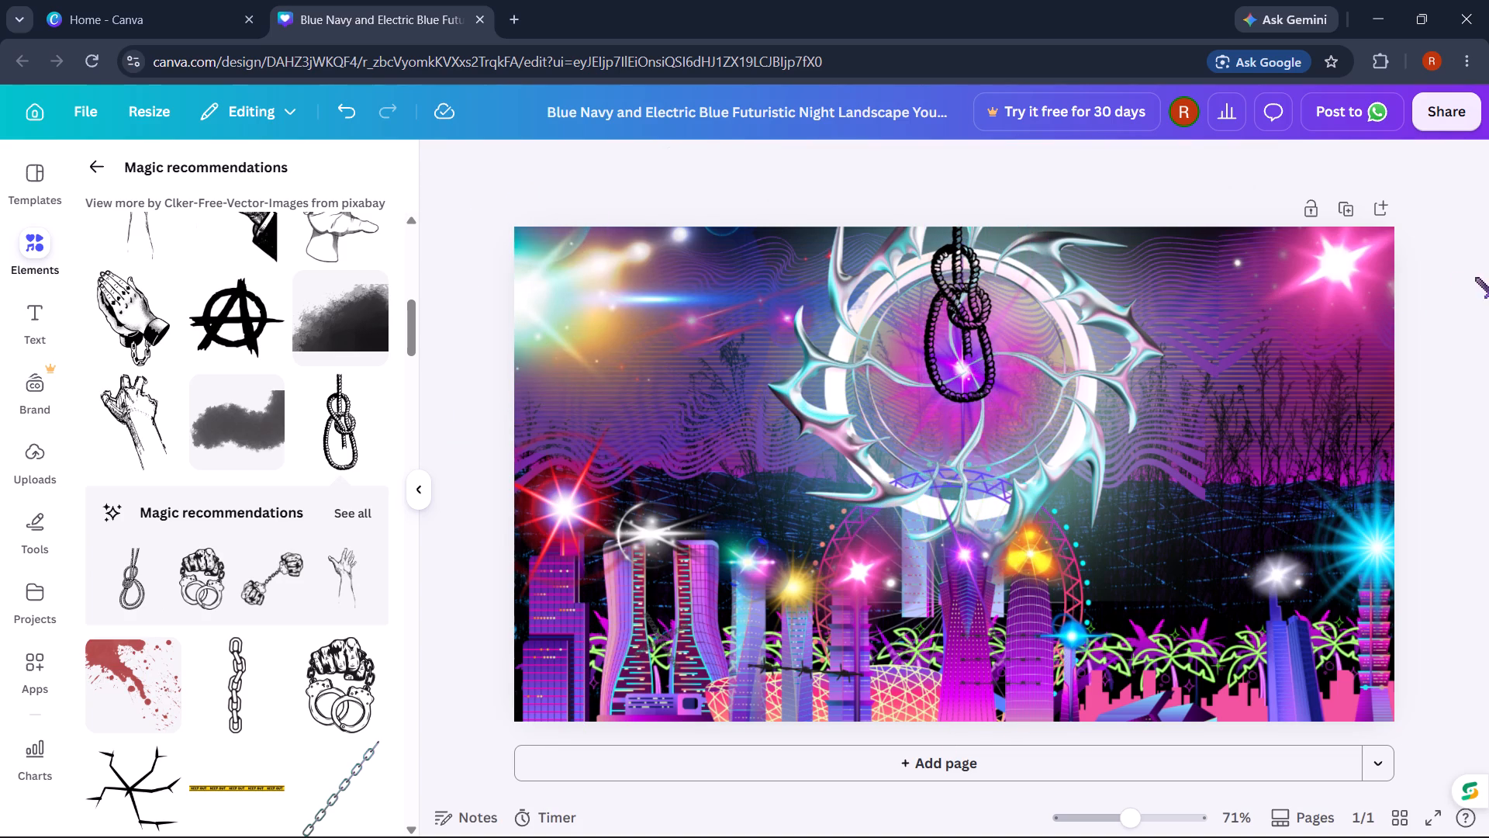
Look through the remaining chain, barbed wire and fence graphics in the related recommendations for another accent.
{"action": "scroll", "coordinate": [364, 459], "scroll_direction": "down", "scroll_amount": 2}
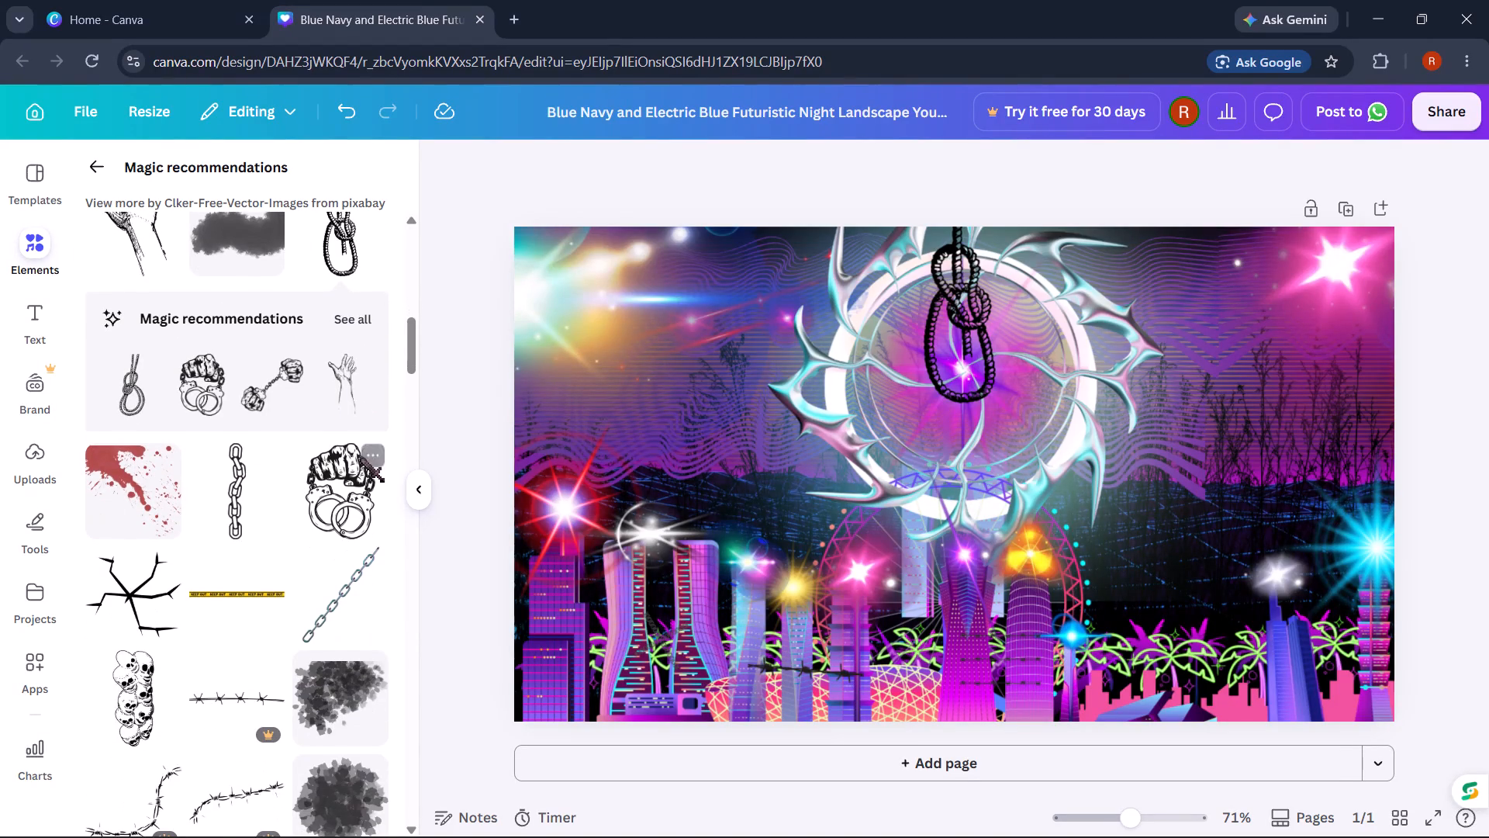
{"action": "scroll", "coordinate": [361, 459], "scroll_direction": "down", "scroll_amount": 4}
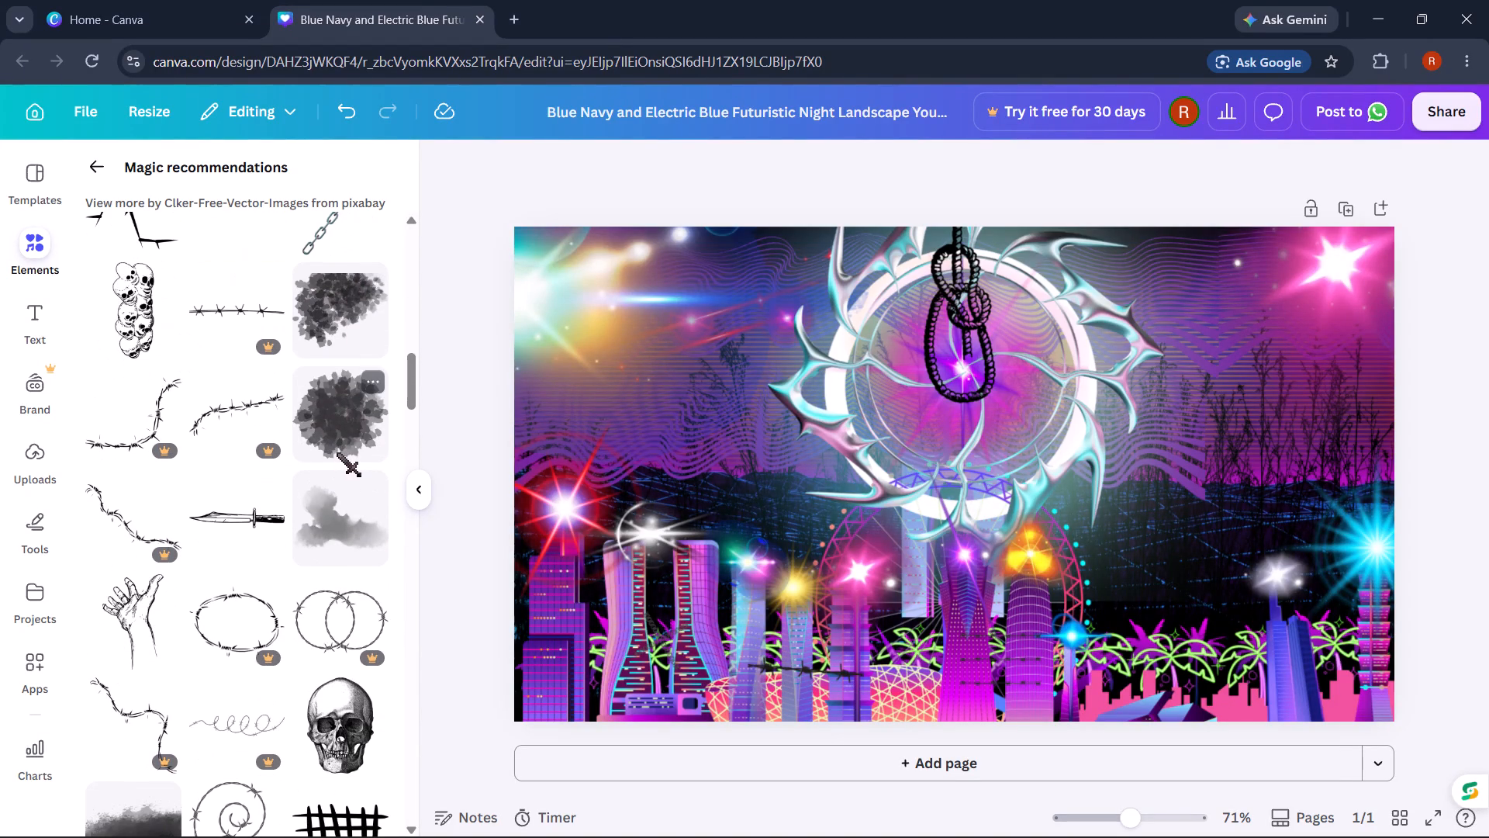
{"action": "scroll", "coordinate": [334, 455], "scroll_direction": "down", "scroll_amount": 5}
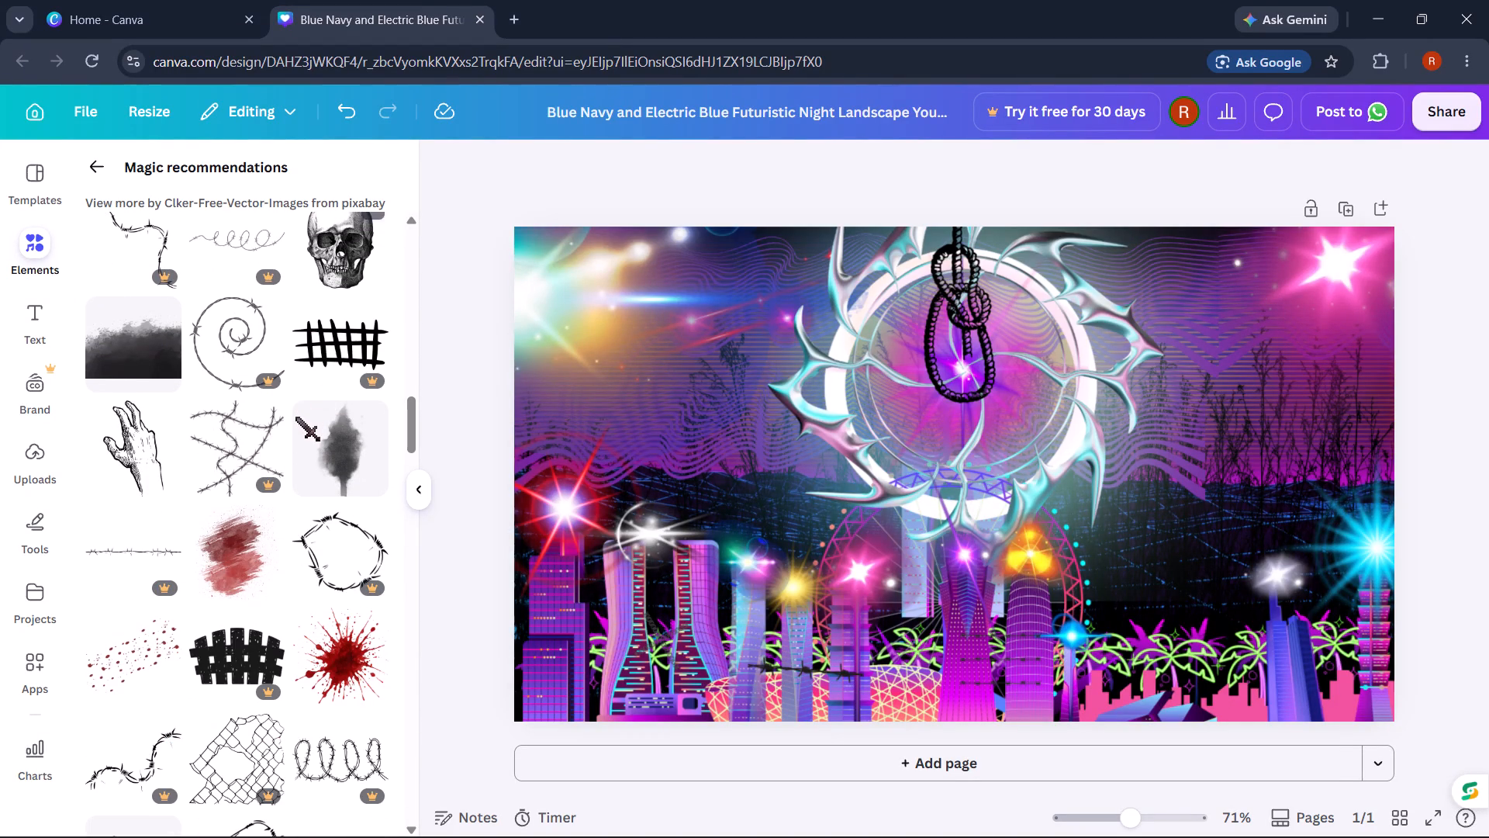
{"action": "scroll", "coordinate": [290, 421], "scroll_direction": "down", "scroll_amount": 2}
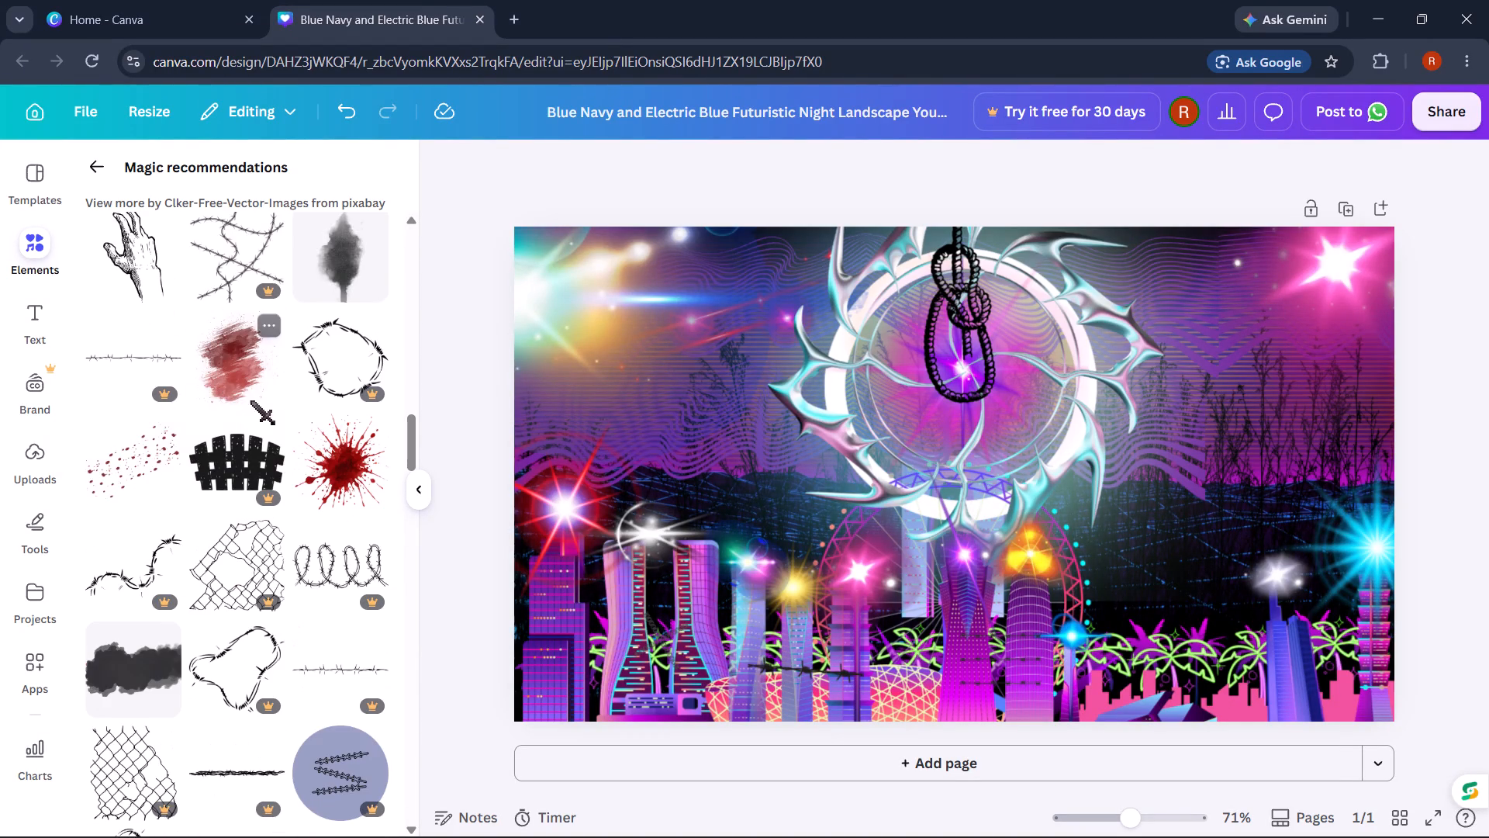
{"action": "scroll", "coordinate": [265, 410], "scroll_direction": "down", "scroll_amount": 2}
{"action": "scroll", "coordinate": [223, 456], "scroll_direction": "down", "scroll_amount": 4}
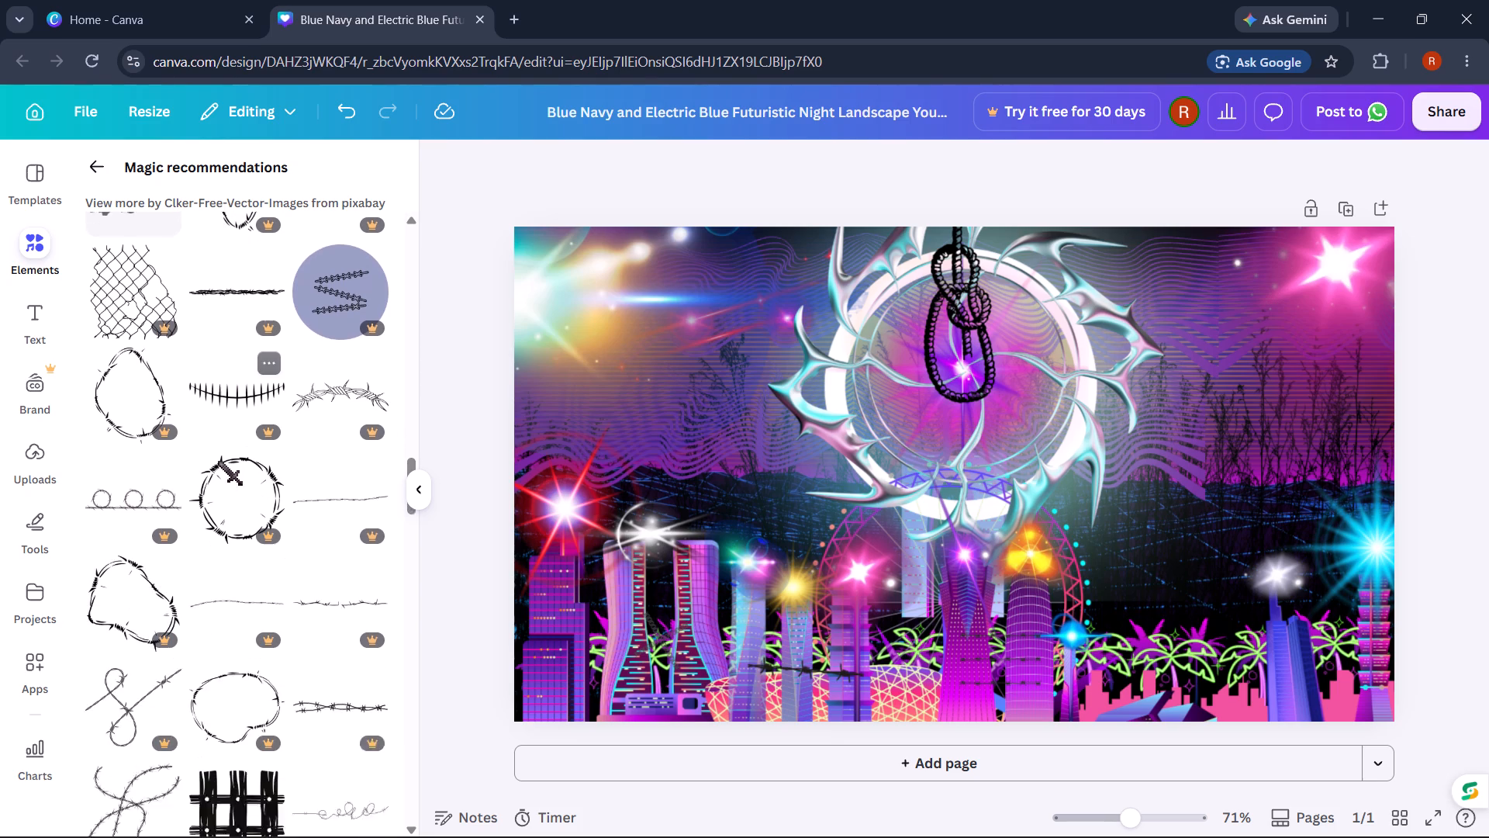
{"action": "scroll", "coordinate": [219, 462], "scroll_direction": "down", "scroll_amount": 3}
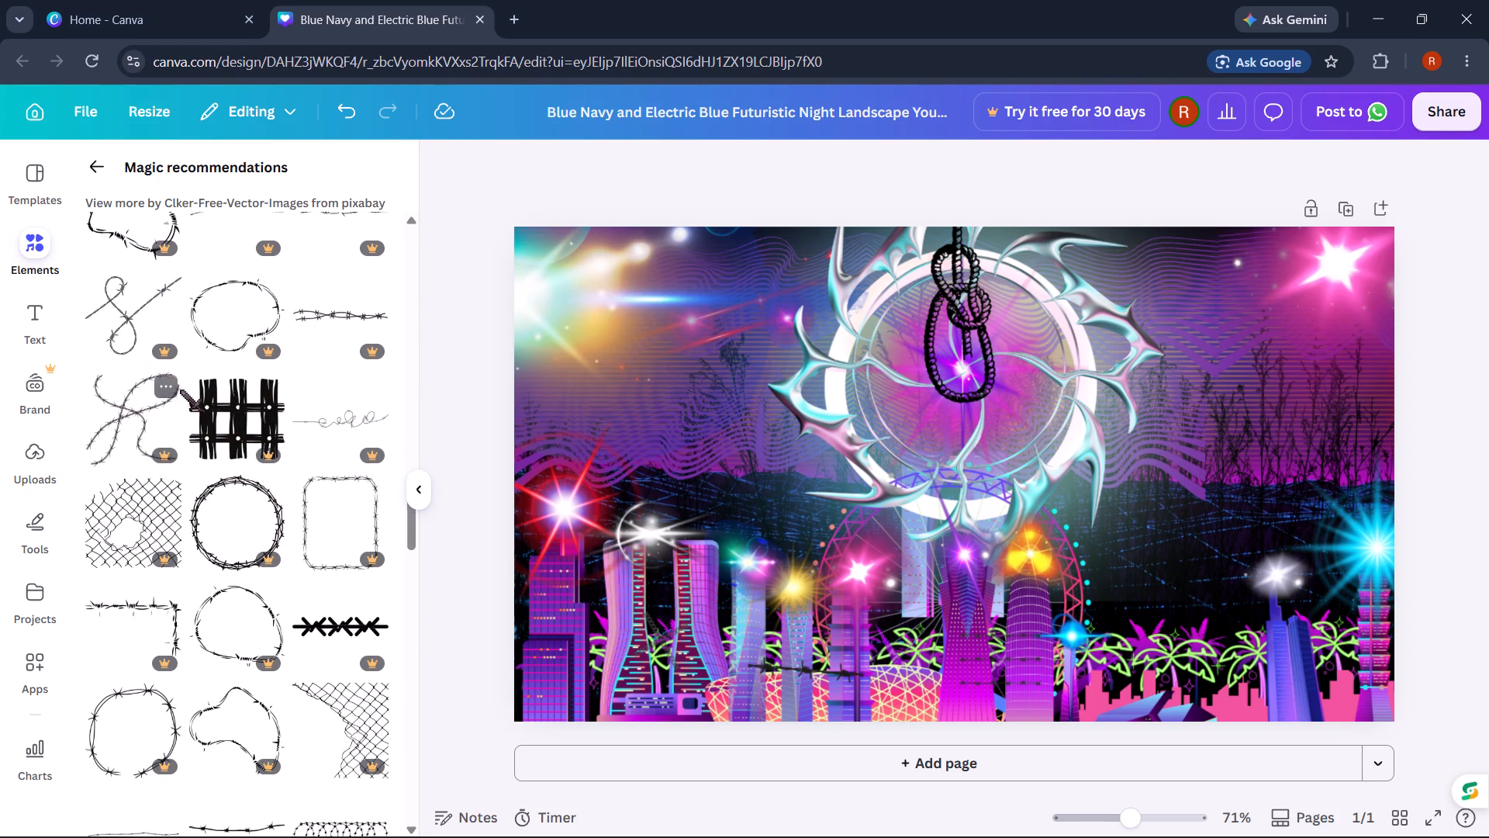
Return to the earlier recommendations, add the yellow wavy-rayed sun and place it partly cut off at the page's upper-left corner.
{"action": "left_click", "coordinate": [85, 172]}
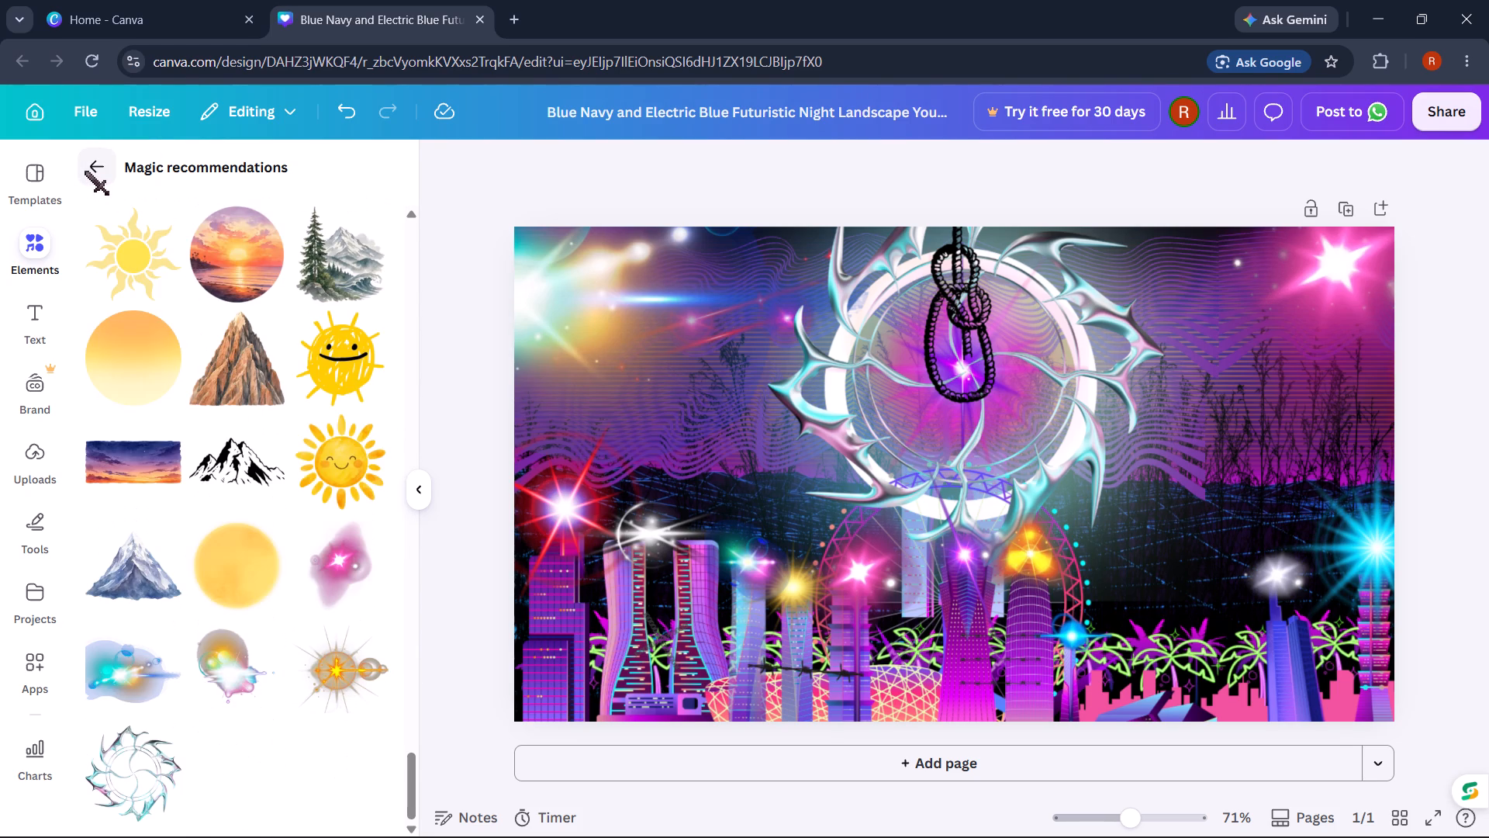
{"action": "left_click", "coordinate": [109, 237]}
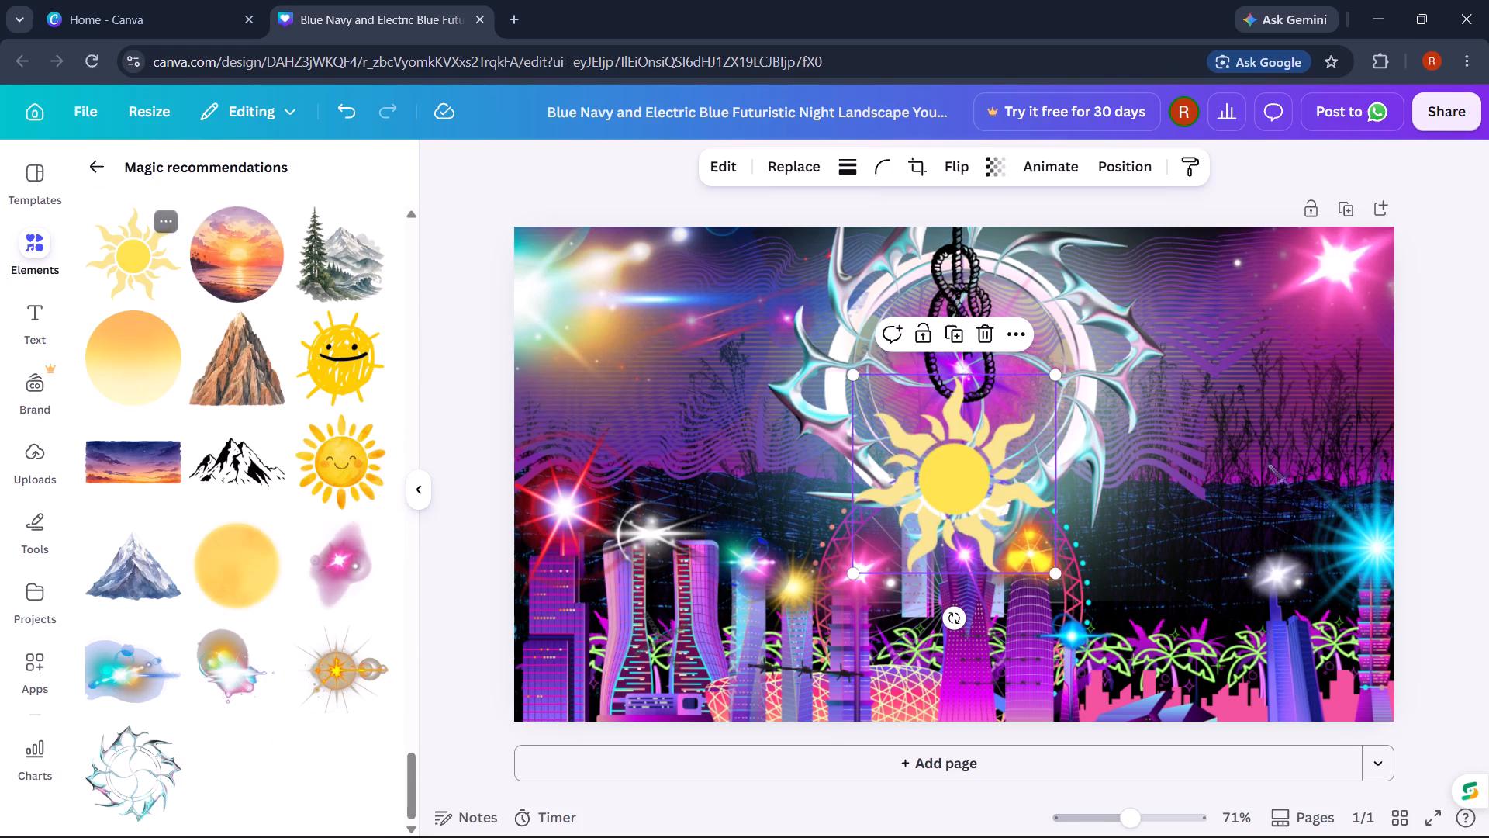
{"action": "left_click_drag", "start_coordinate": [944, 452], "coordinate": [665, 348]}
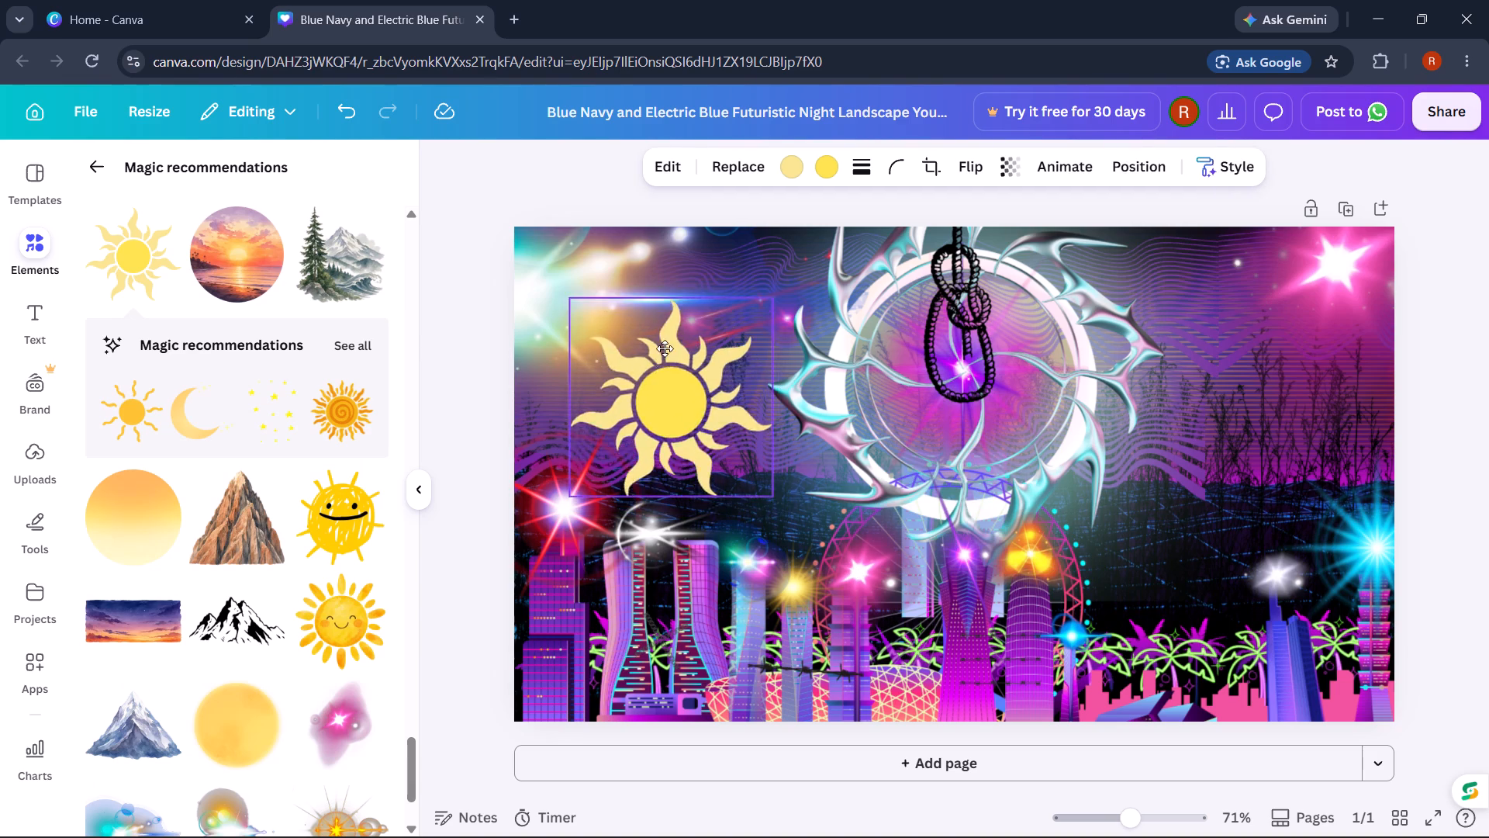
{"action": "left_click_drag", "start_coordinate": [665, 348], "coordinate": [543, 275]}
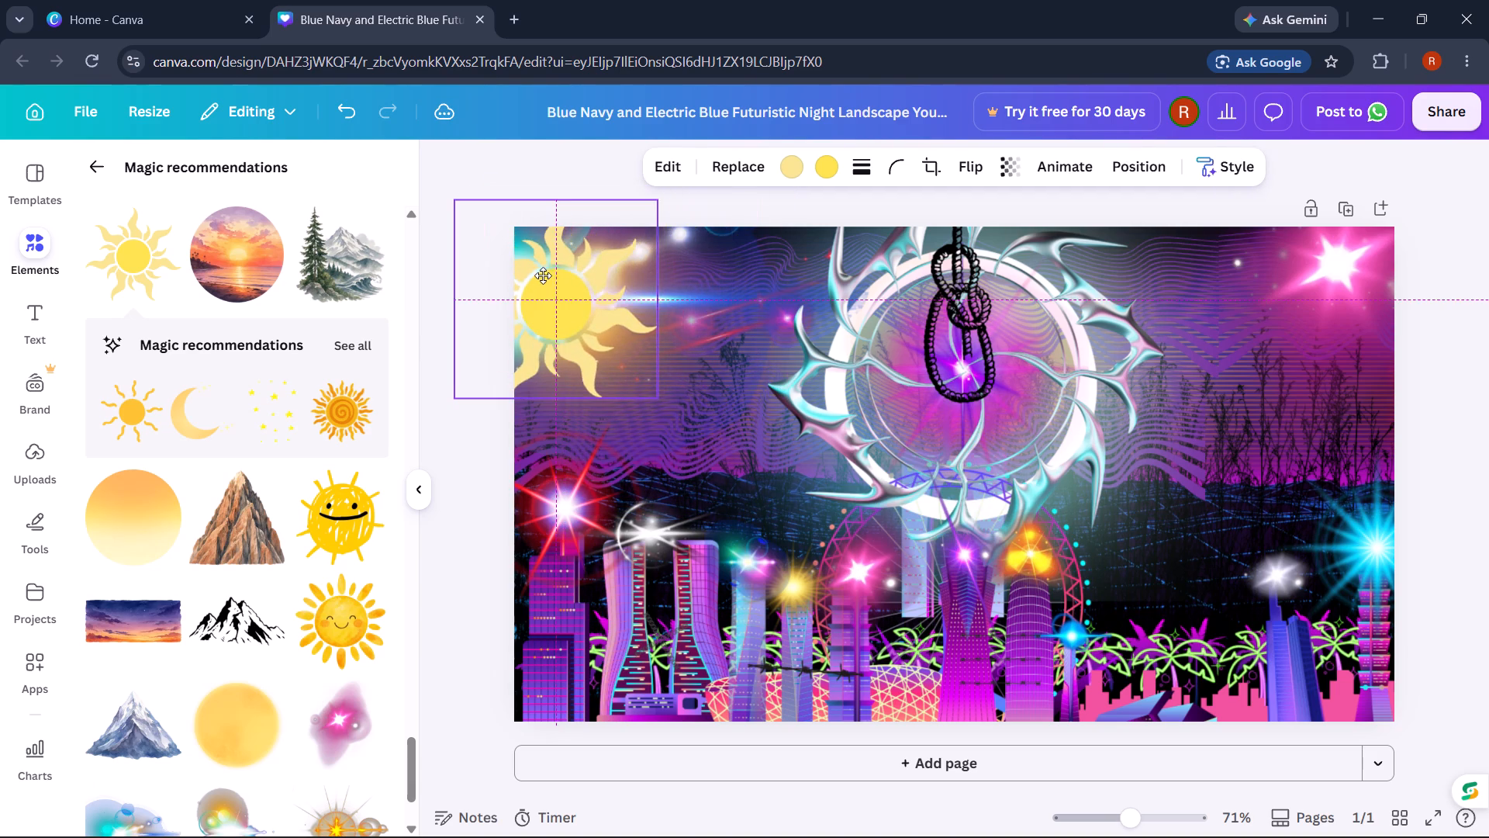
{"action": "left_click_drag", "start_coordinate": [543, 275], "coordinate": [532, 265]}
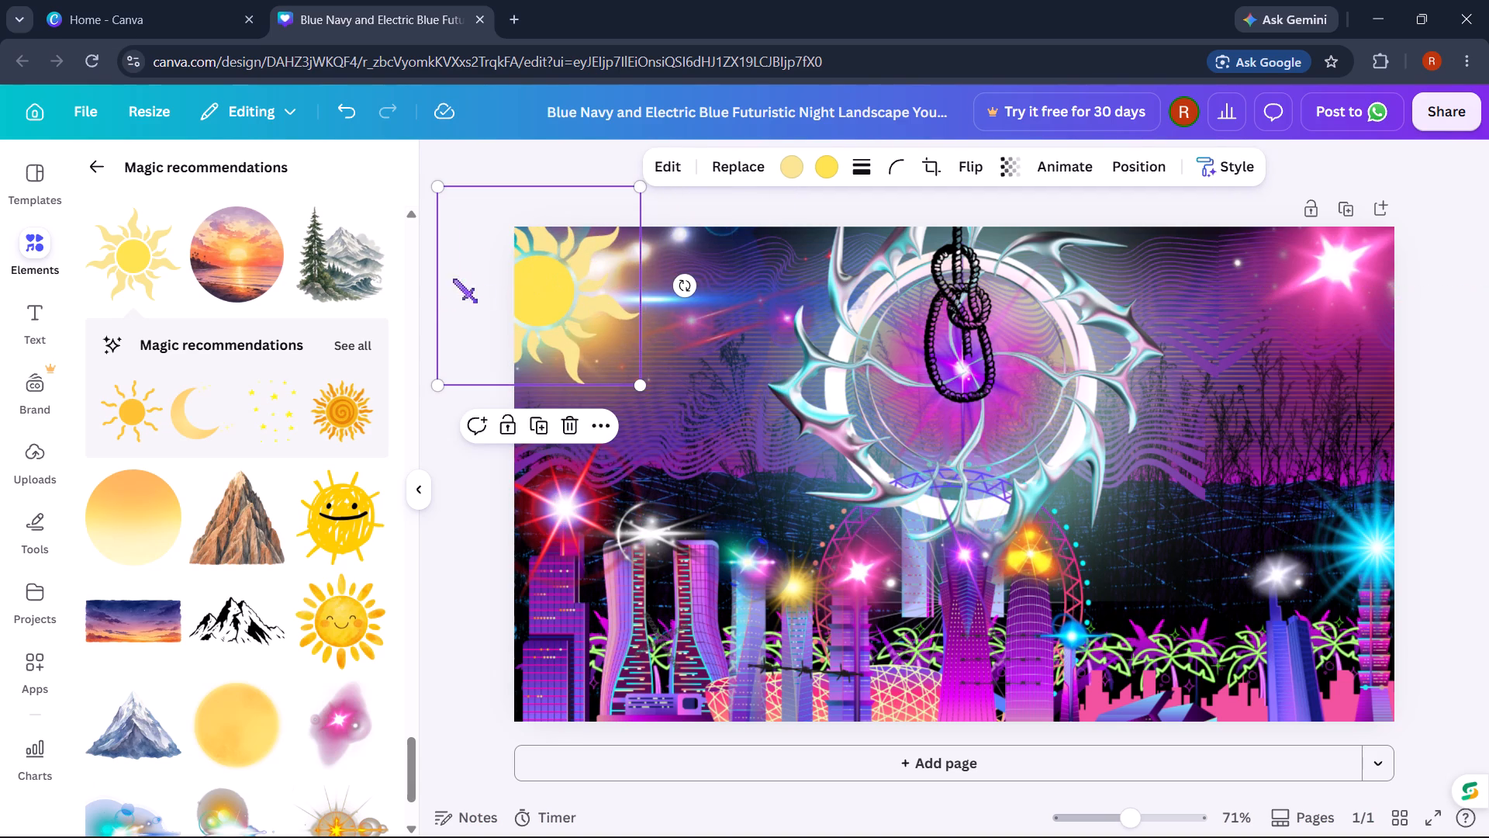
{"action": "left_click", "coordinate": [506, 151]}
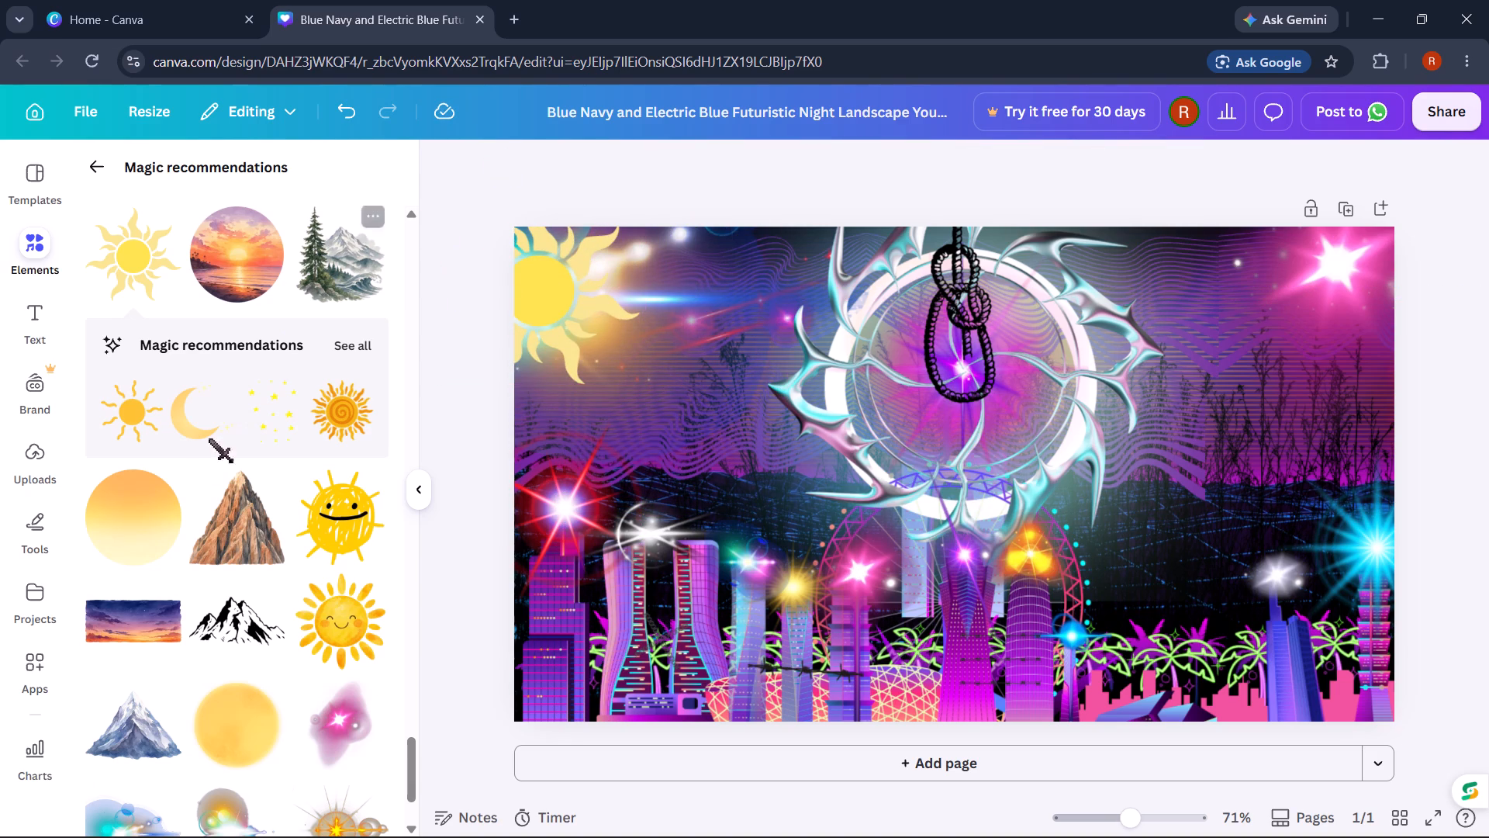
Leave the recommendations, look through the YouTube thumbnail templates for ideas, and return to the elements library.
{"action": "scroll", "coordinate": [212, 566], "scroll_direction": "down", "scroll_amount": 4}
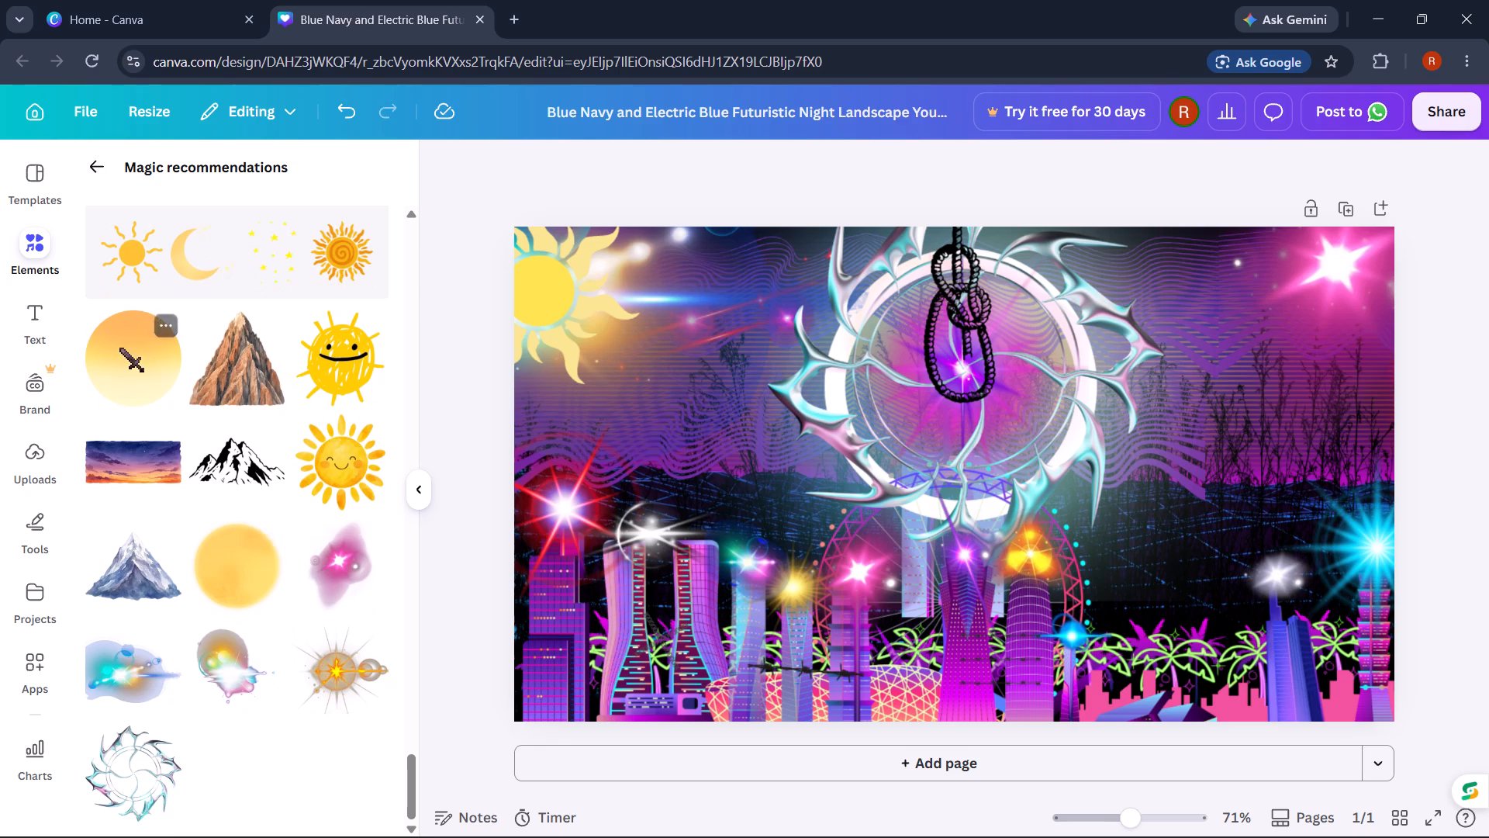
{"action": "left_click", "coordinate": [119, 175]}
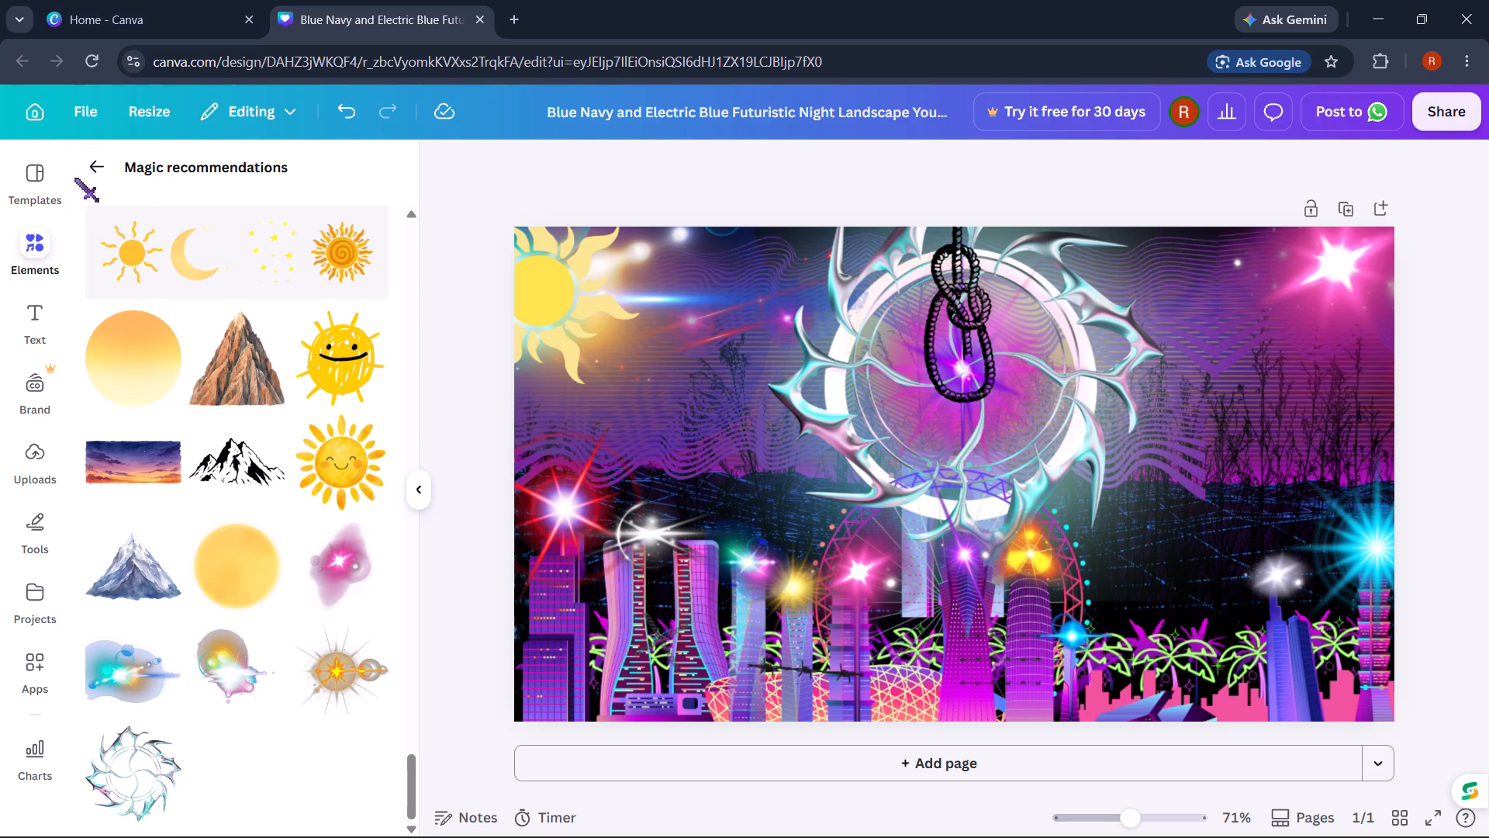
{"action": "left_click", "coordinate": [81, 175]}
{"action": "left_click", "coordinate": [81, 175]}
{"action": "left_click", "coordinate": [86, 173]}
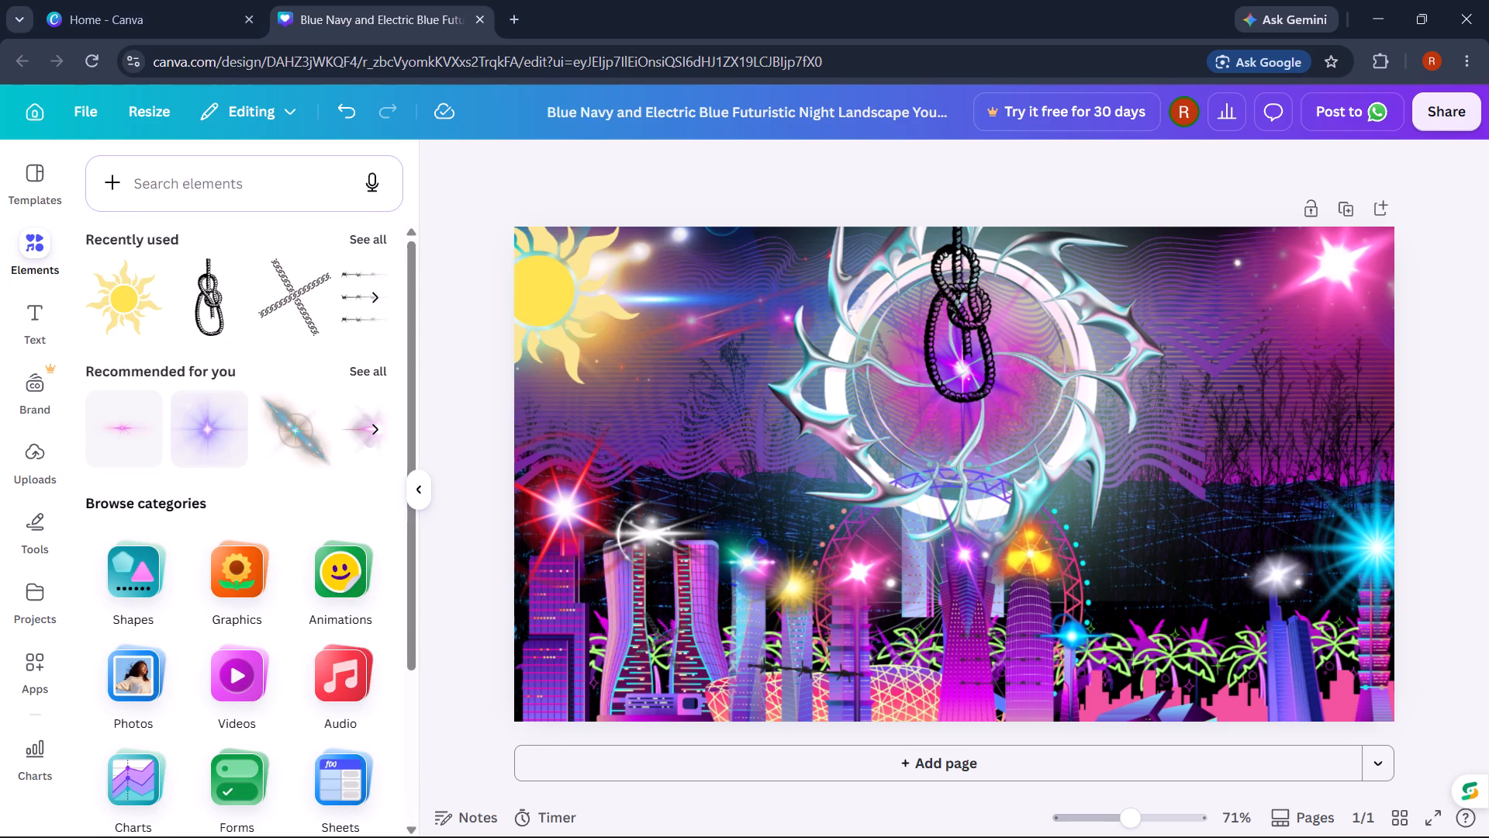
{"action": "left_click", "coordinate": [12, 194]}
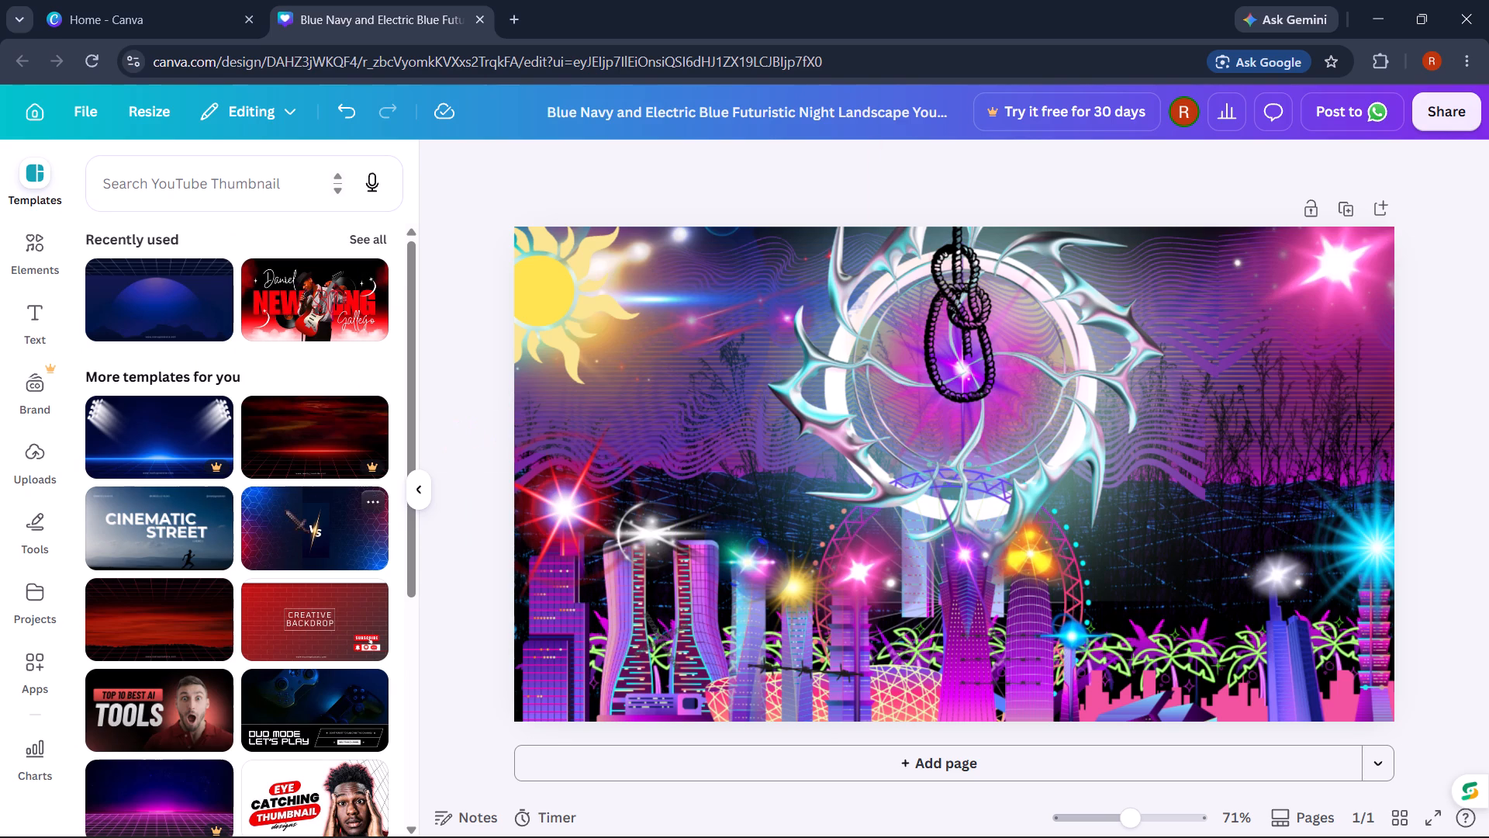
{"action": "scroll", "coordinate": [278, 487], "scroll_direction": "down", "scroll_amount": 3}
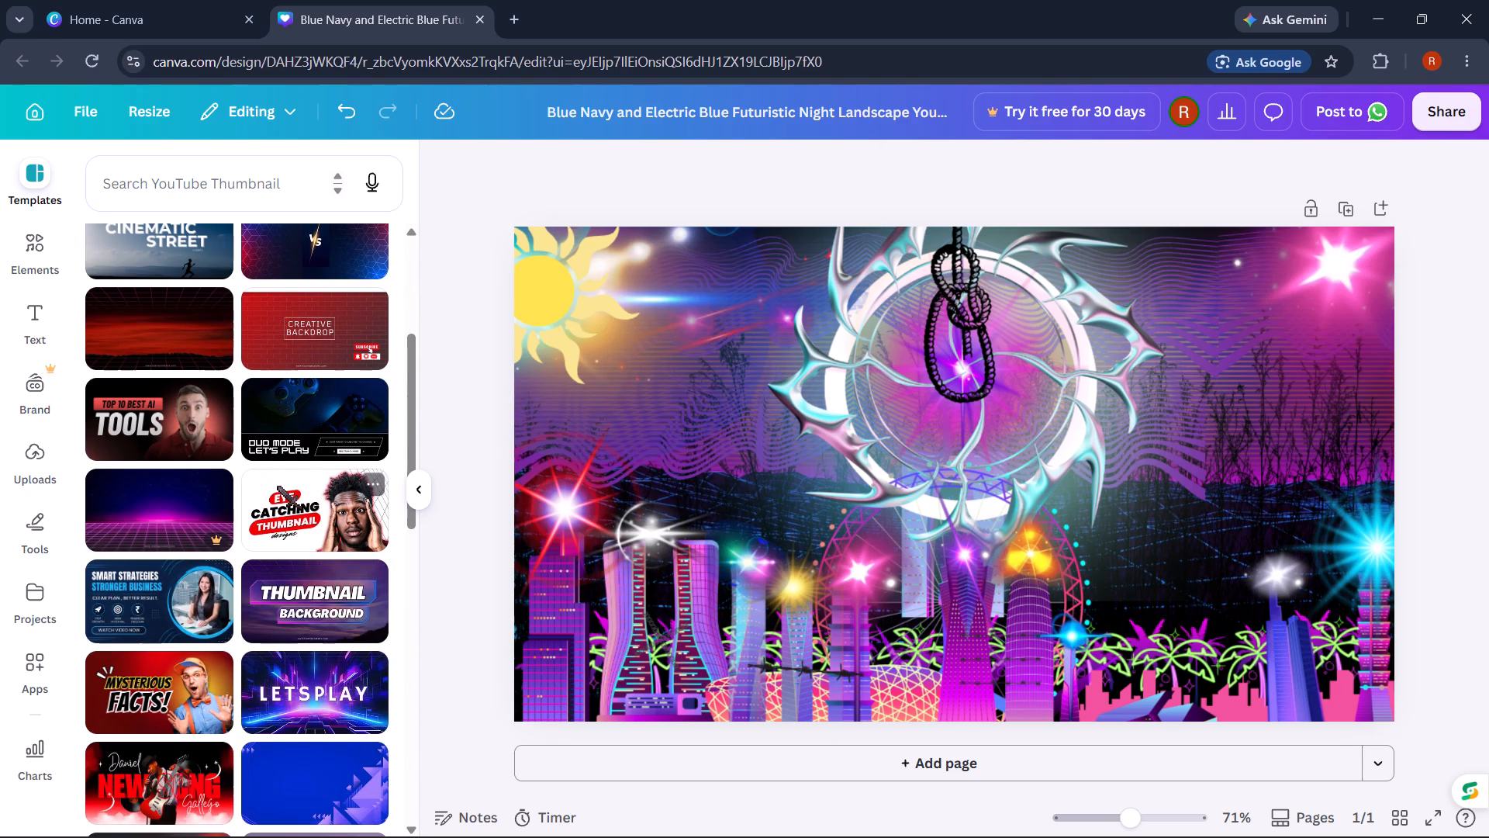
{"action": "scroll", "coordinate": [278, 486], "scroll_direction": "down", "scroll_amount": 2}
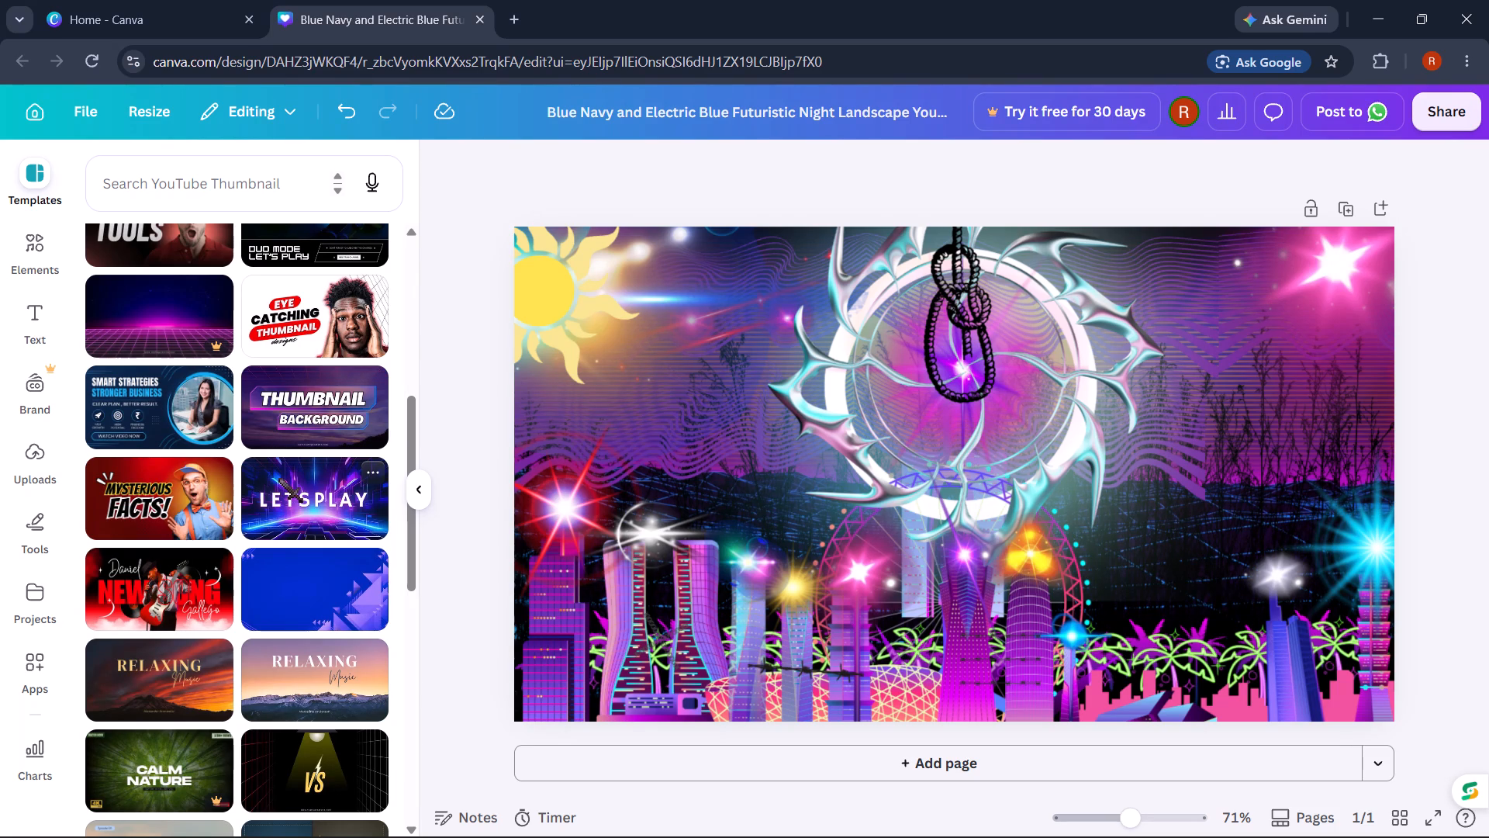
{"action": "left_click", "coordinate": [19, 241]}
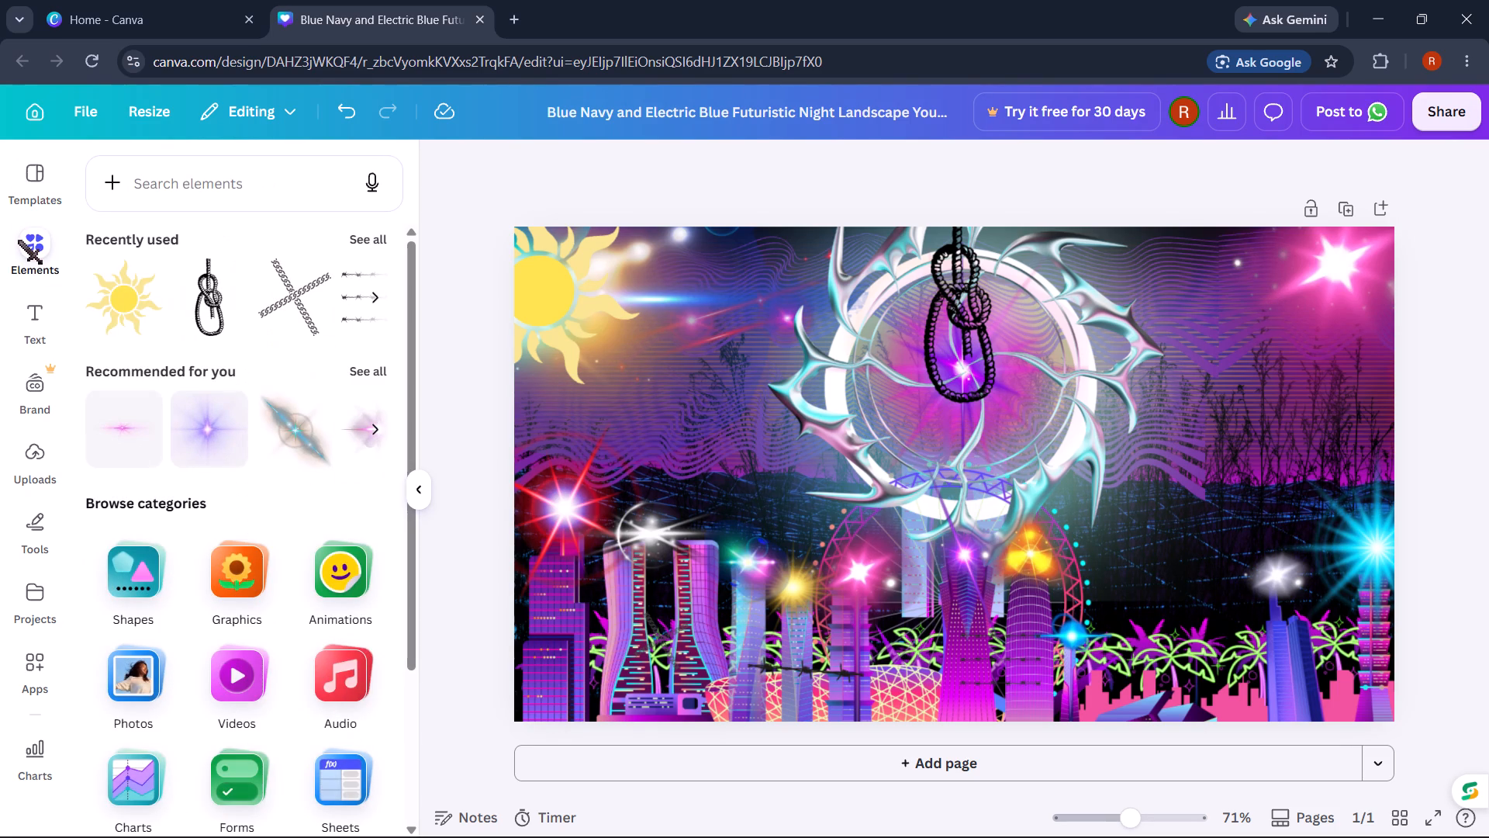